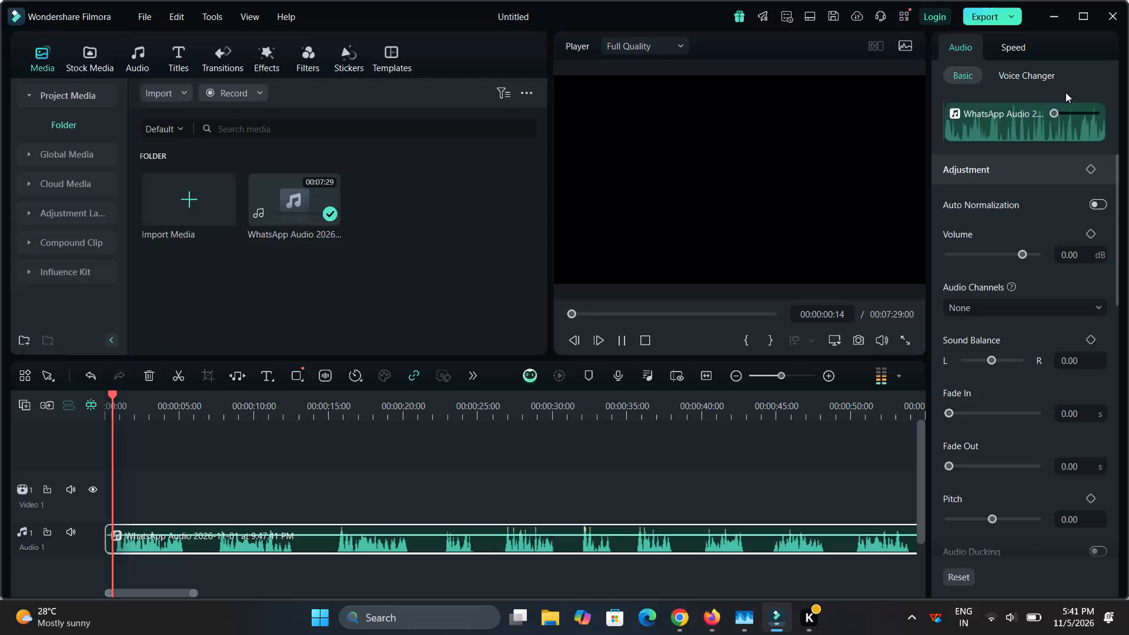
# Enable auto normalization for the WhatsApp voice clip and set its volume to 3 dB.
pyautogui.click(1103, 200)
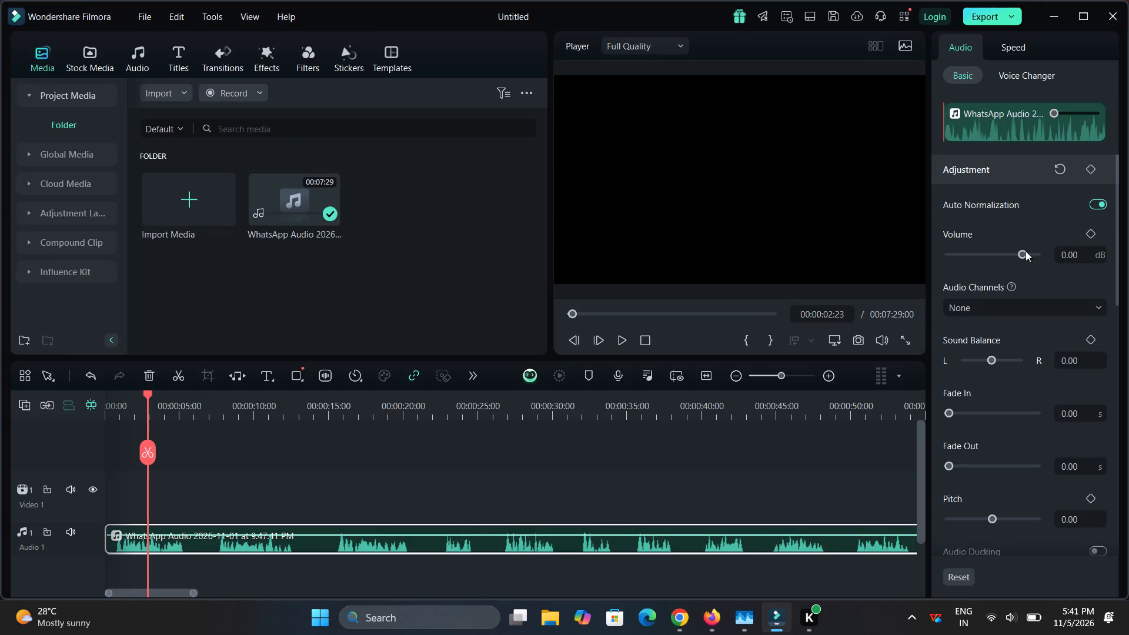
pyautogui.click(1067, 257)
pyautogui.click(1067, 257)
pyautogui.press('Left')
pyautogui.press('BackSpace')
pyautogui.press('3')
pyautogui.click(1044, 233)
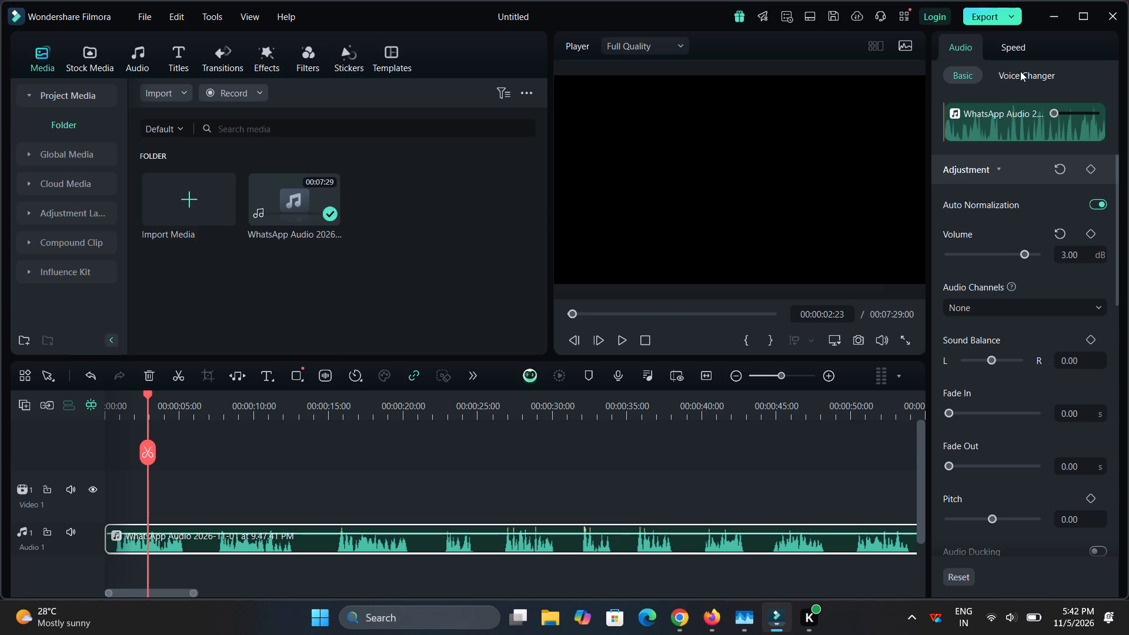
# Run Silence Detection analysis on the voice clip with 25% volume threshold, 0.6 s minimum duration and 0.3 s softening buffer.
pyautogui.click(329, 376)
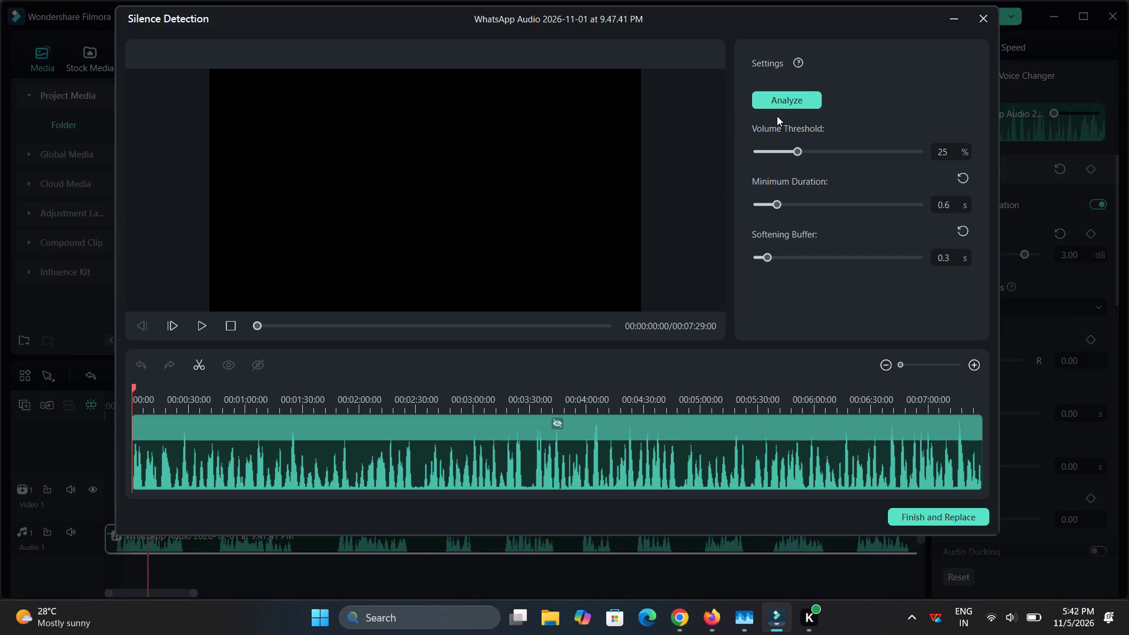
pyautogui.click(789, 108)
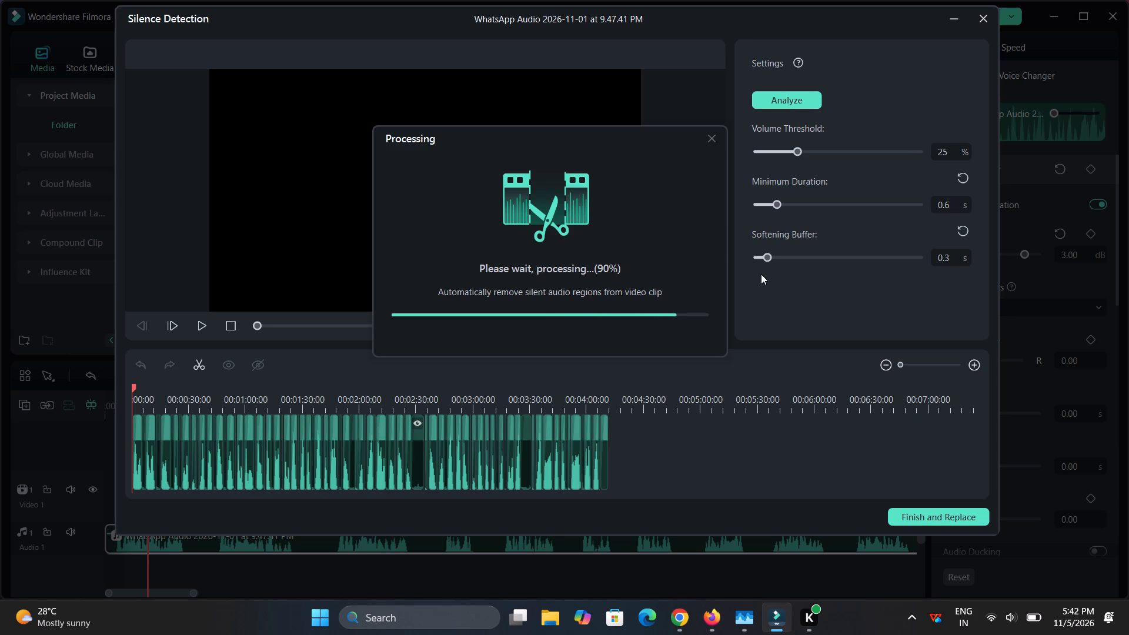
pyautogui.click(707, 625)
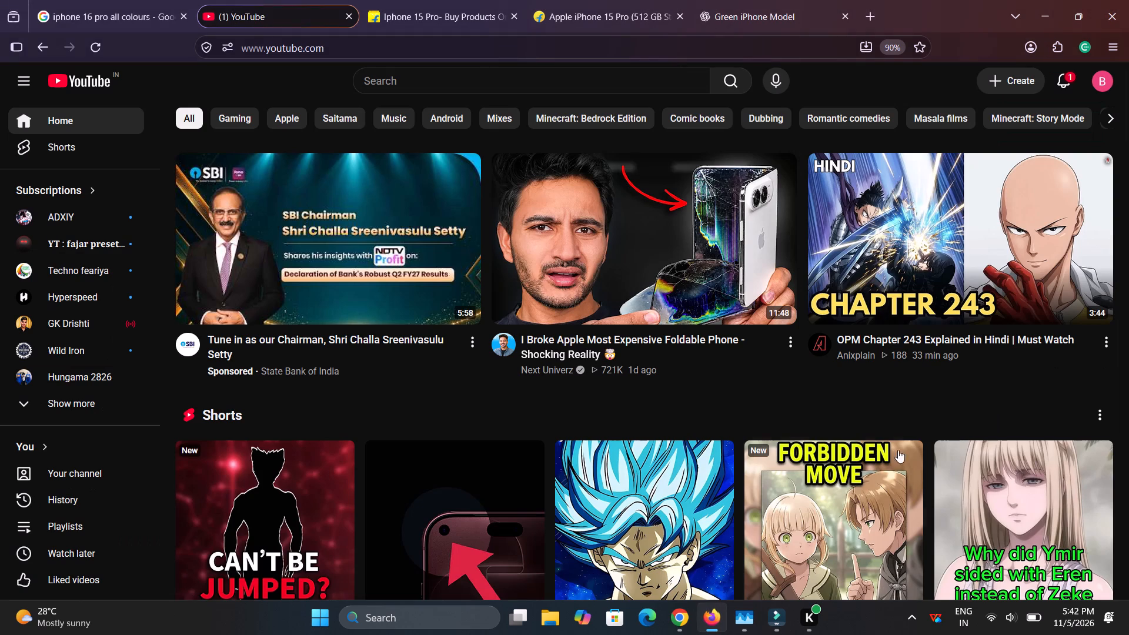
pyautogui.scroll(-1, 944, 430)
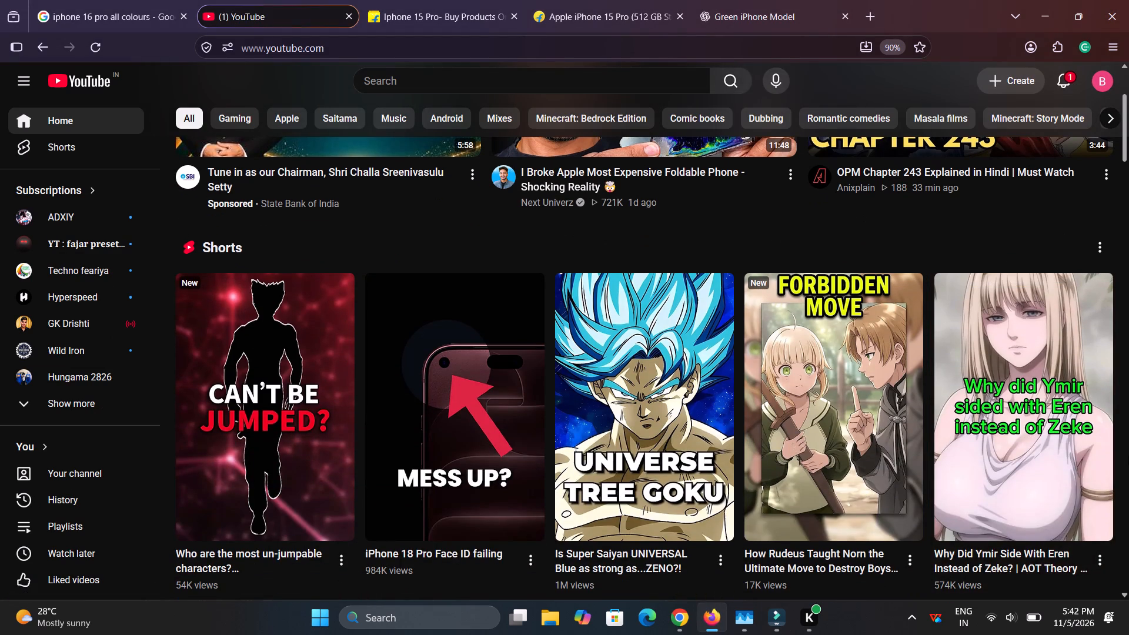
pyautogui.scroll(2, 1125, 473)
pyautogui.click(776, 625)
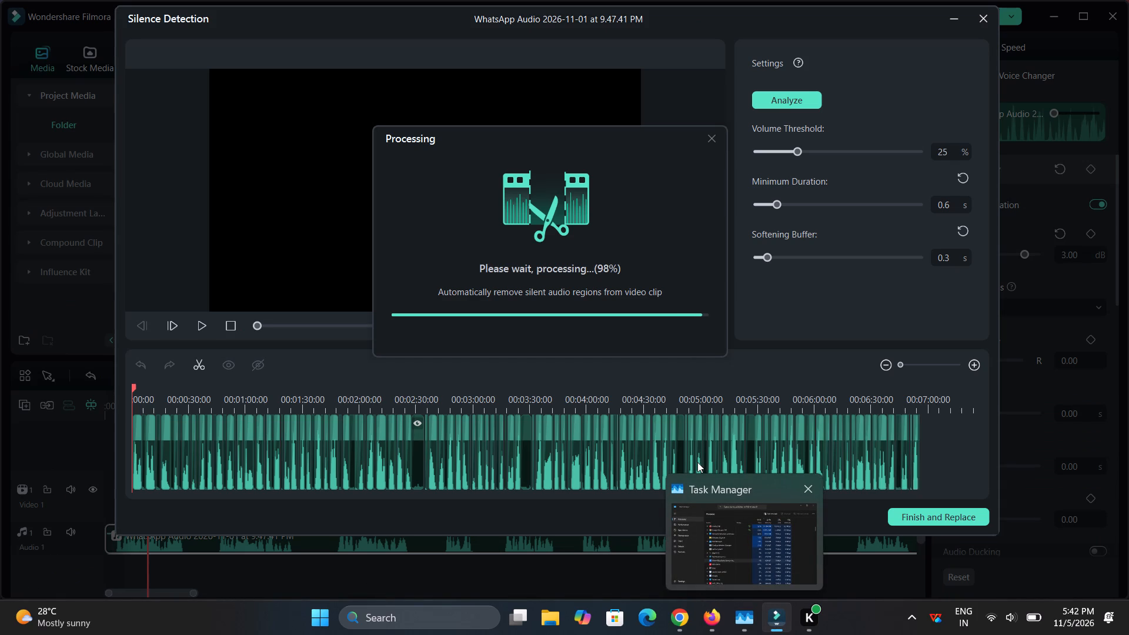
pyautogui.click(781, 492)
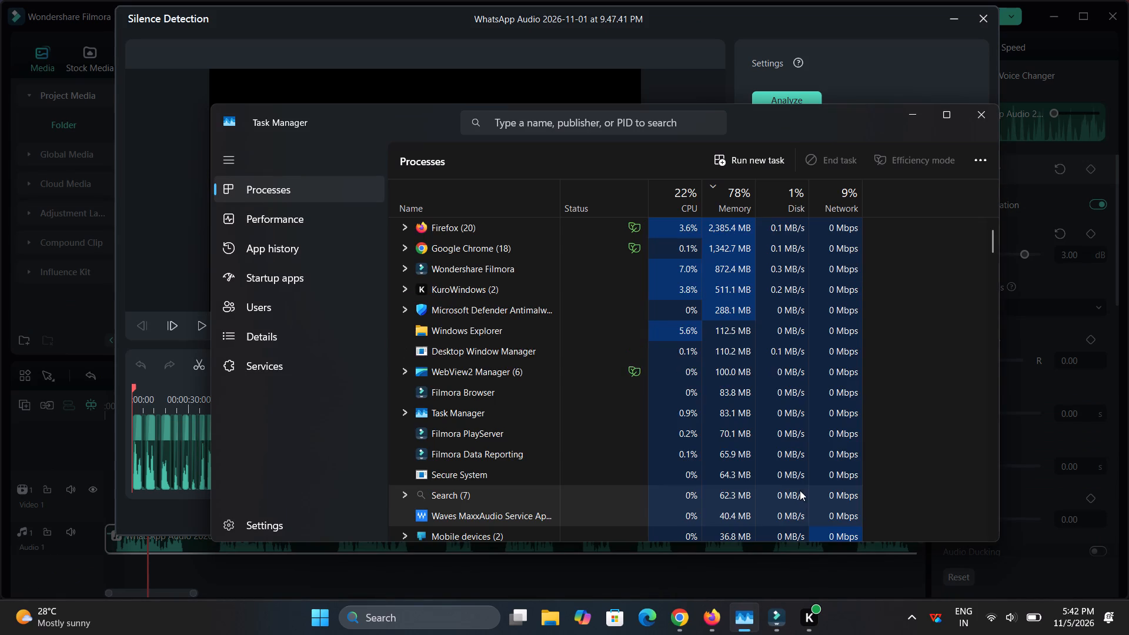
# Replace the timeline's voice clip with the silence-removed version and briefly play back the result.
pyautogui.click(985, 24)
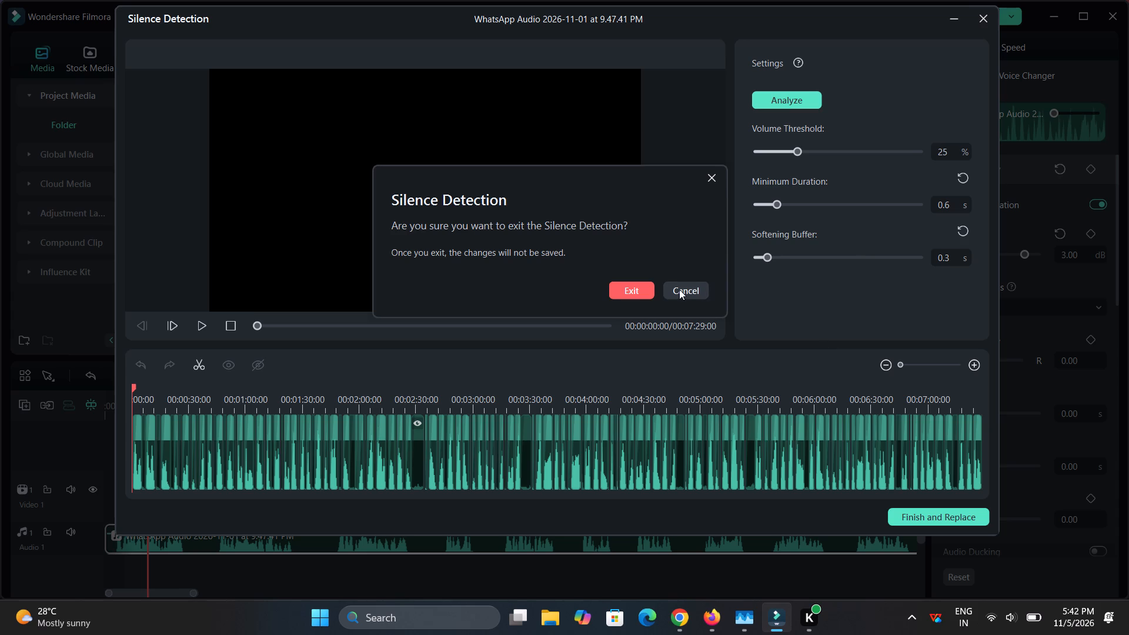
pyautogui.click(679, 289)
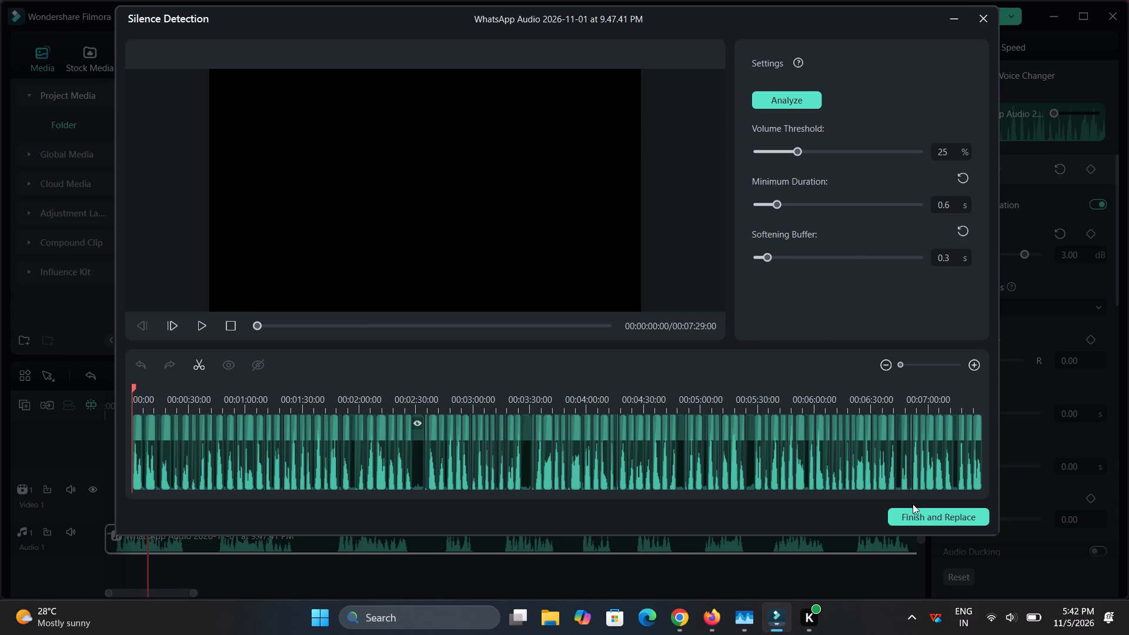
pyautogui.click(920, 514)
pyautogui.press('space')
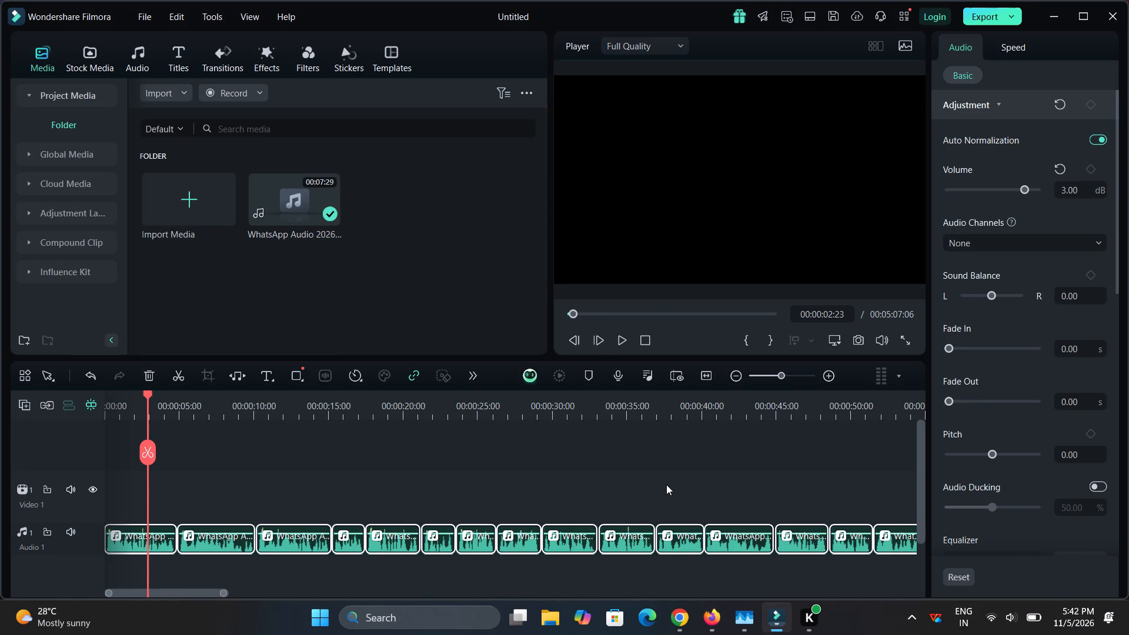
pyautogui.press('space')
pyautogui.press('Left')
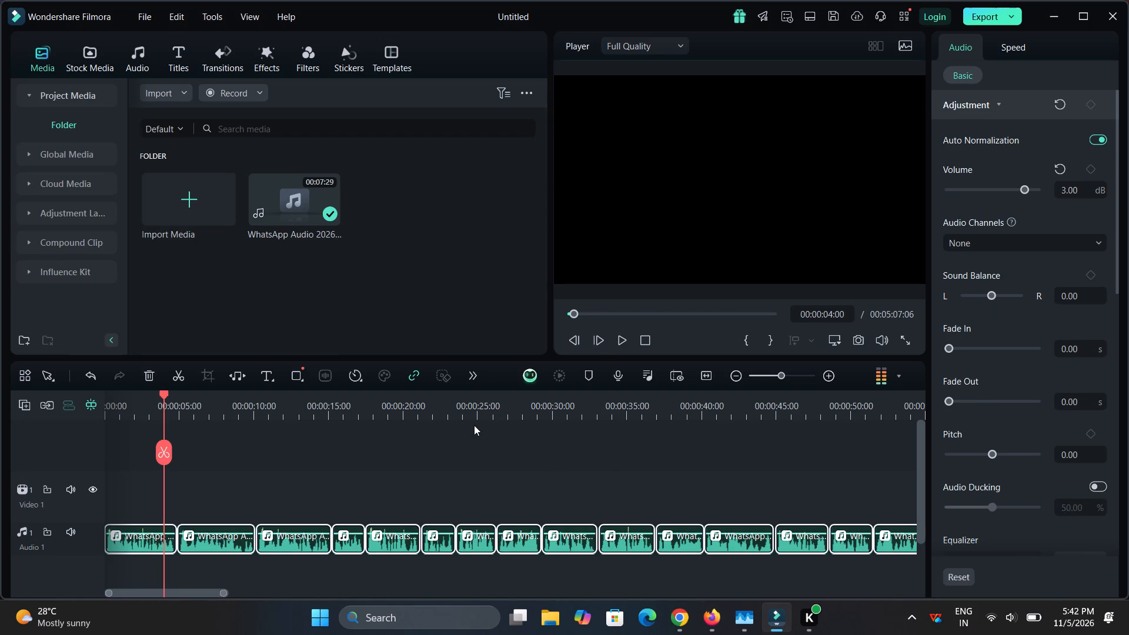
# Start importing media from the Downloads > Video folder and select the SUBHANALLAH slowed and reverb Islamic background music file.
pyautogui.tripleClick(442, 272)
pyautogui.doubleClick(442, 272)
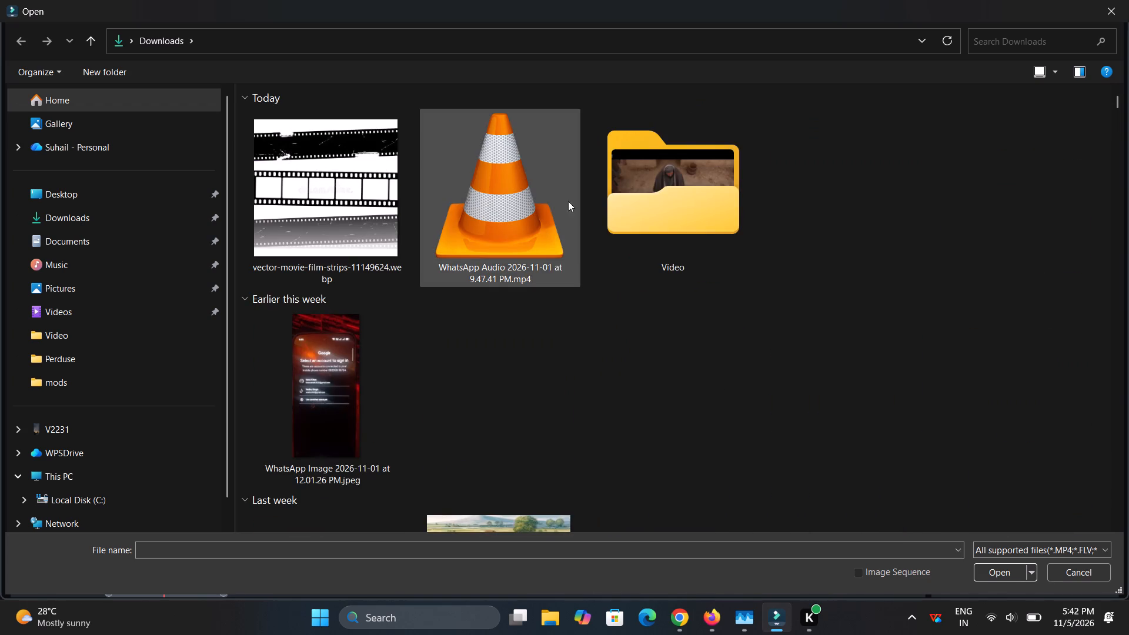
pyautogui.tripleClick(683, 203)
pyautogui.click(683, 203)
pyautogui.scroll(-1, 696, 334)
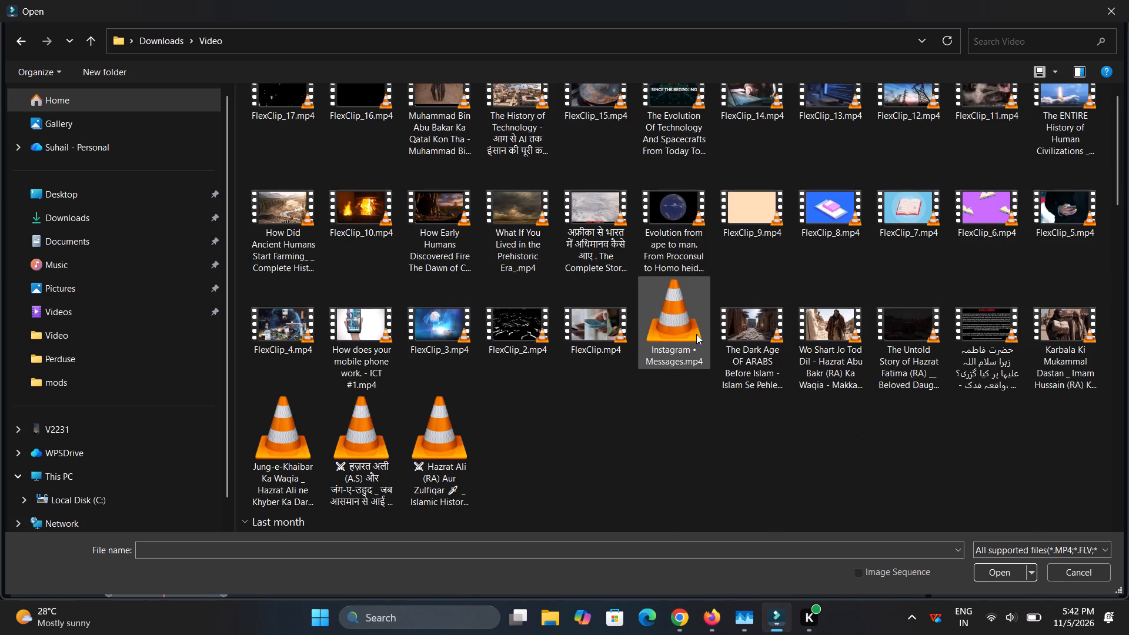
pyautogui.scroll(-7, 696, 334)
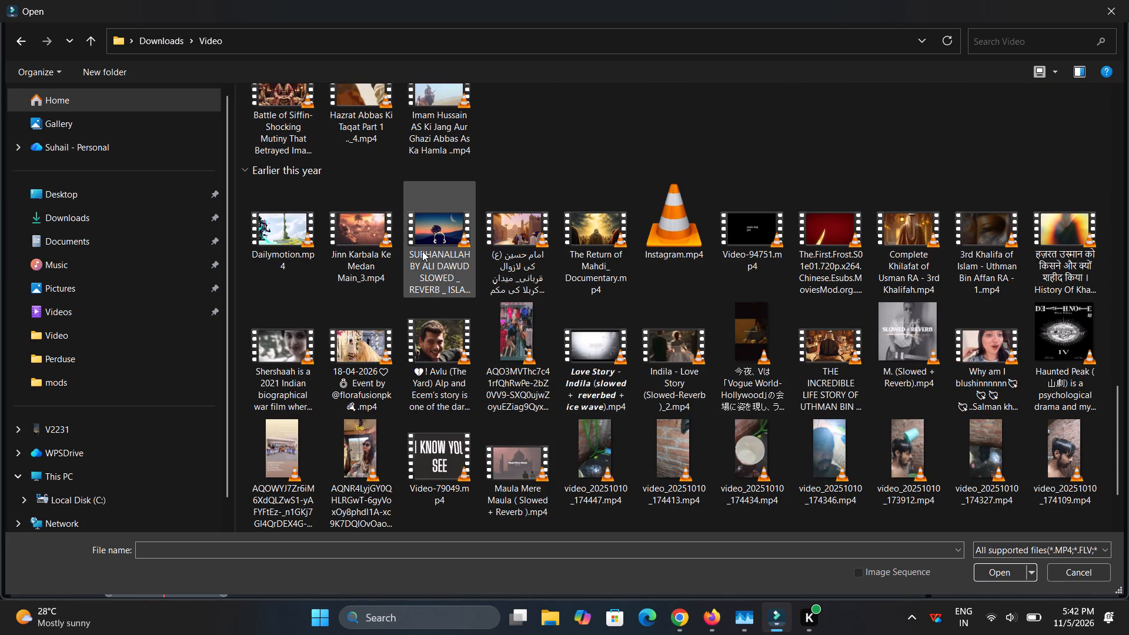
pyautogui.click(422, 251)
# Add the Complete Khilafat of Usman RA and Battle of Siffin videos to the selection and import all three files.
pyautogui.scroll(1, 579, 185)
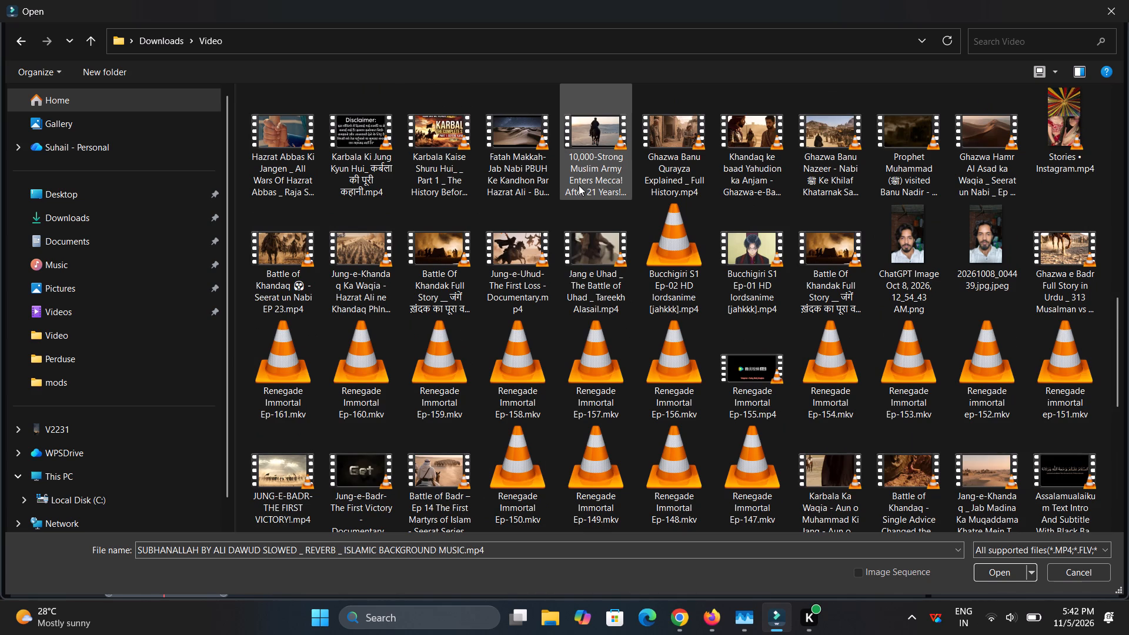
pyautogui.scroll(-3, 579, 185)
pyautogui.scroll(1, 707, 238)
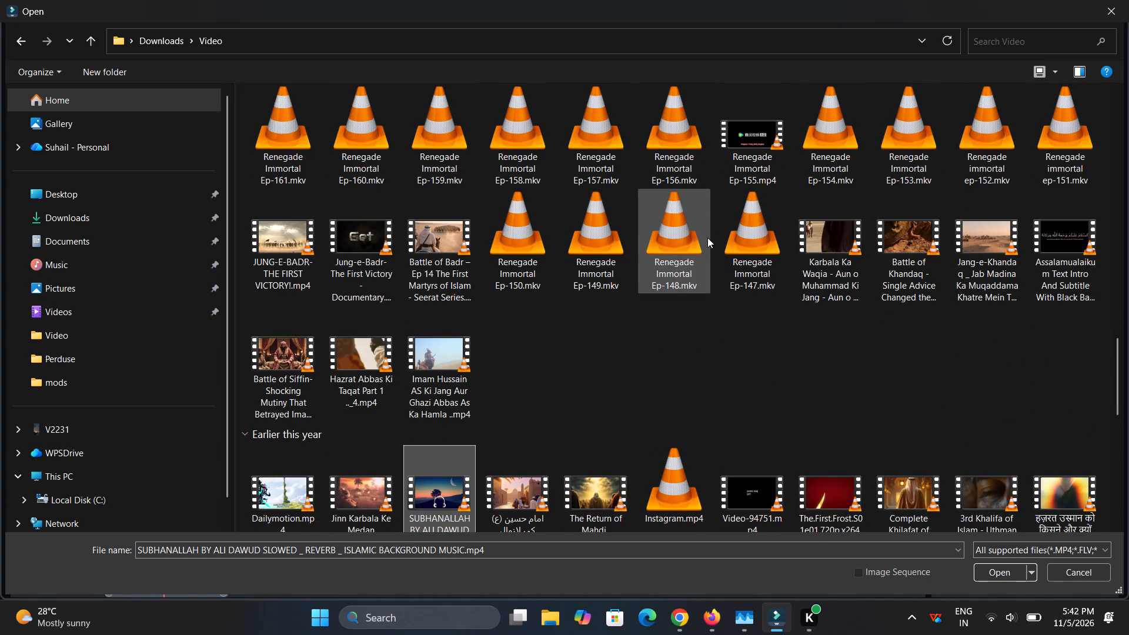
pyautogui.keyDown('ctrl'); pyautogui.click(889, 487); pyautogui.keyUp('ctrl')
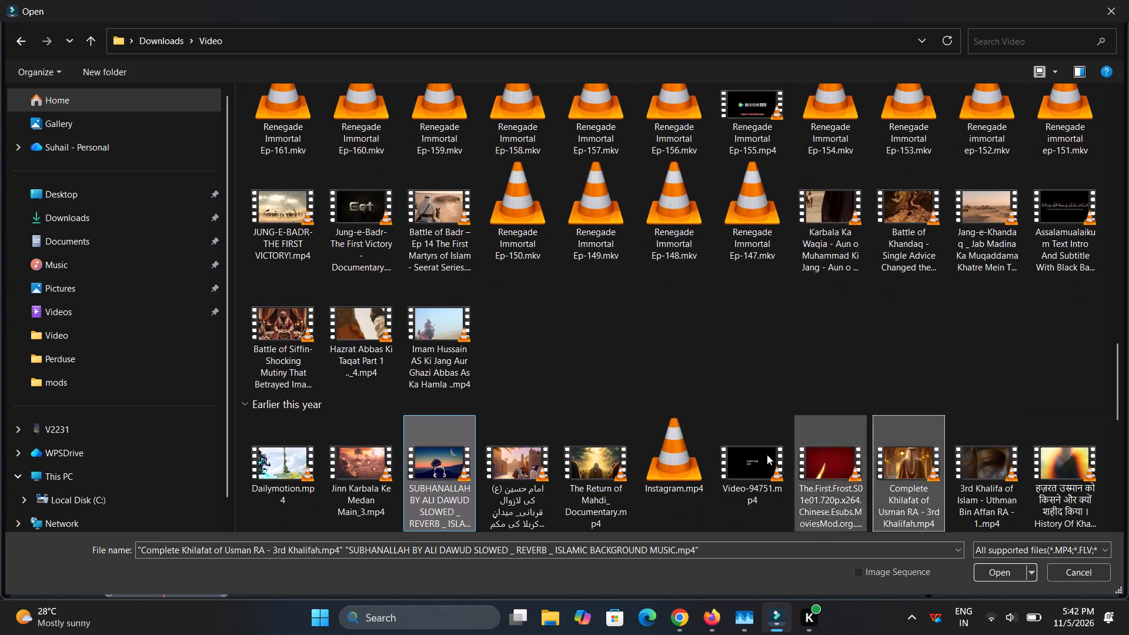
pyautogui.scroll(-1, 713, 419)
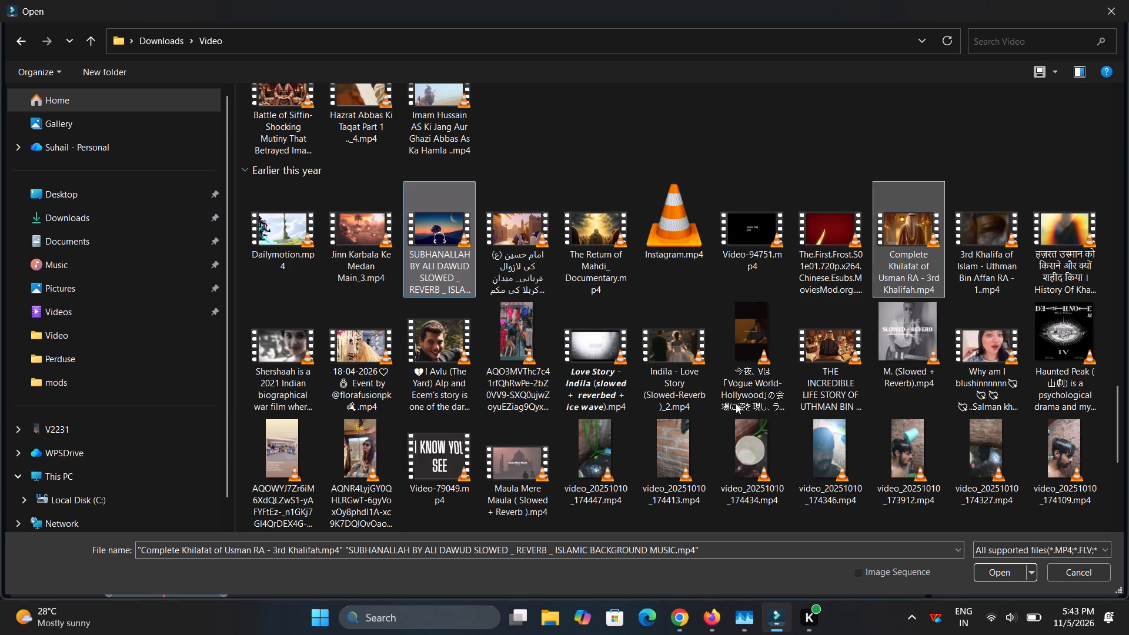
pyautogui.scroll(-1, 698, 465)
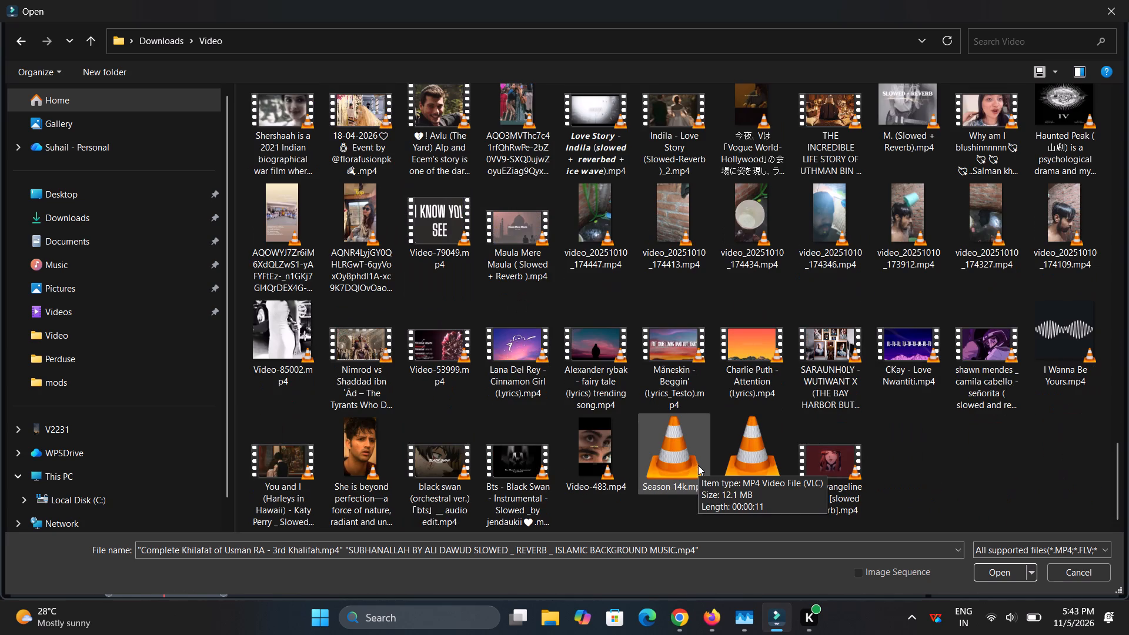
pyautogui.scroll(1, 541, 437)
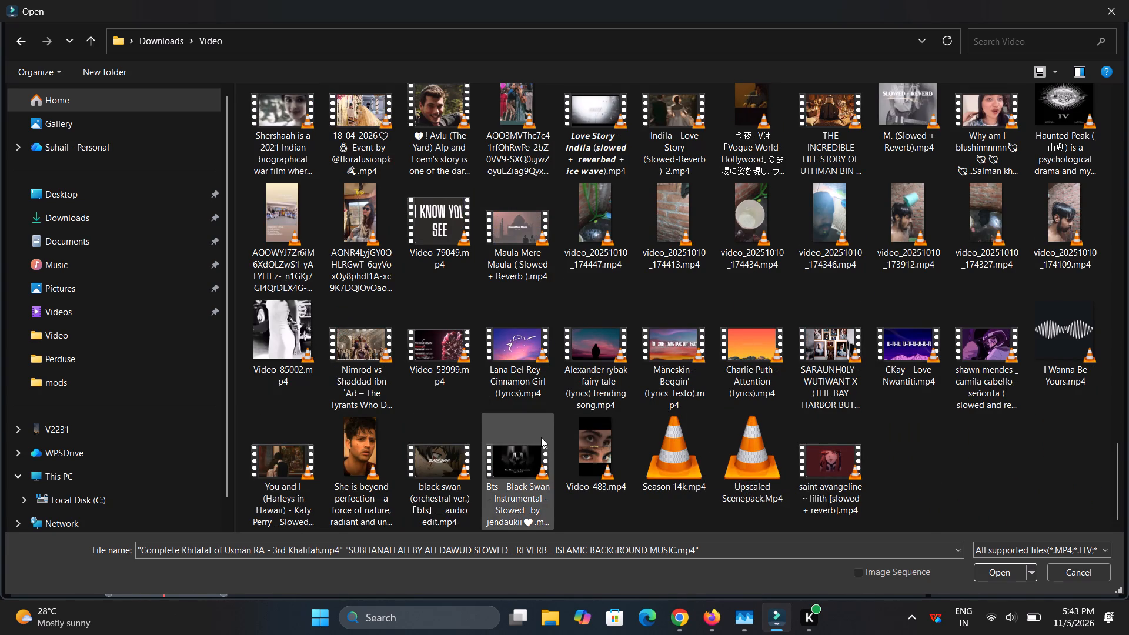
pyautogui.scroll(1, 541, 437)
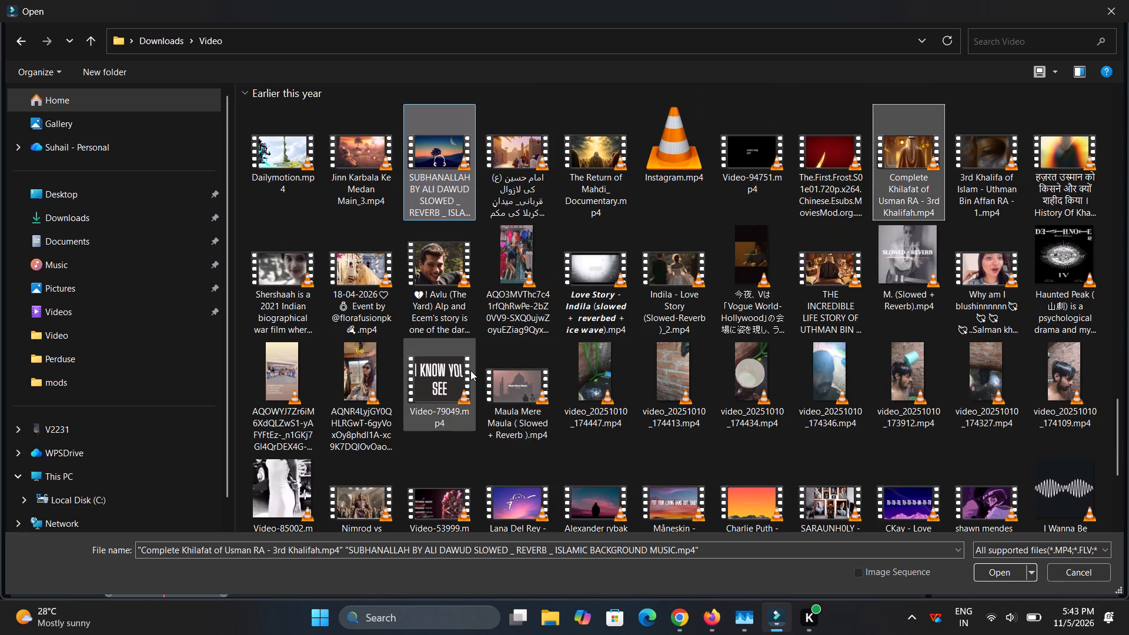
pyautogui.scroll(1, 470, 370)
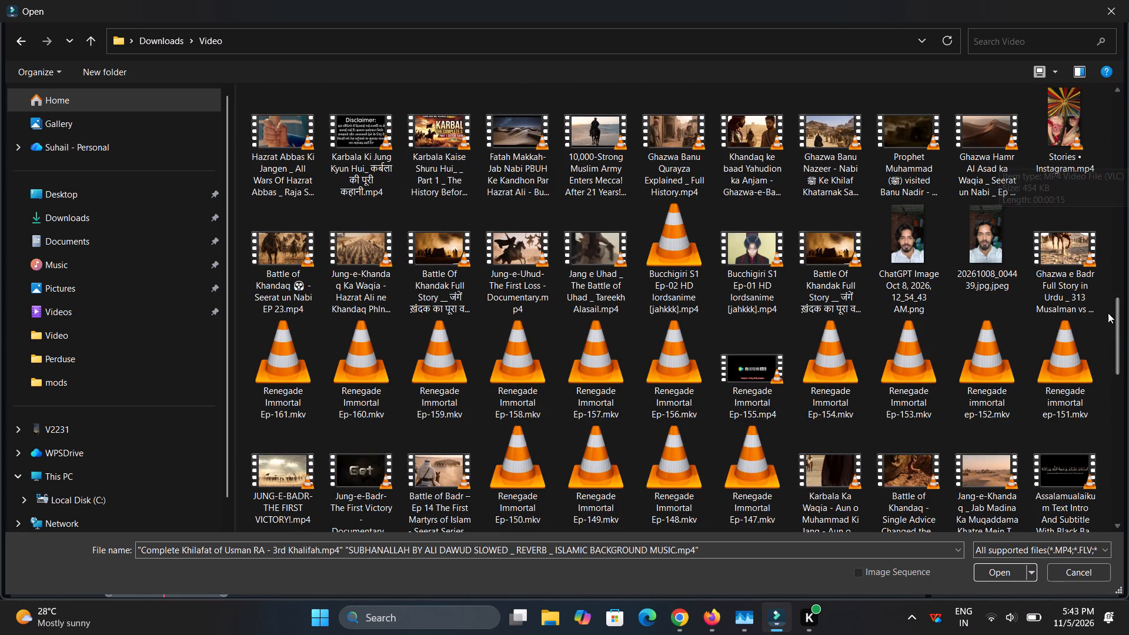
pyautogui.moveTo(1117, 313); pyautogui.dragTo(1117, 339)
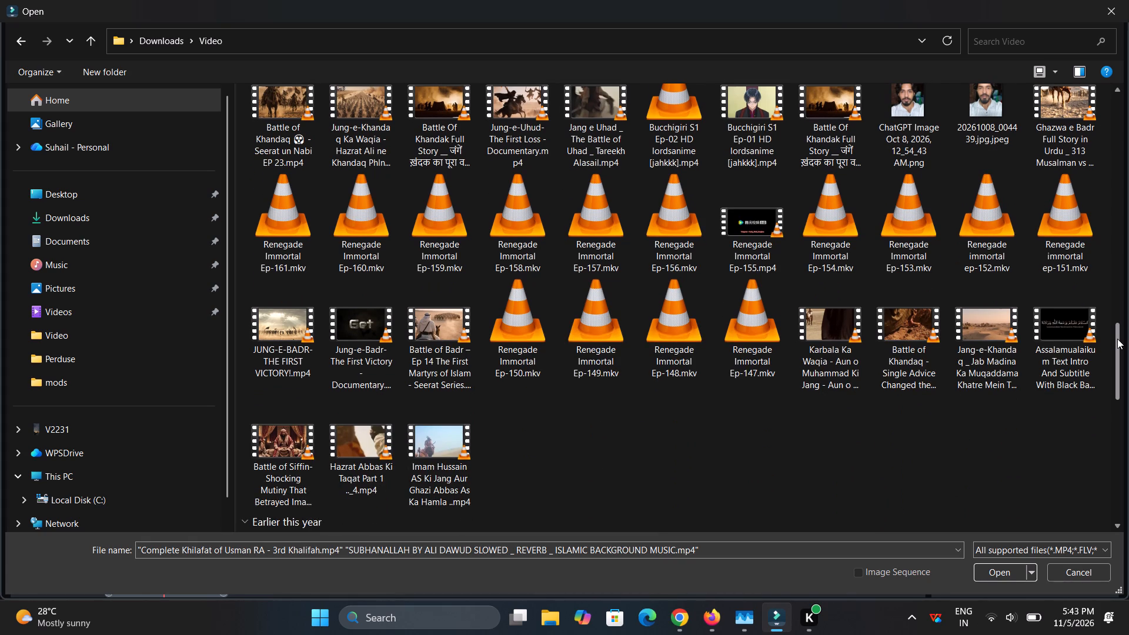
pyautogui.moveTo(1117, 339); pyautogui.dragTo(1117, 345)
pyautogui.keyDown('ctrl'); pyautogui.click(296, 400); pyautogui.keyUp('ctrl')
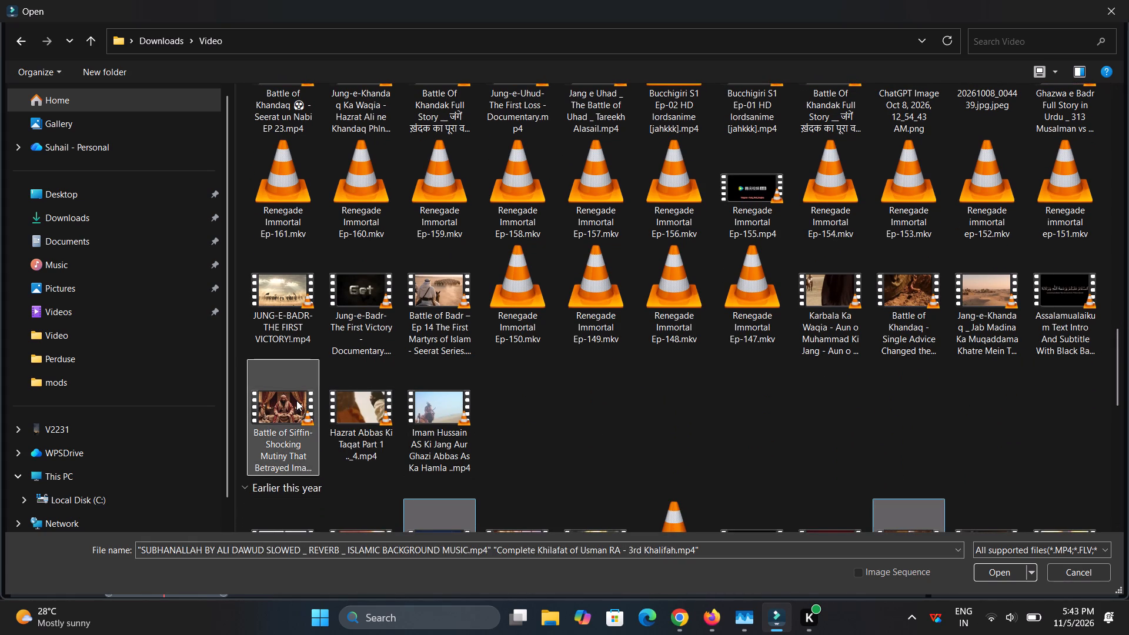
pyautogui.press('Return')
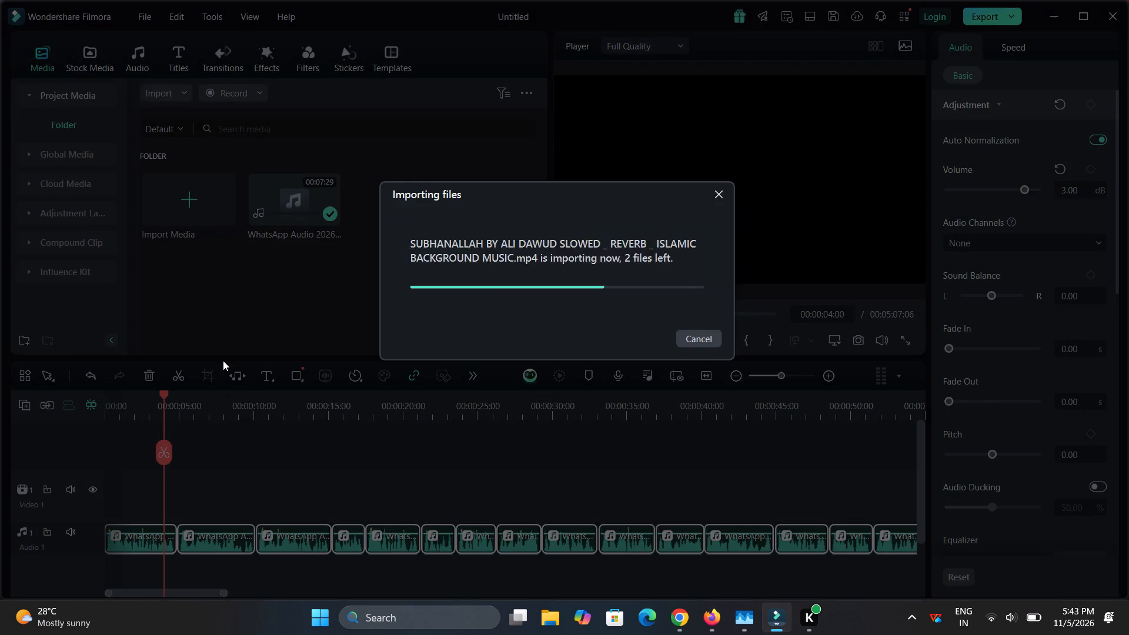
# Place the SUBHANALLAH music video at the timeline start on a track above Video 1, keeping the 1920 x 1080 25fps project settings.
pyautogui.moveTo(417, 278); pyautogui.dragTo(164, 282)
pyautogui.click(164, 282)
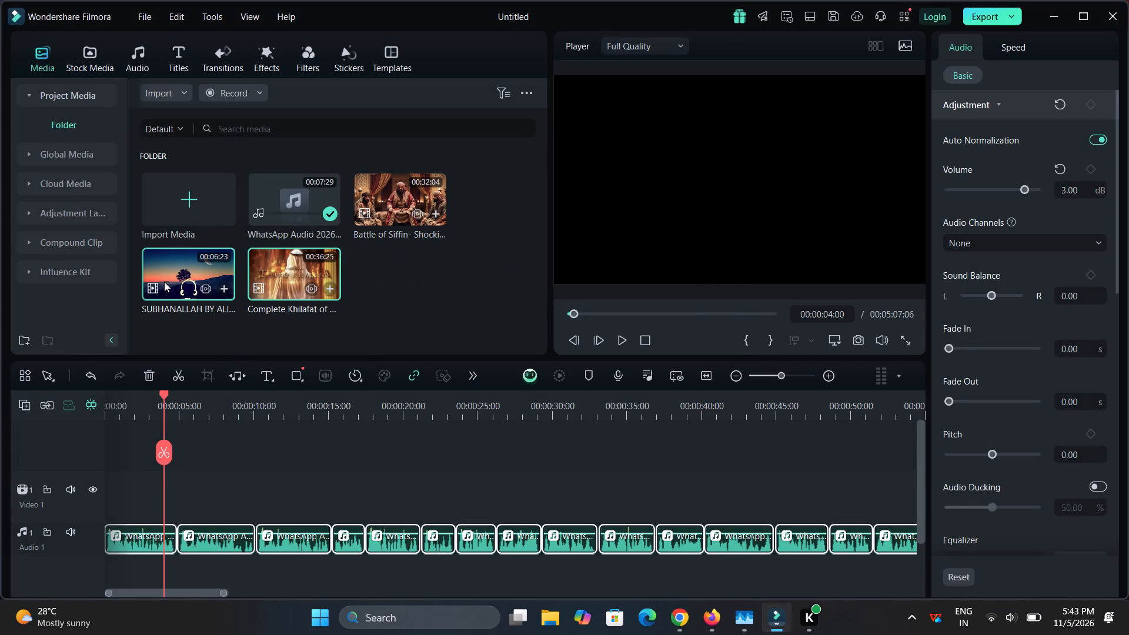
pyautogui.moveTo(203, 283); pyautogui.dragTo(96, 466)
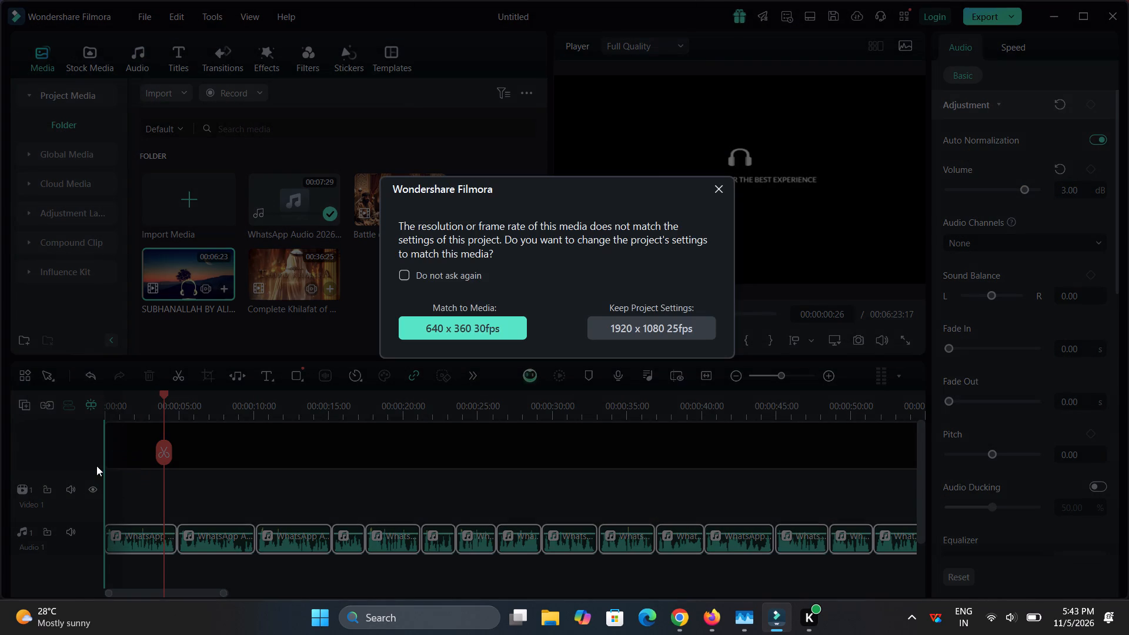
pyautogui.click(675, 335)
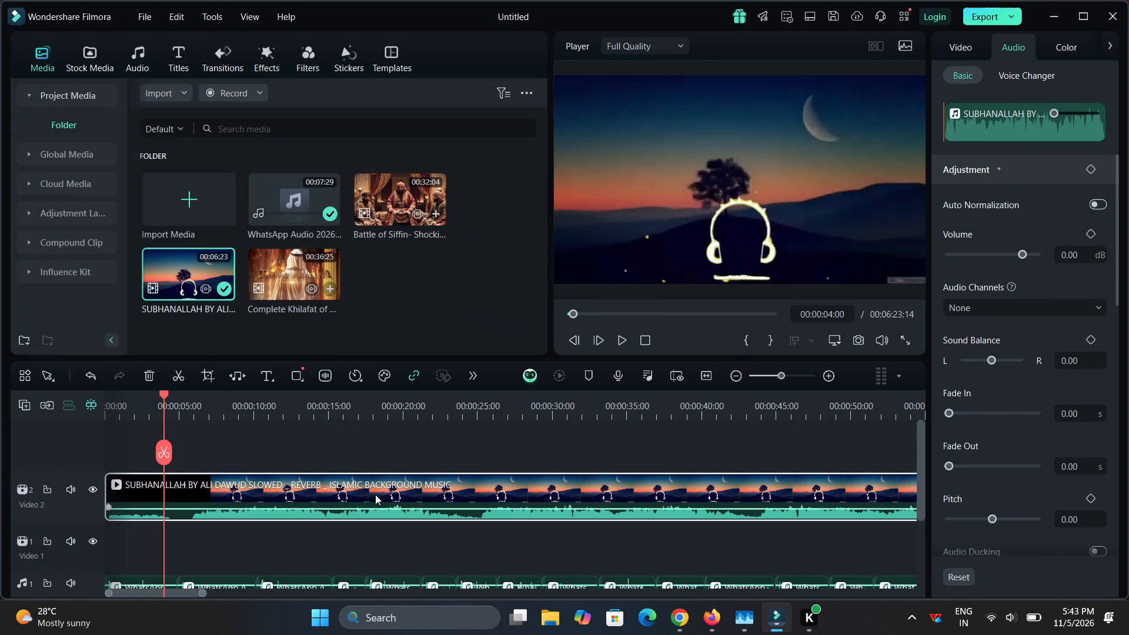
# Detach the audio from the SUBHANALLAH clip and remove its video part from the timeline.
pyautogui.rightClick(375, 494)
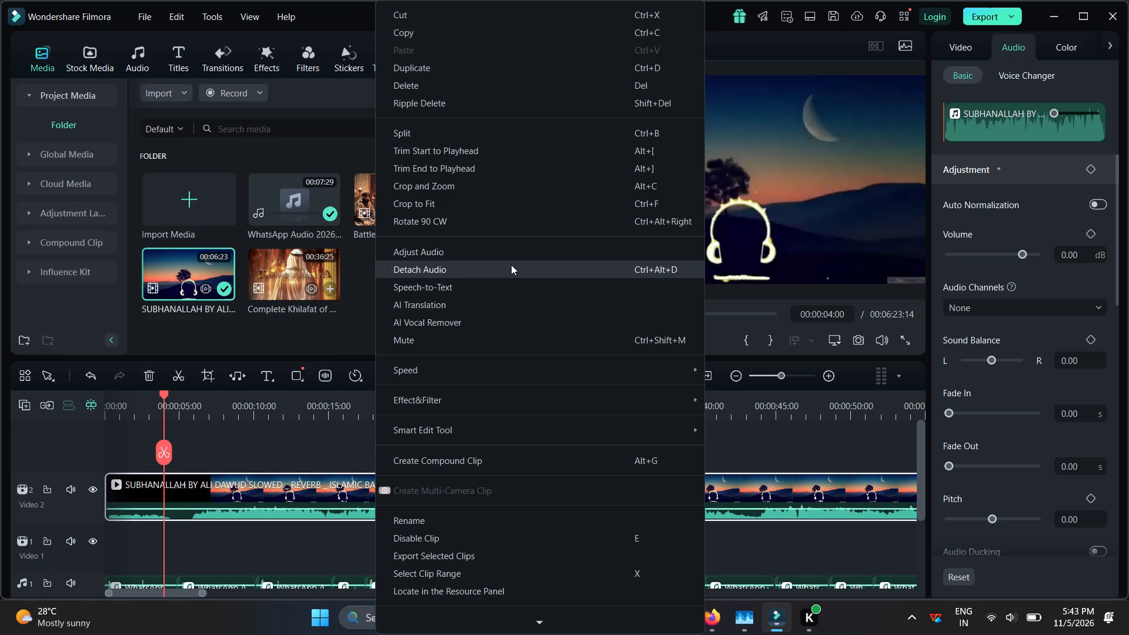
pyautogui.click(511, 266)
pyautogui.click(229, 500)
pyautogui.hotkey('ctrl', 'x')
# Trim about 6 seconds off the start of the SUBHANALLAH music and move it back to the timeline start.
pyautogui.scroll(-3, 229, 500)
pyautogui.moveTo(106, 484); pyautogui.dragTo(176, 507)
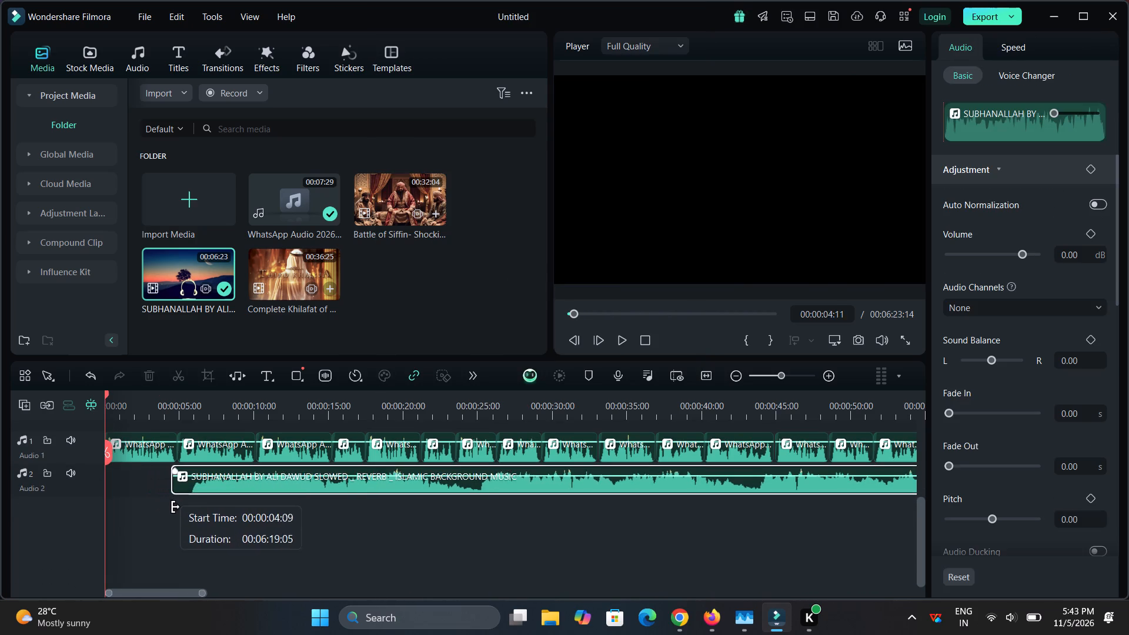
pyautogui.moveTo(176, 507); pyautogui.dragTo(188, 510)
pyautogui.moveTo(229, 493); pyautogui.dragTo(138, 496)
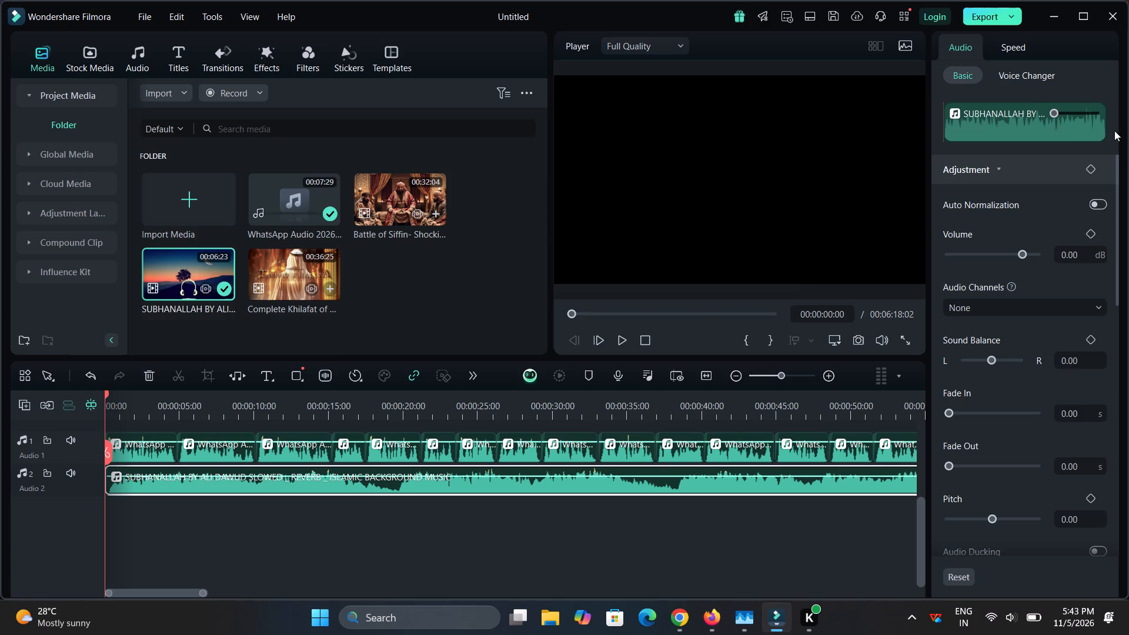
# Lower the SUBHANALLAH music volume on Audio 2 to -14.72 dB and play back the mix.
pyautogui.click(1010, 254)
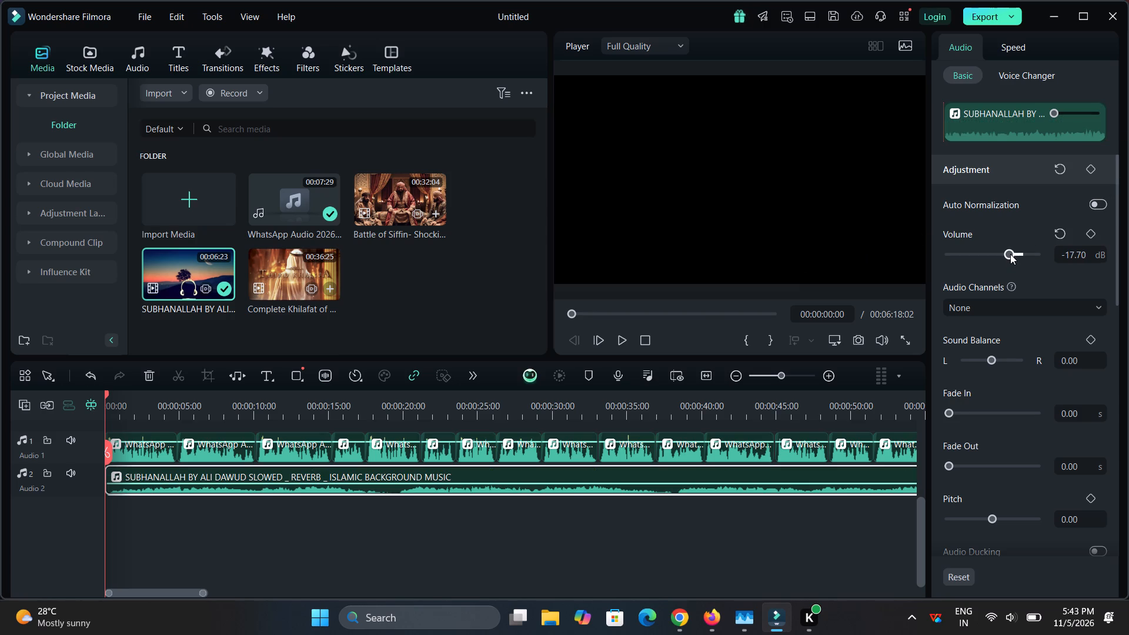
pyautogui.click(1010, 254)
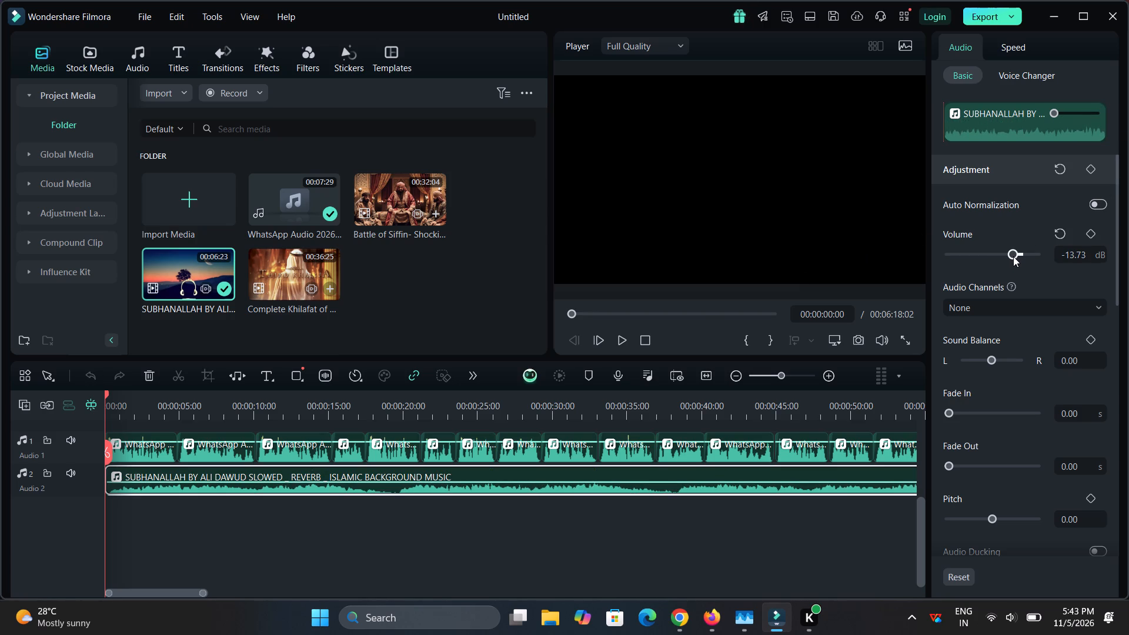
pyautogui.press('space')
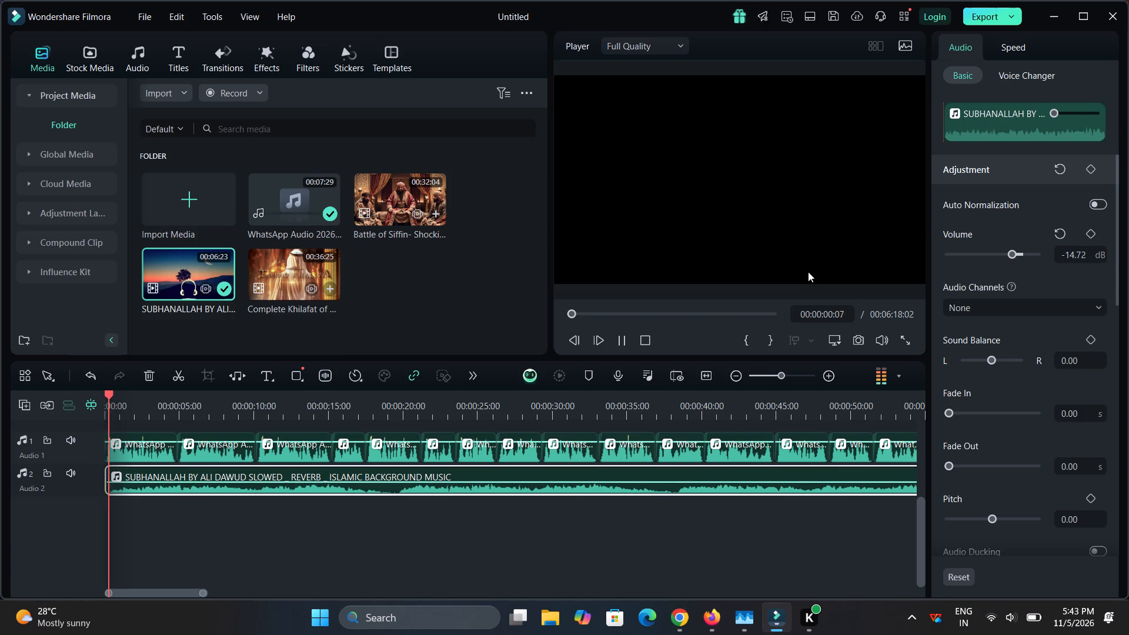
# Trim about half a second more off the start of the SUBHANALLAH music and move it back to the timeline start.
pyautogui.scroll(1, 753, 433)
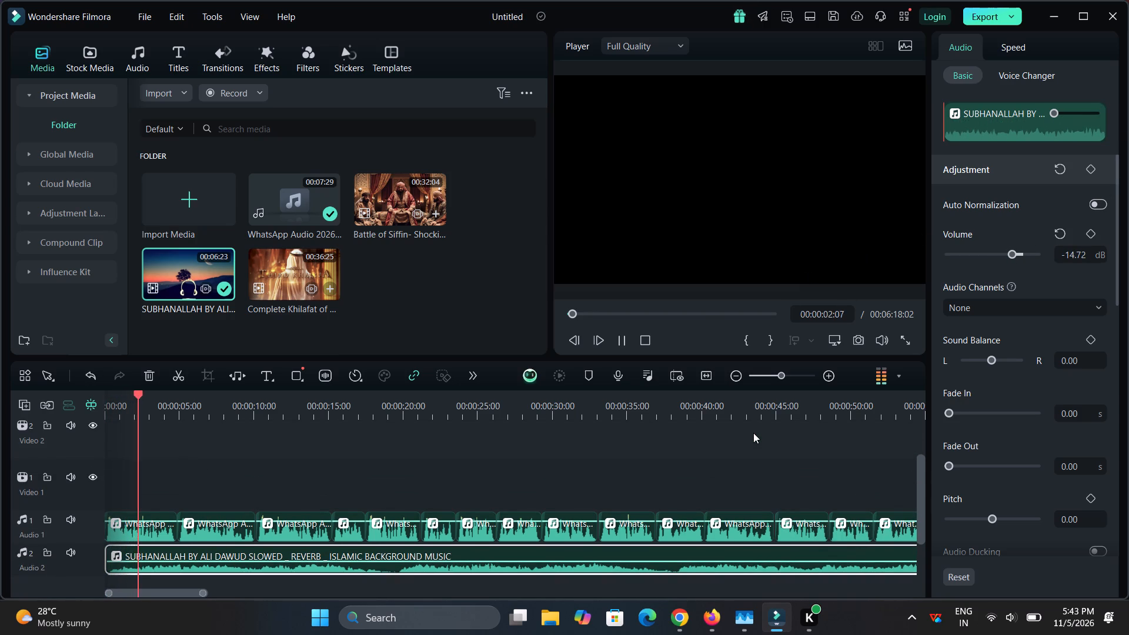
pyautogui.moveTo(108, 558); pyautogui.dragTo(109, 558)
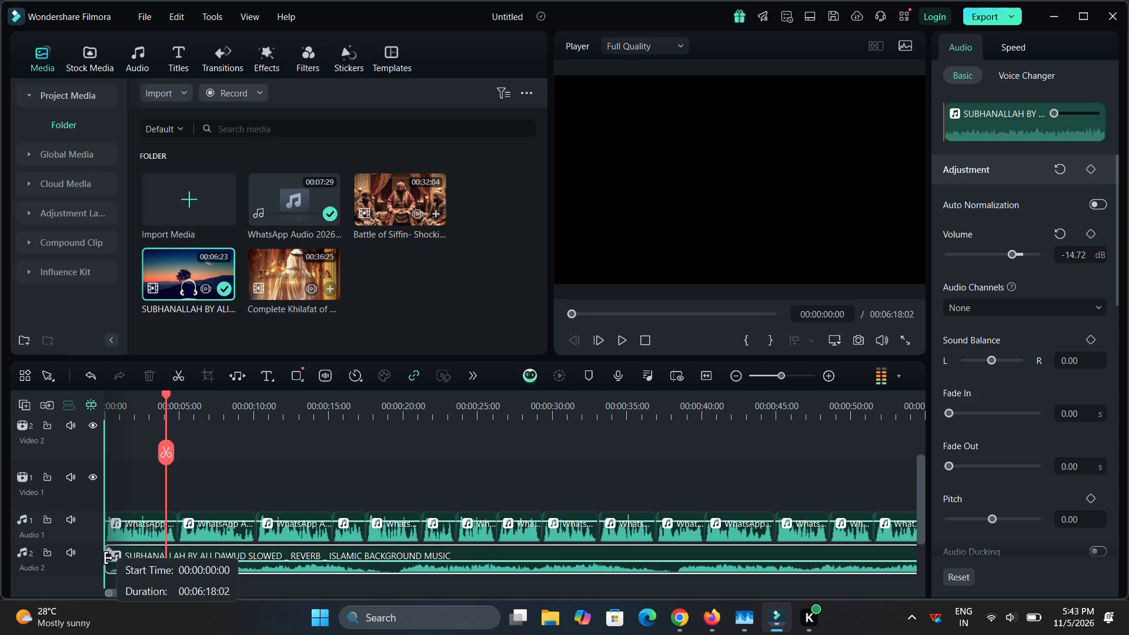
pyautogui.moveTo(109, 558); pyautogui.dragTo(115, 562)
pyautogui.moveTo(151, 562); pyautogui.dragTo(132, 562)
pyautogui.hotkey('ctrl', 'z')
pyautogui.moveTo(201, 551); pyautogui.dragTo(162, 551)
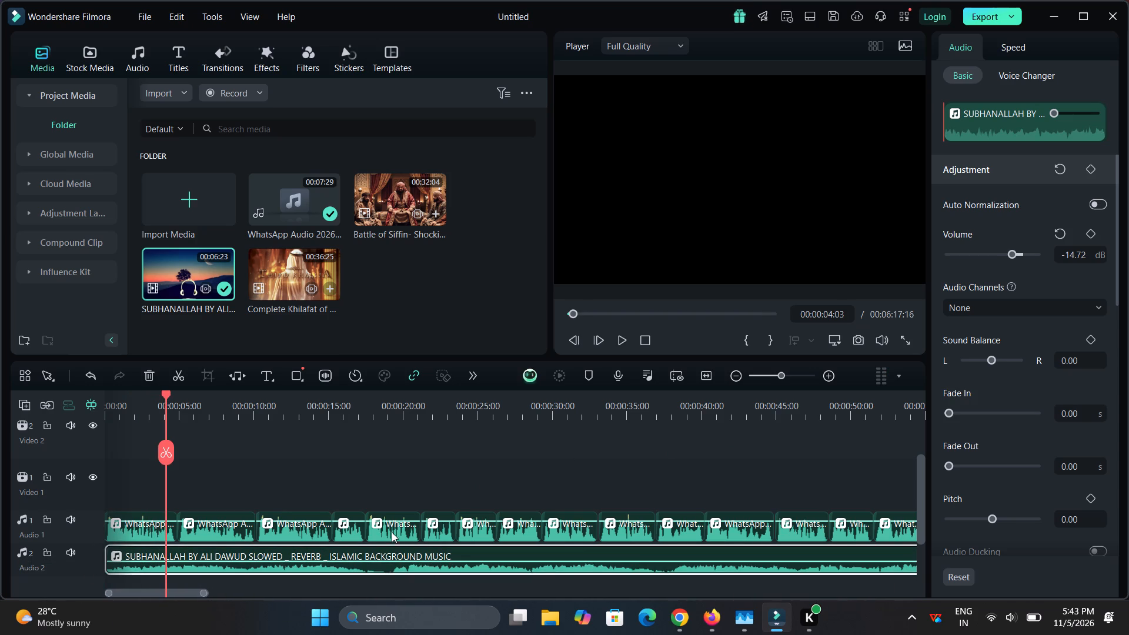
# Raise the system sound volume to a little over half and play the timeline to listen to the mix.
pyautogui.click(1021, 606)
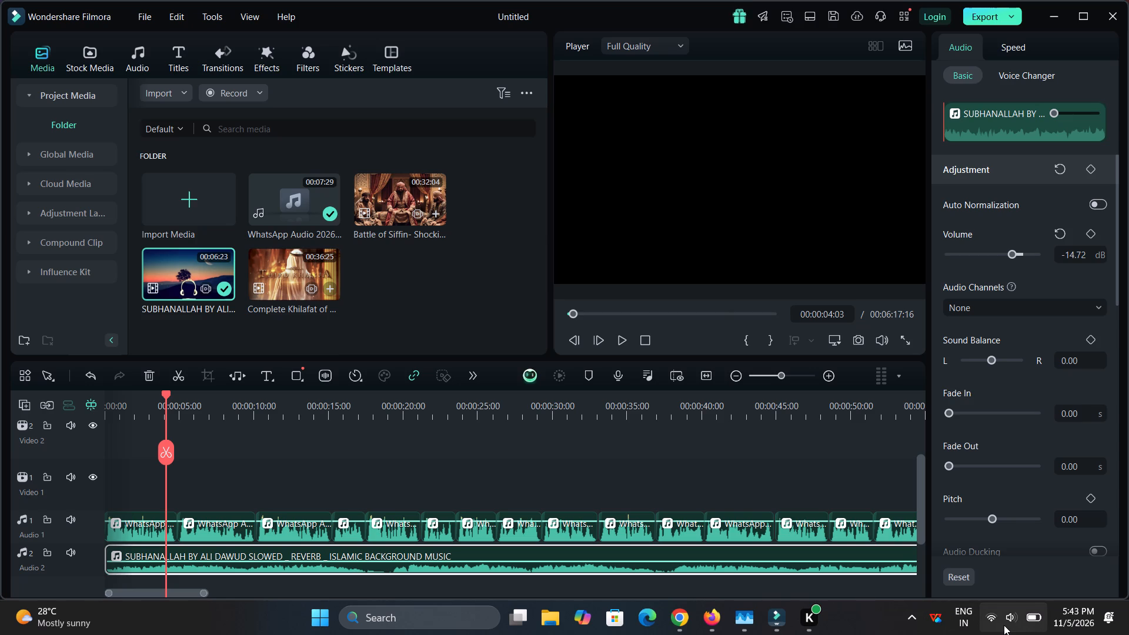
pyautogui.click(1004, 625)
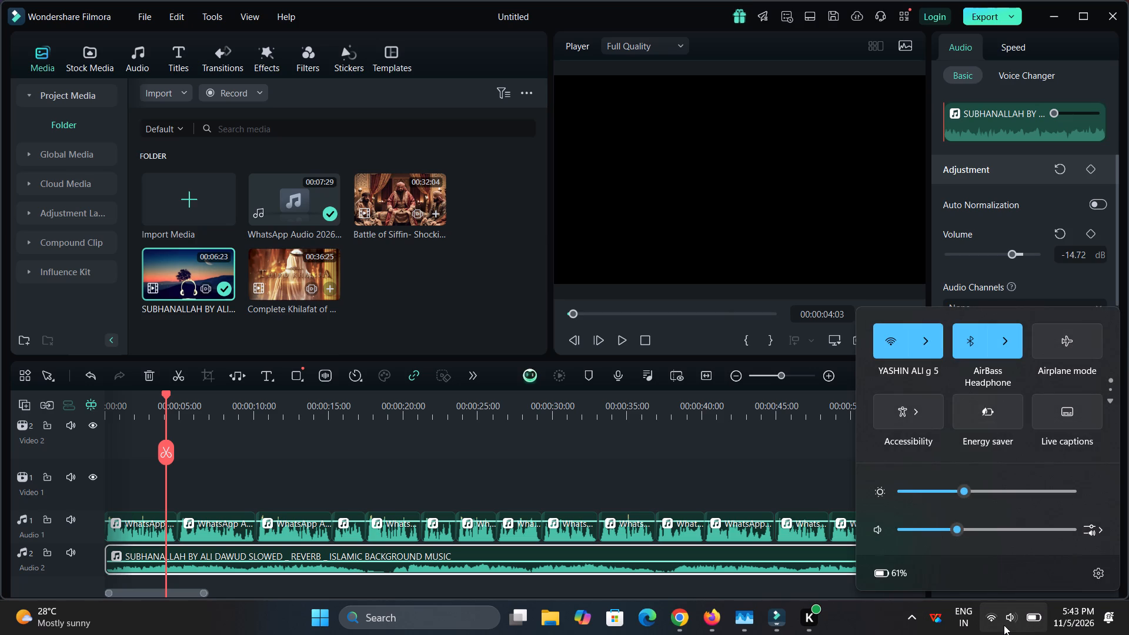
pyautogui.click(996, 529)
pyautogui.click(760, 509)
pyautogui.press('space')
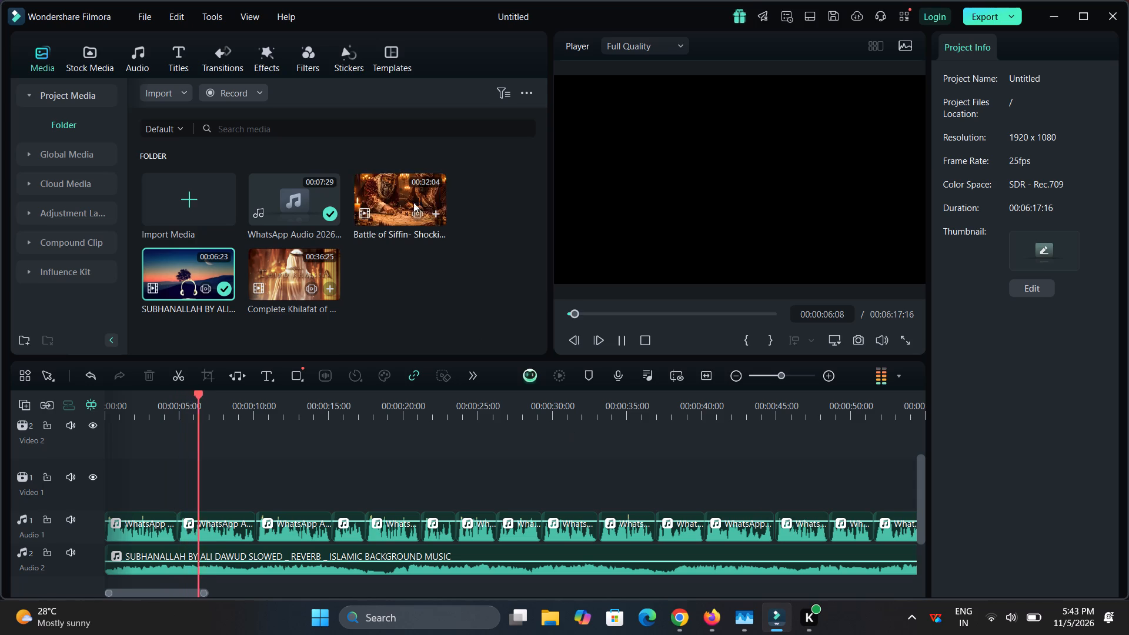
# Place the Battle of Siffin video at the timeline start on the Video 1 track.
pyautogui.moveTo(418, 199); pyautogui.dragTo(95, 508)
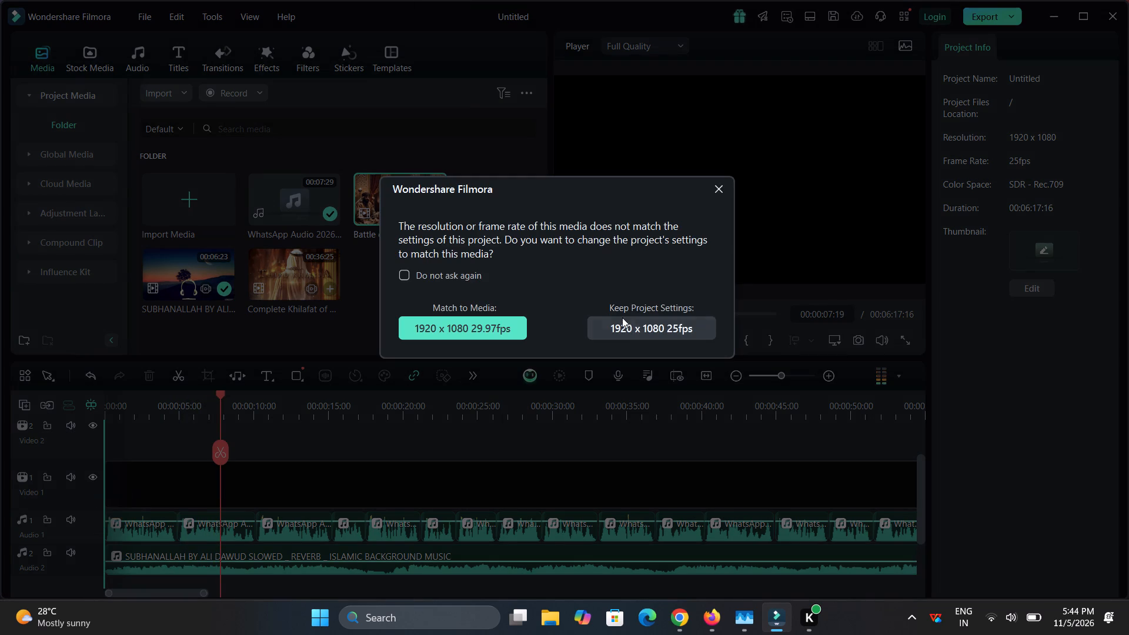
# Place the Battle of Siffin video at the start of Video 1, keeping the 1920 x 1080 25fps project settings.
pyautogui.click(636, 326)
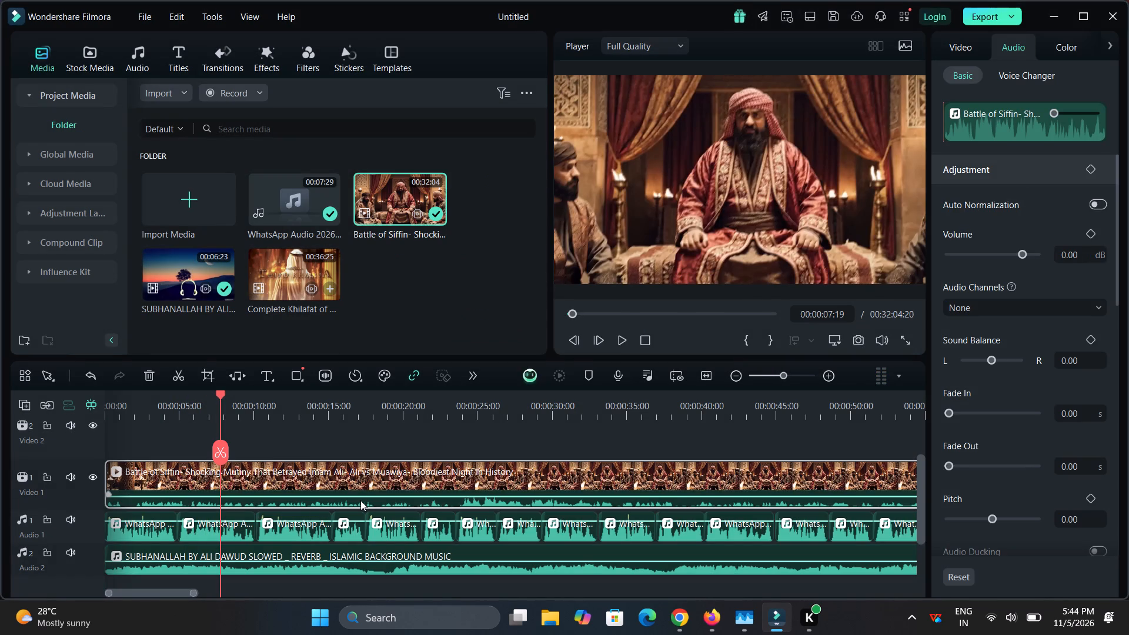
# Silence the Battle of Siffin clip by lowering its volume to -∞ dB.
pyautogui.moveTo(379, 495); pyautogui.dragTo(380, 519)
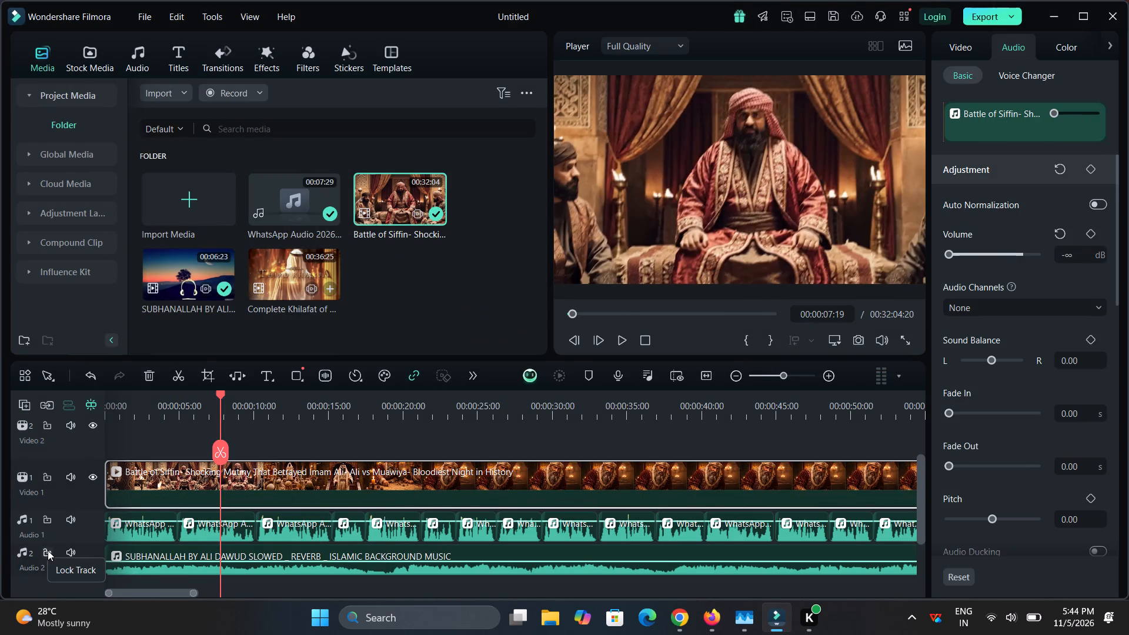
# Lock the Audio 2 track holding the SUBHANALLAH background music.
pyautogui.click(49, 552)
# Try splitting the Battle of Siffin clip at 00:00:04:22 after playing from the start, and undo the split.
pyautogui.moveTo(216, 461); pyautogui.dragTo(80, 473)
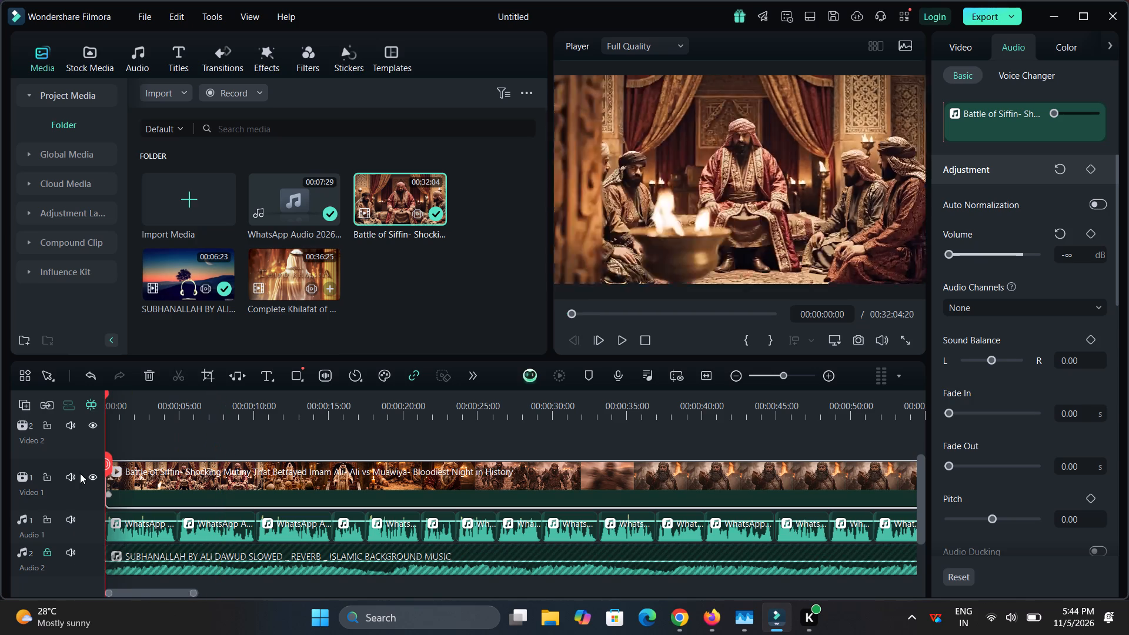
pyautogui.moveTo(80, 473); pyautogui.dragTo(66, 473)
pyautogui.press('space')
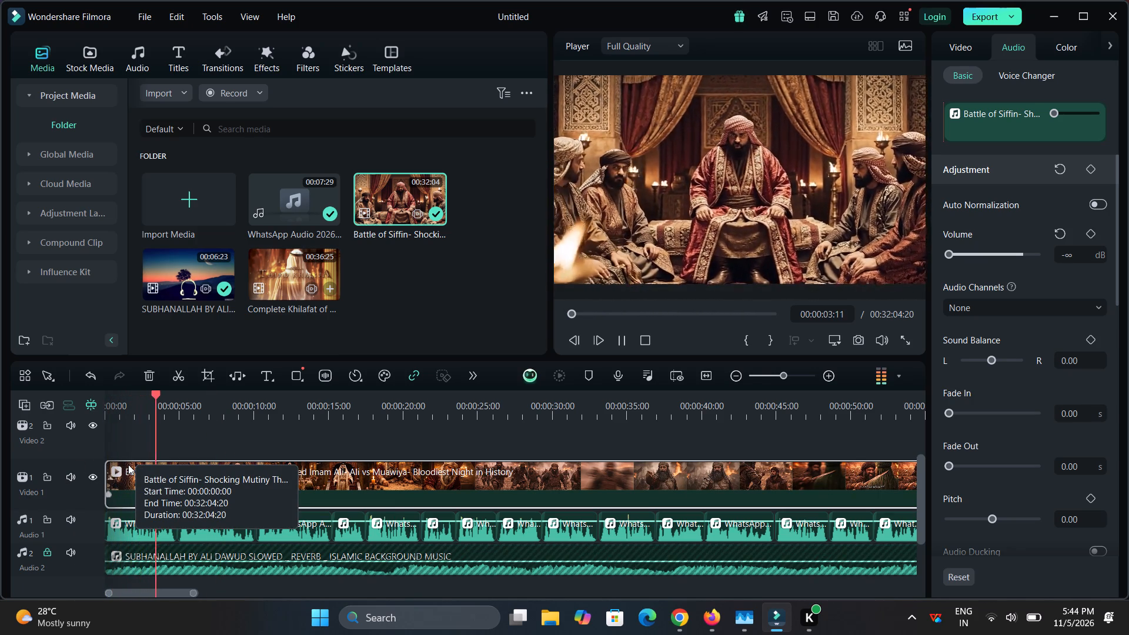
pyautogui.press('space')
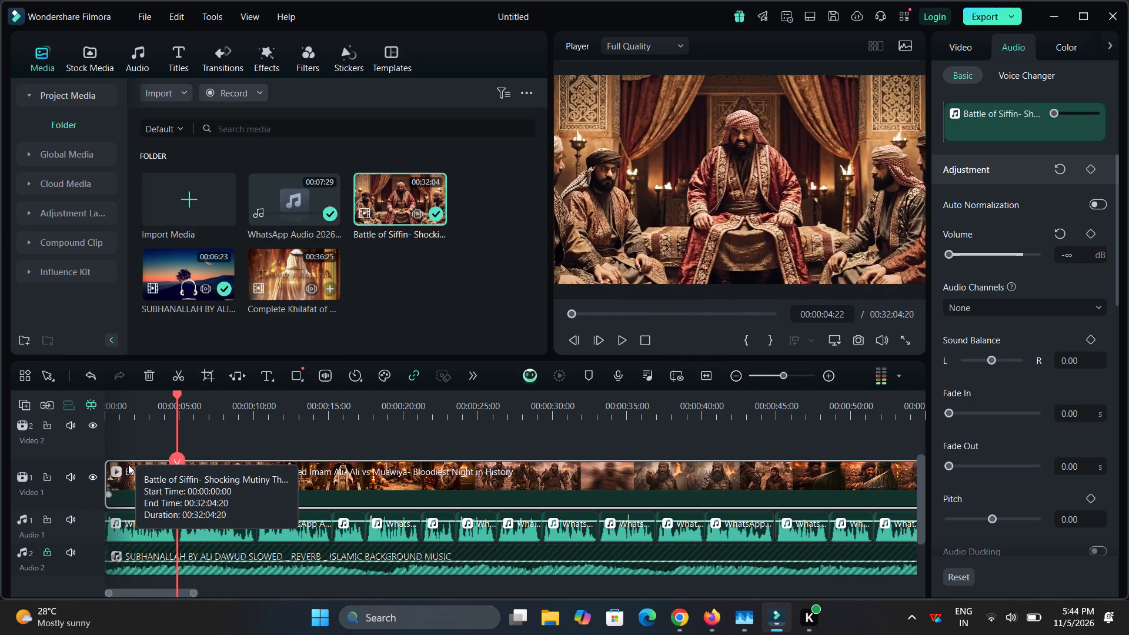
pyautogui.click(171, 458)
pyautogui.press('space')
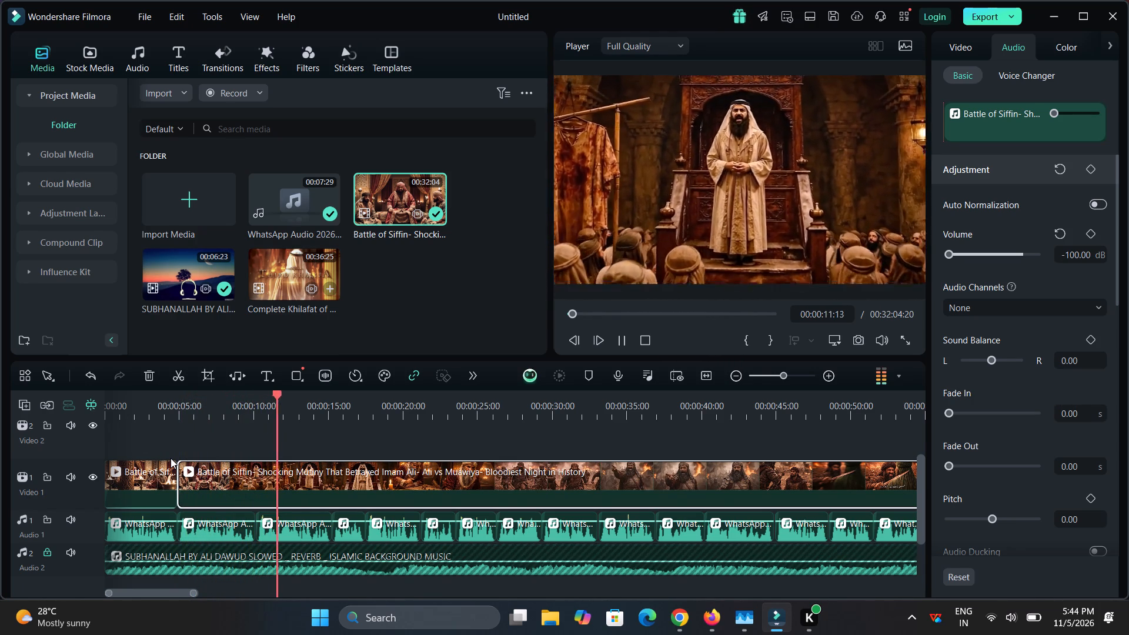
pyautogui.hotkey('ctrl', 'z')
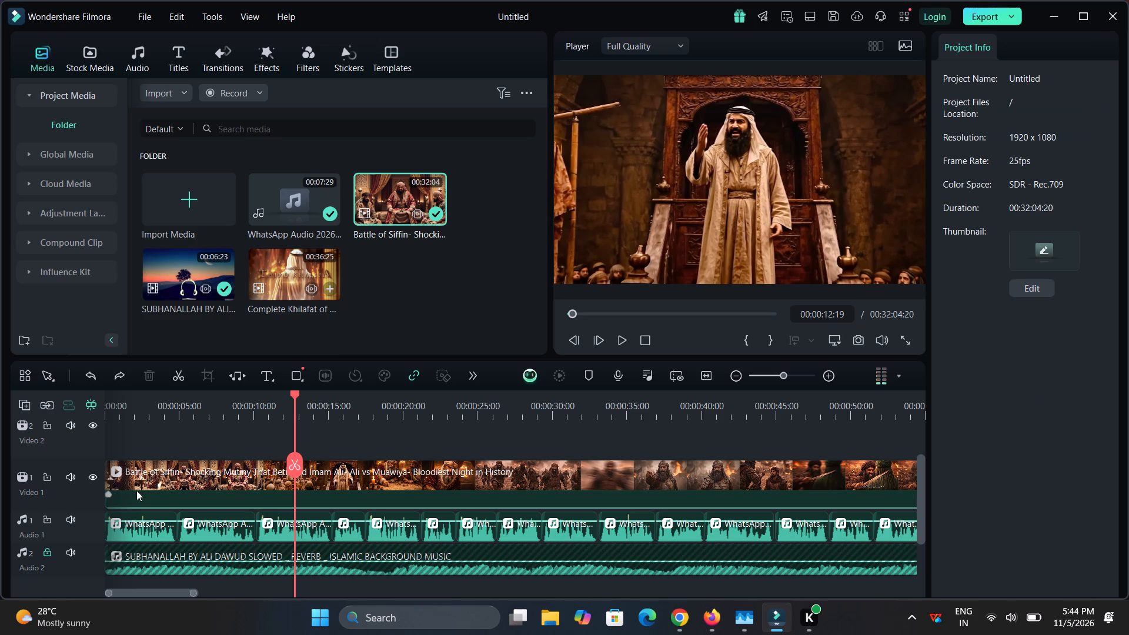
# Trim about 3.5 seconds off the start of the Battle of Siffin clip and move it back to the timeline start.
pyautogui.moveTo(109, 483); pyautogui.dragTo(161, 485)
pyautogui.moveTo(222, 480); pyautogui.dragTo(122, 489)
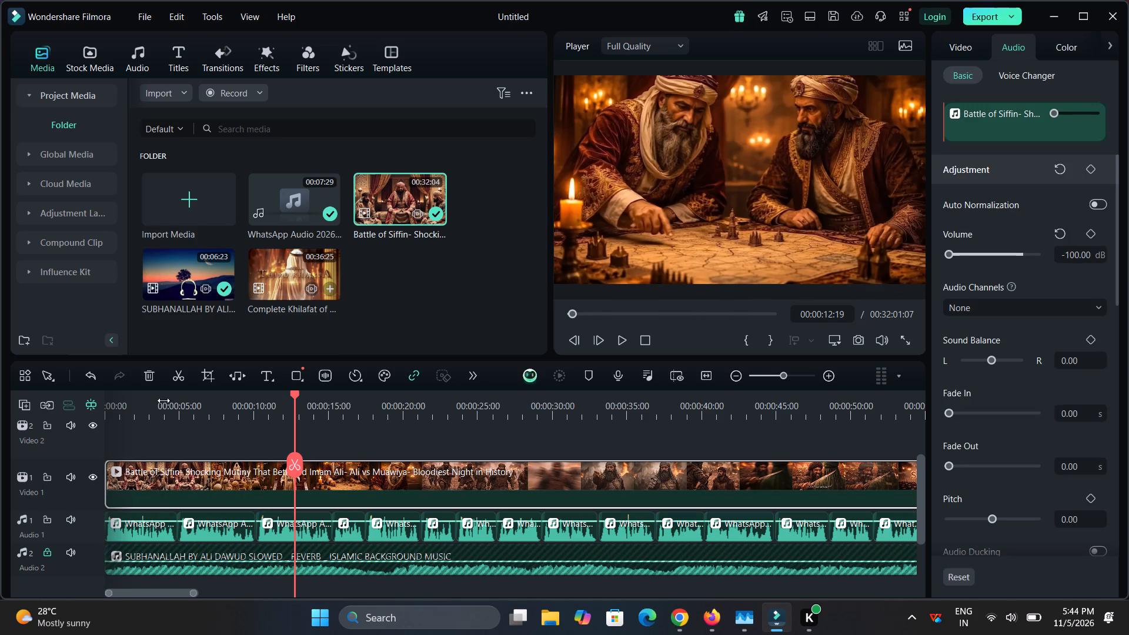
# Split the Battle of Siffin clip at about 00:00:10:04, where the third narration segment begins.
pyautogui.click(159, 406)
pyautogui.press('space')
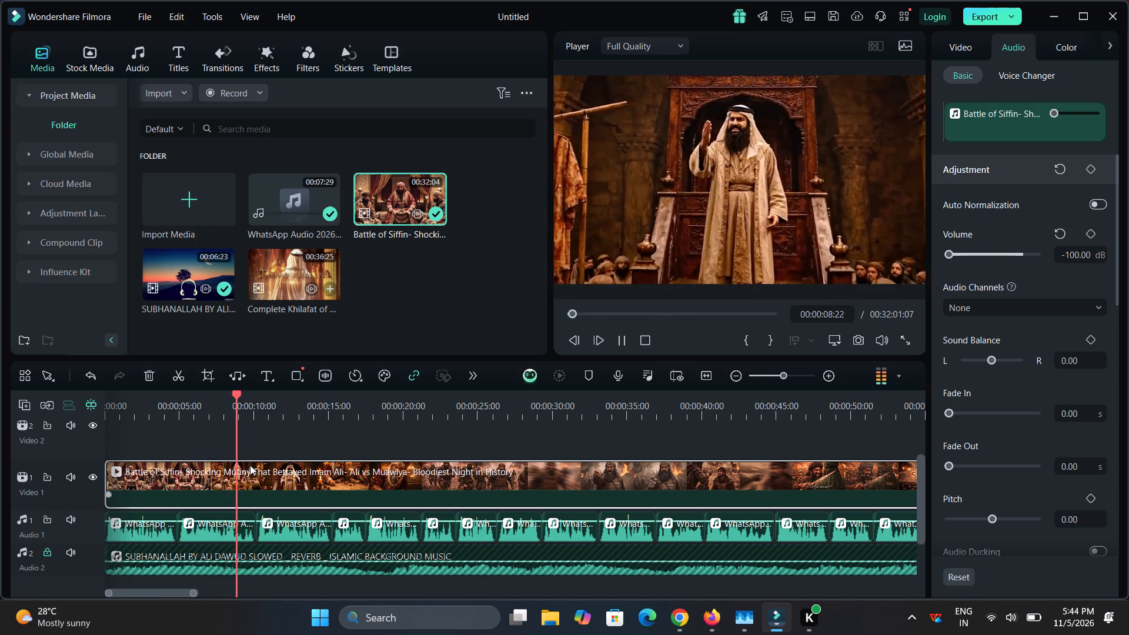
pyautogui.press('space')
pyautogui.press('Right')
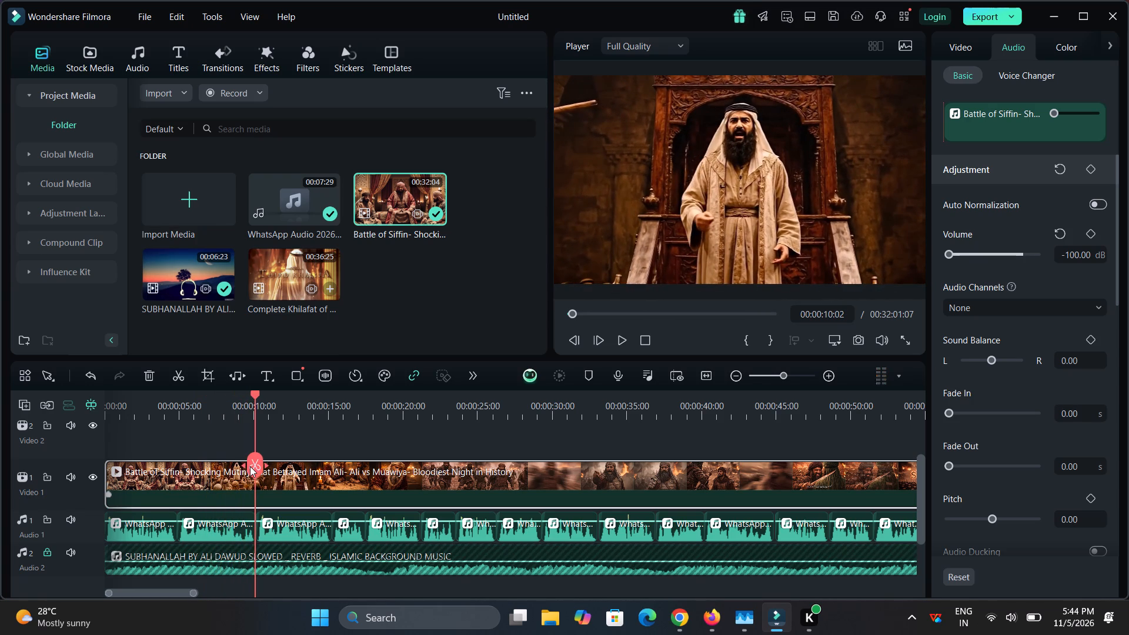
pyautogui.press('Right')
pyautogui.press('Right')
pyautogui.click(259, 474)
# Import the video Jung-e-Badr- The First Victory - Documentary.mp4 from the Downloads Video folder.
pyautogui.press('space')
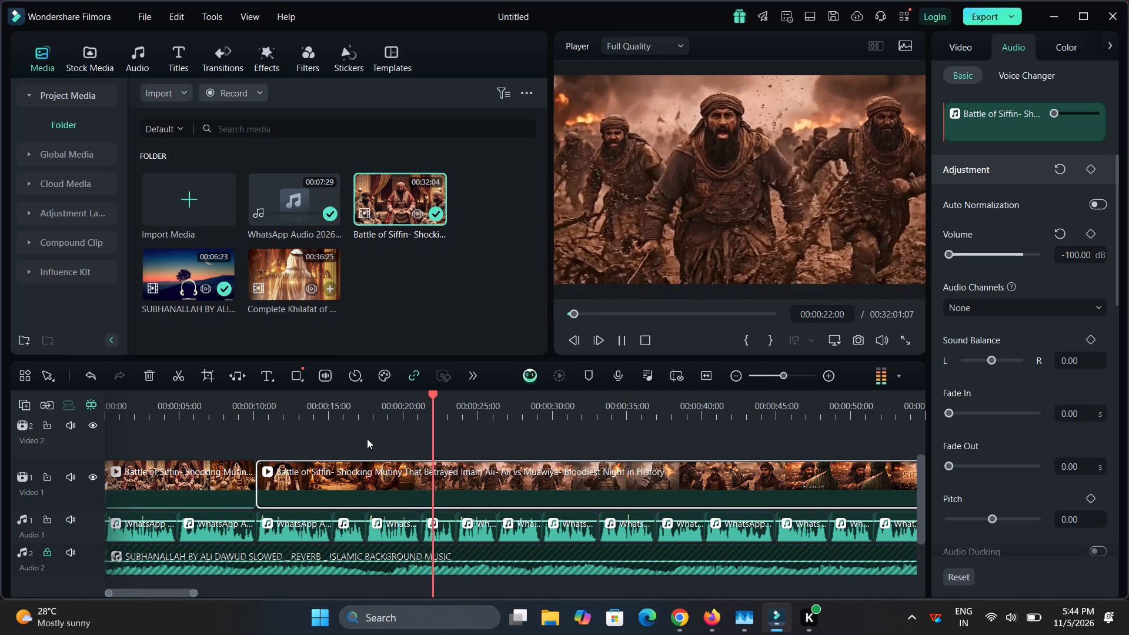
pyautogui.press('space')
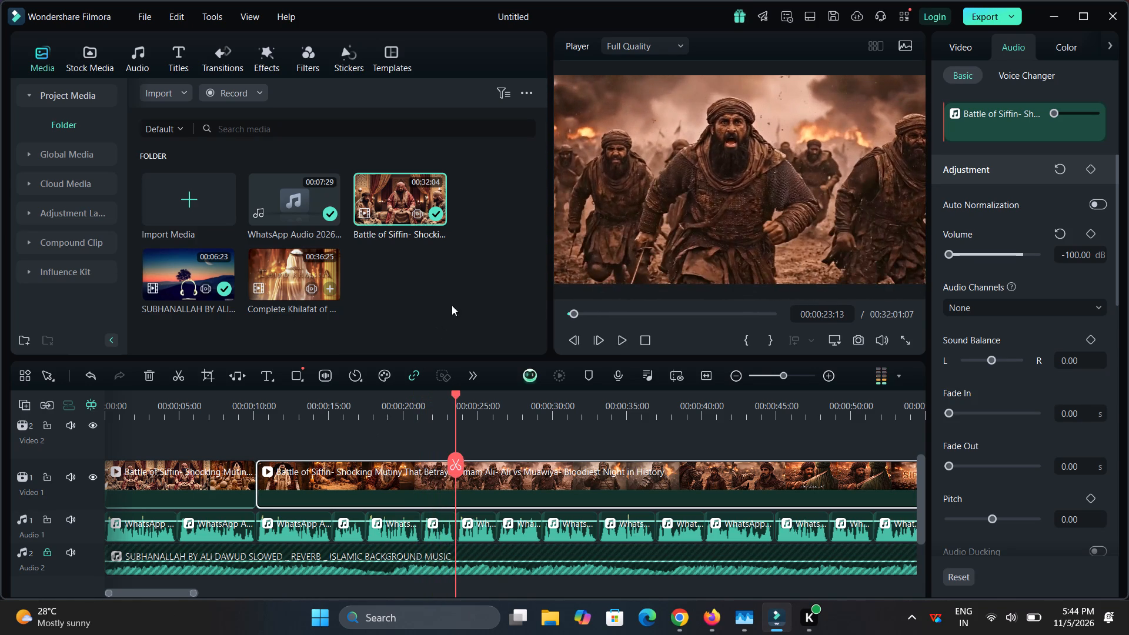
pyautogui.tripleClick(485, 267)
pyautogui.click(485, 267)
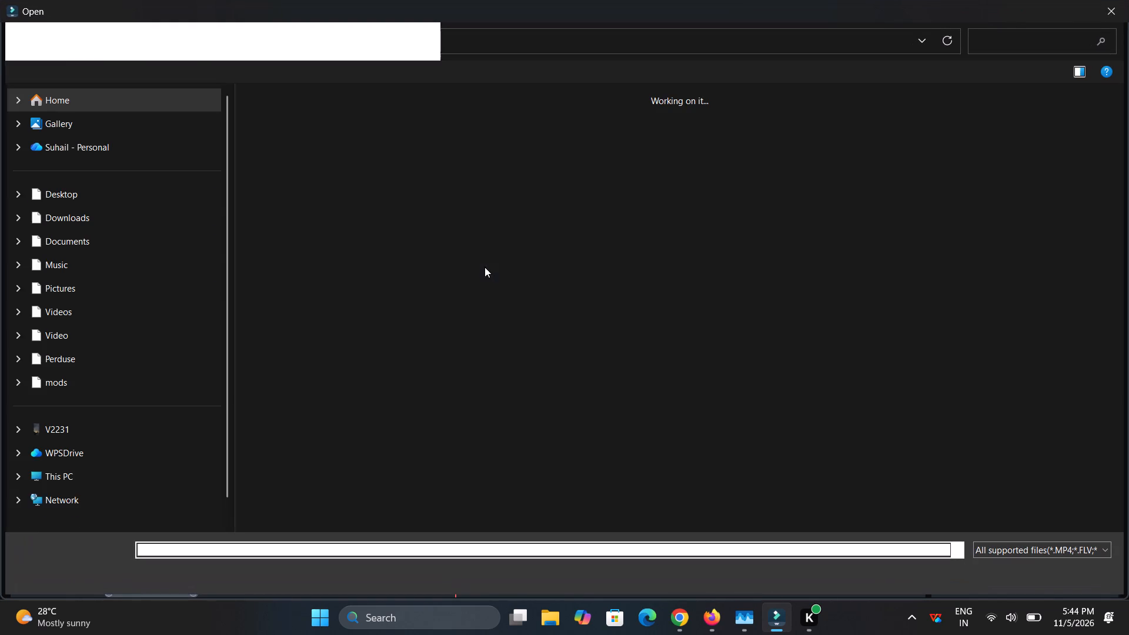
pyautogui.scroll(-4, 752, 355)
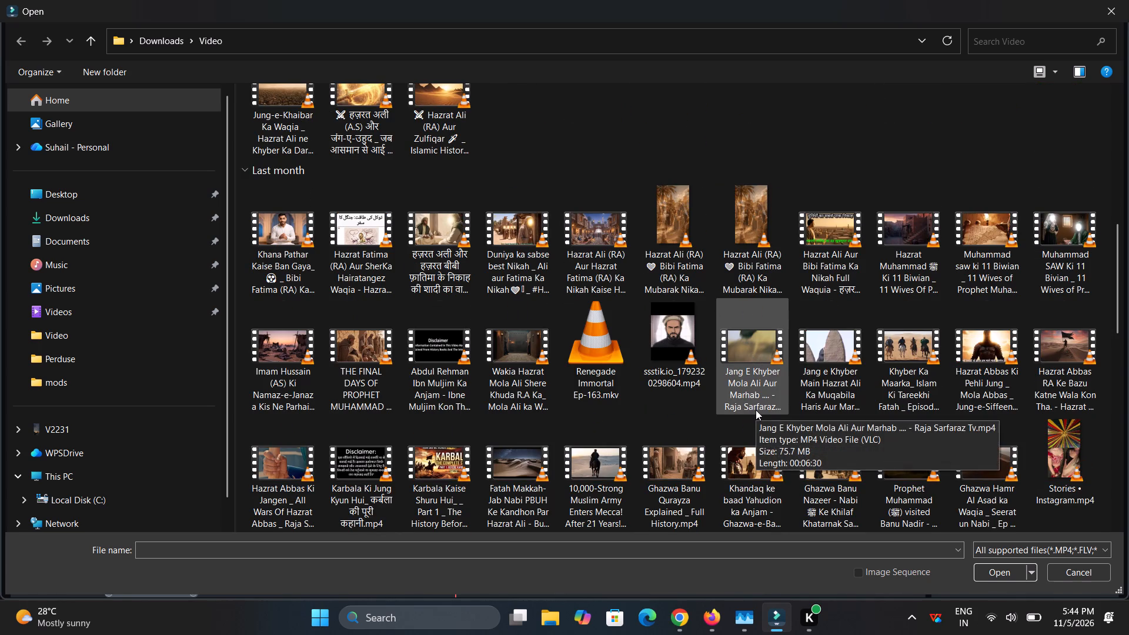
pyautogui.scroll(-2, 822, 487)
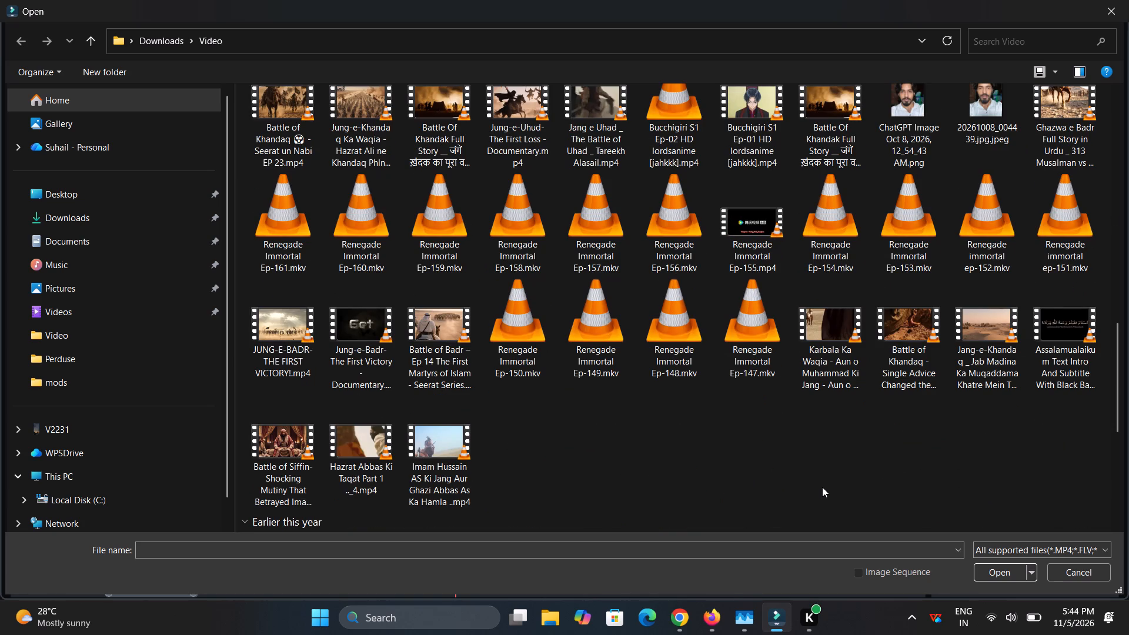
pyautogui.click(354, 342)
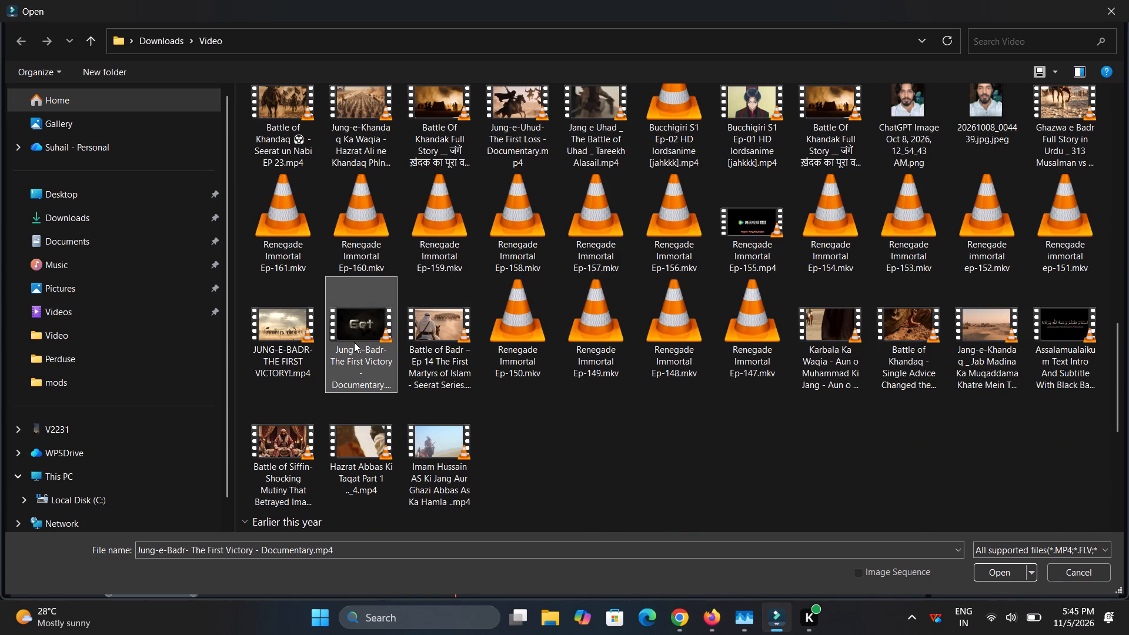
pyautogui.press('Return')
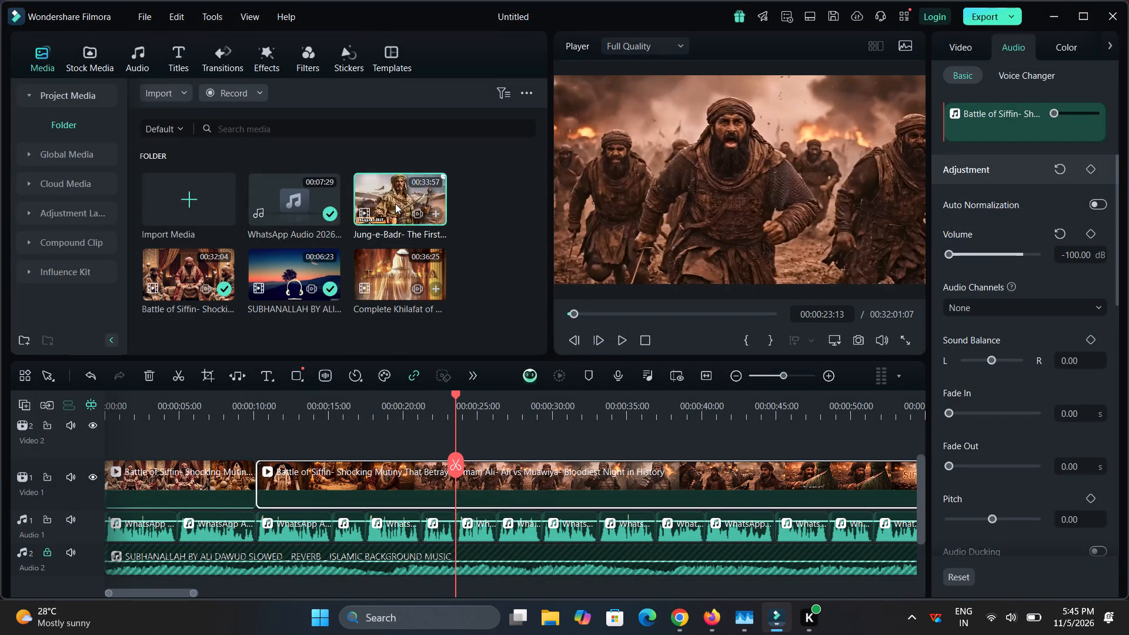
# Place the Jung-e-Badr video on Video 2 at the 00:00:10:04 cut and silence it by lowering its volume to -∞ dB.
pyautogui.moveTo(395, 203); pyautogui.dragTo(258, 457)
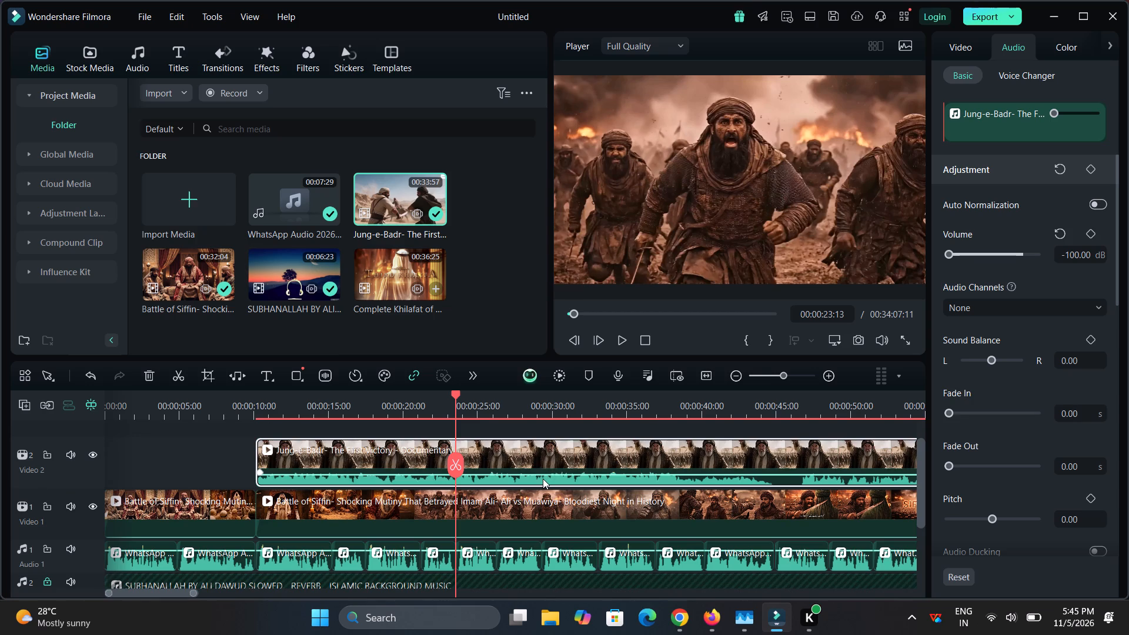
pyautogui.moveTo(551, 477); pyautogui.dragTo(548, 514)
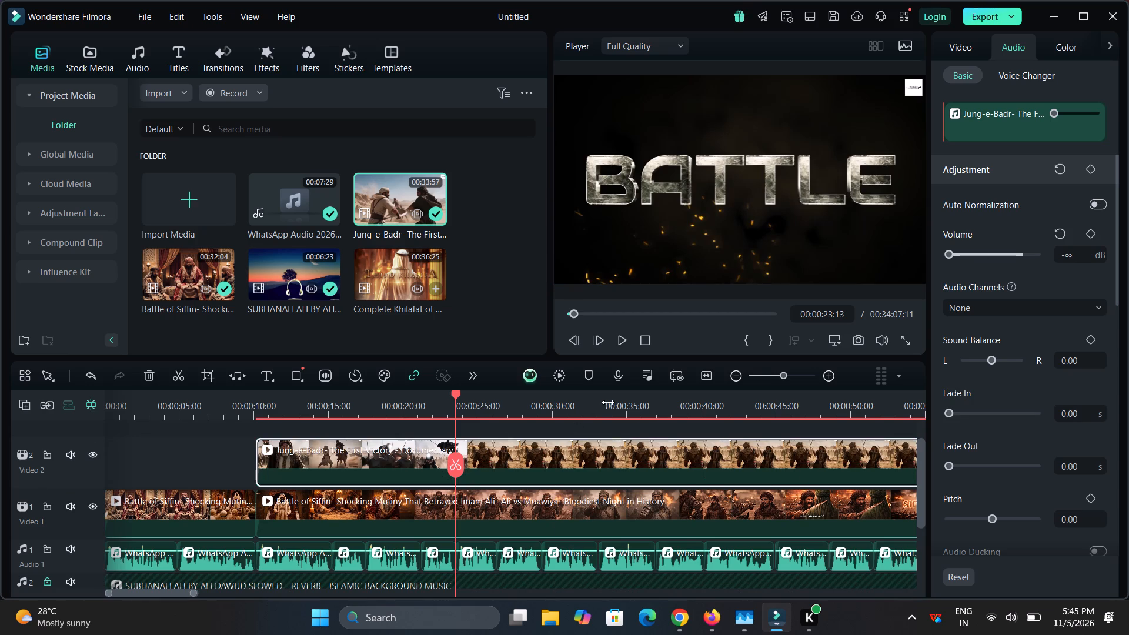
# Find the glowing white figure scene in the Jung-e-Badr clip, split it at 00:02:41:08, and remove the part before the cut.
pyautogui.click(608, 402)
pyautogui.moveTo(608, 402); pyautogui.dragTo(963, 399)
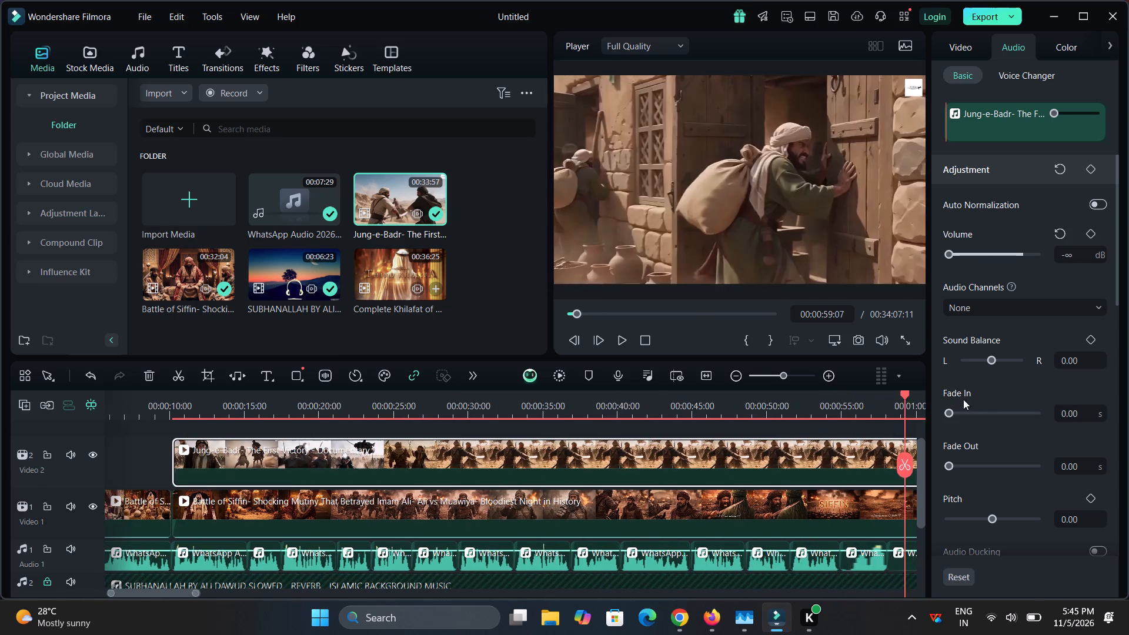
pyautogui.moveTo(963, 399); pyautogui.dragTo(855, 425)
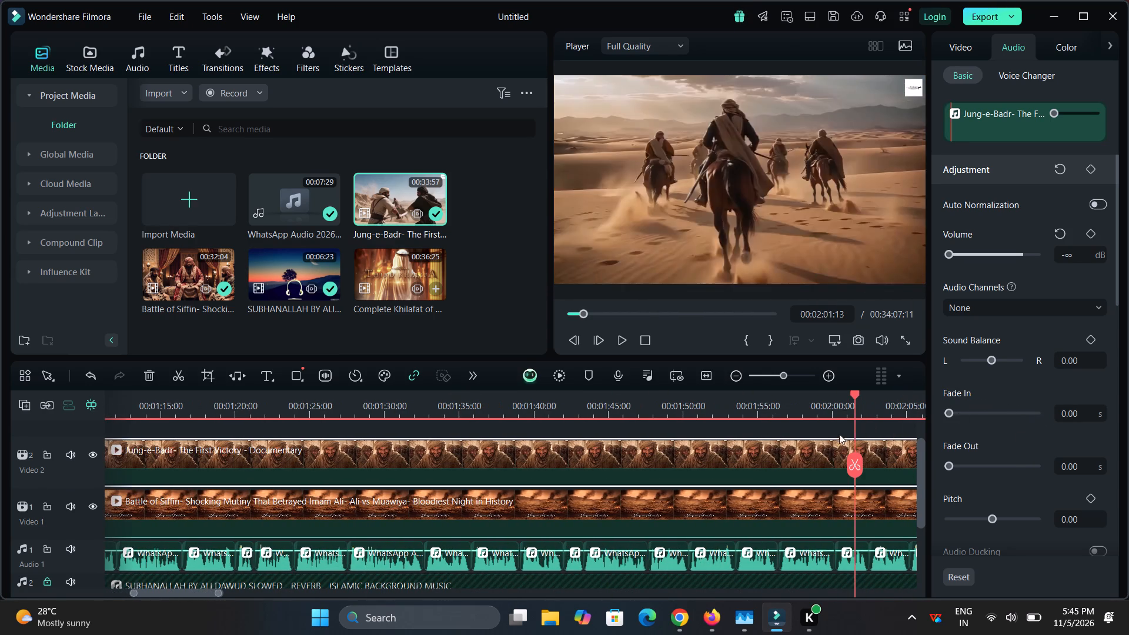
pyautogui.click(897, 396)
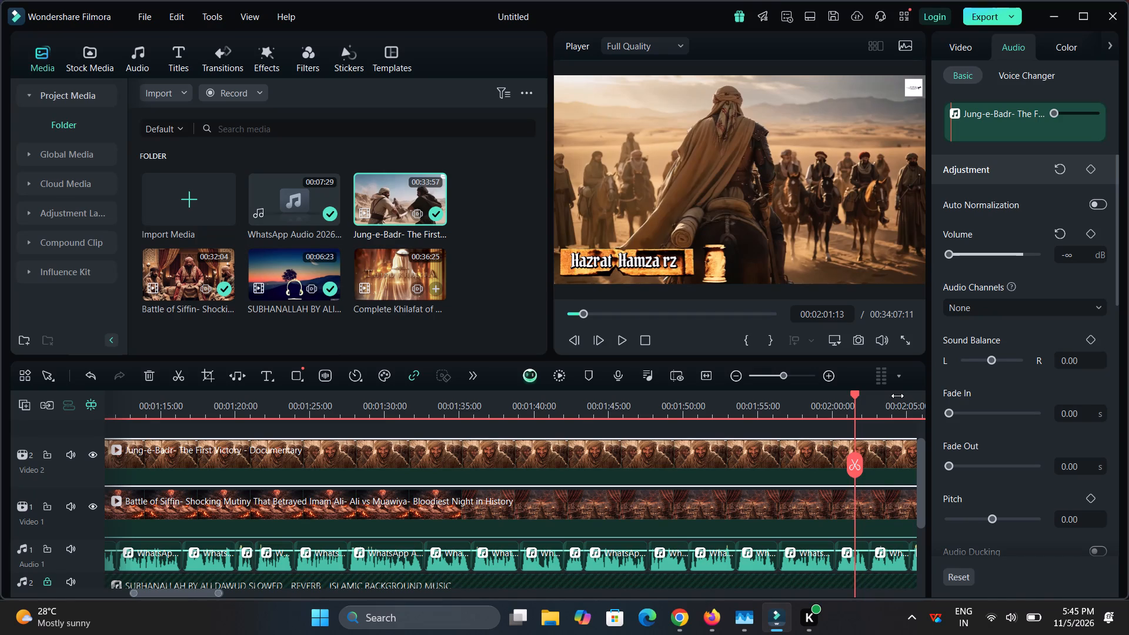
pyautogui.moveTo(897, 396); pyautogui.dragTo(951, 416)
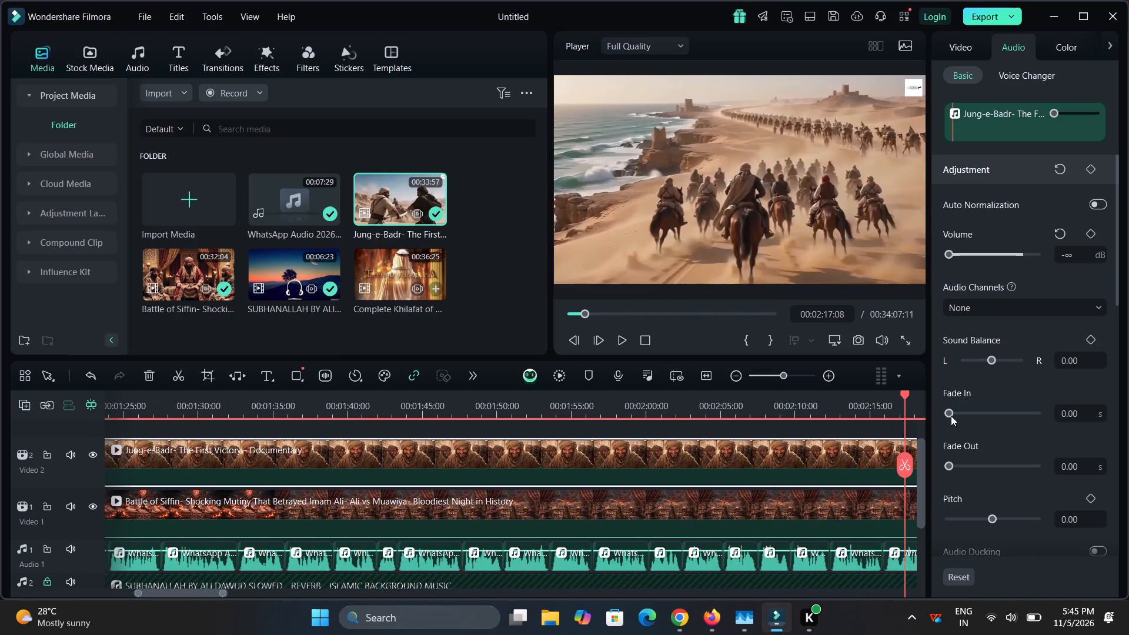
pyautogui.moveTo(951, 416); pyautogui.dragTo(955, 409)
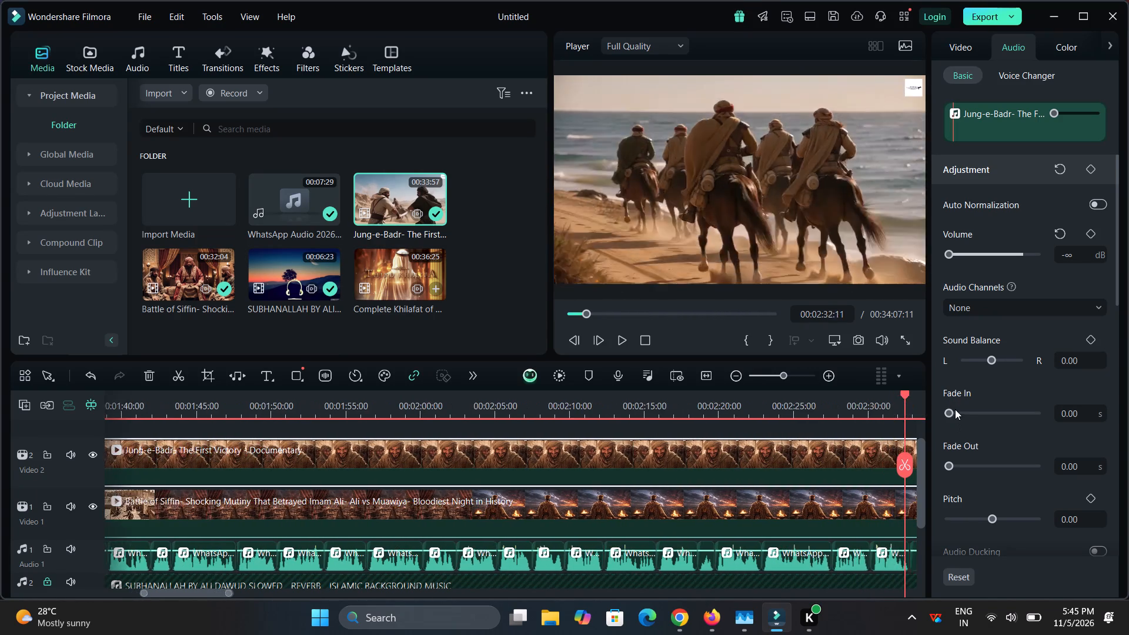
pyautogui.moveTo(955, 409); pyautogui.dragTo(796, 429)
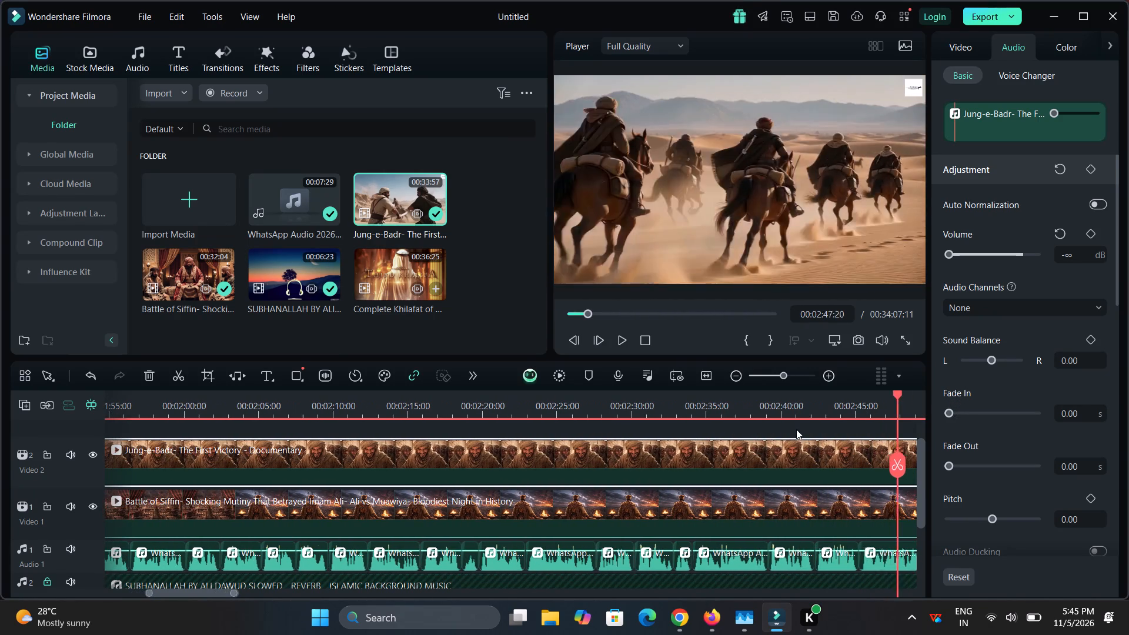
pyautogui.moveTo(796, 429); pyautogui.dragTo(800, 447)
pyautogui.click(800, 465)
pyautogui.click(770, 462)
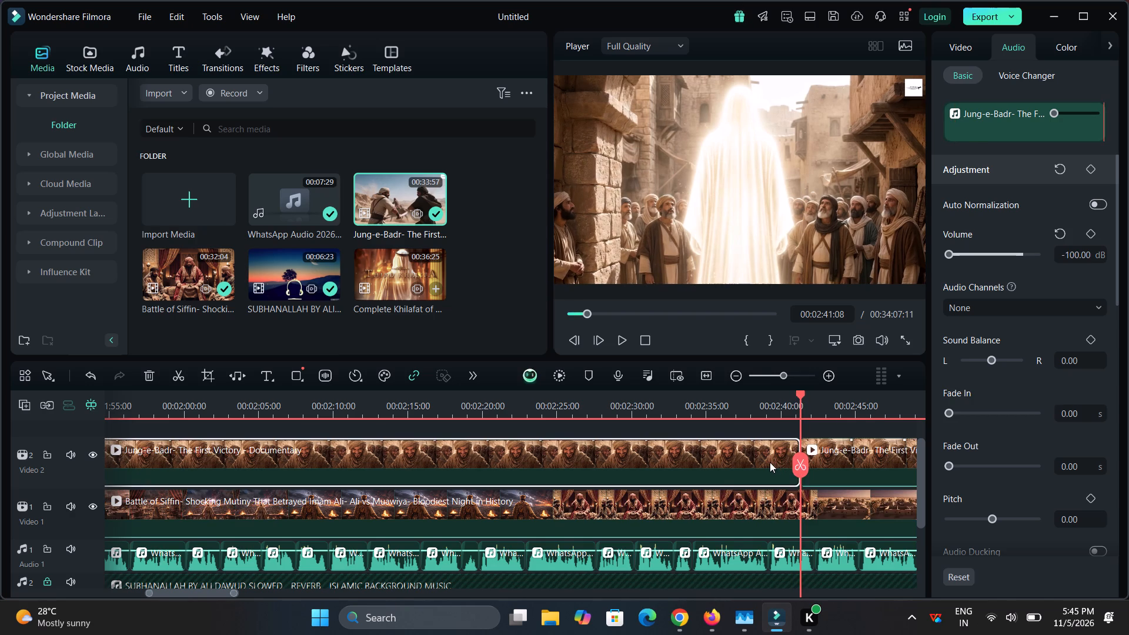
pyautogui.hotkey('ctrl', 'x')
# Move the remaining Jung-e-Badr clip on Video 2 back to start at 00:00:10:04.
pyautogui.moveTo(850, 407); pyautogui.dragTo(650, 415)
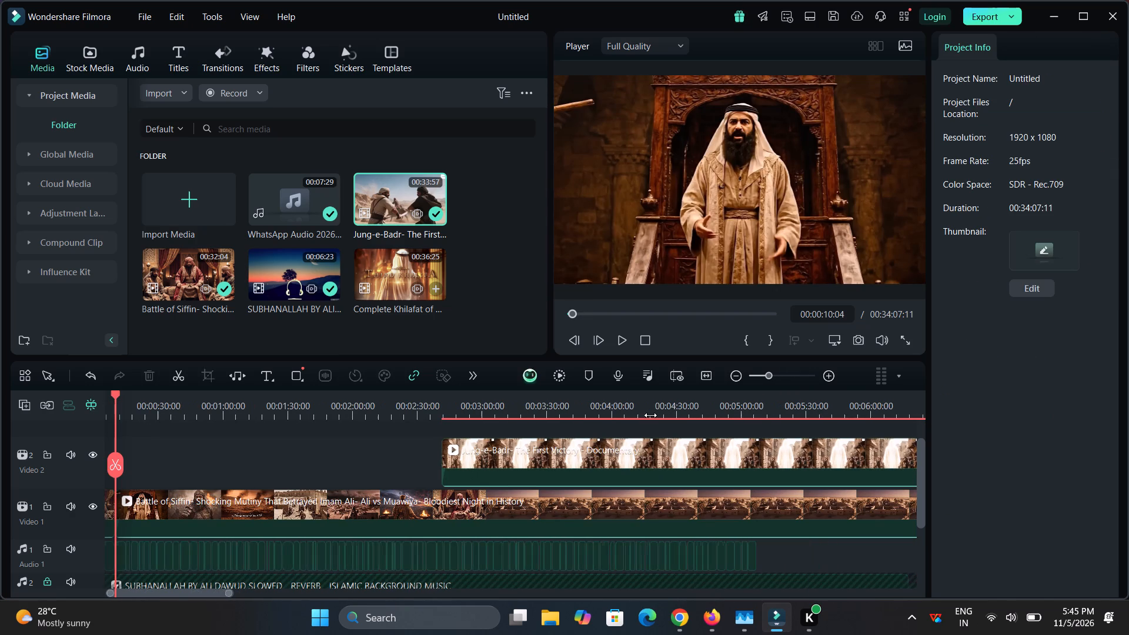
pyautogui.moveTo(583, 453); pyautogui.dragTo(231, 456)
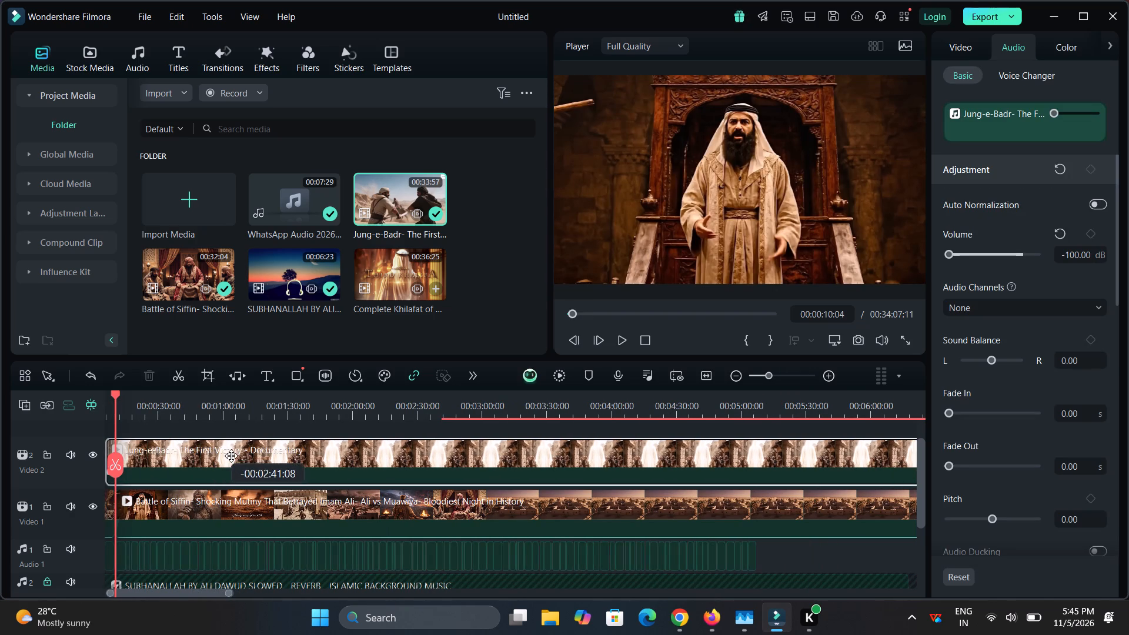
pyautogui.moveTo(231, 456); pyautogui.dragTo(252, 460)
# Split the Jung-e-Badr clip at 00:00:13:14, where the glowing figure scene ends.
pyautogui.moveTo(171, 408); pyautogui.dragTo(512, 436)
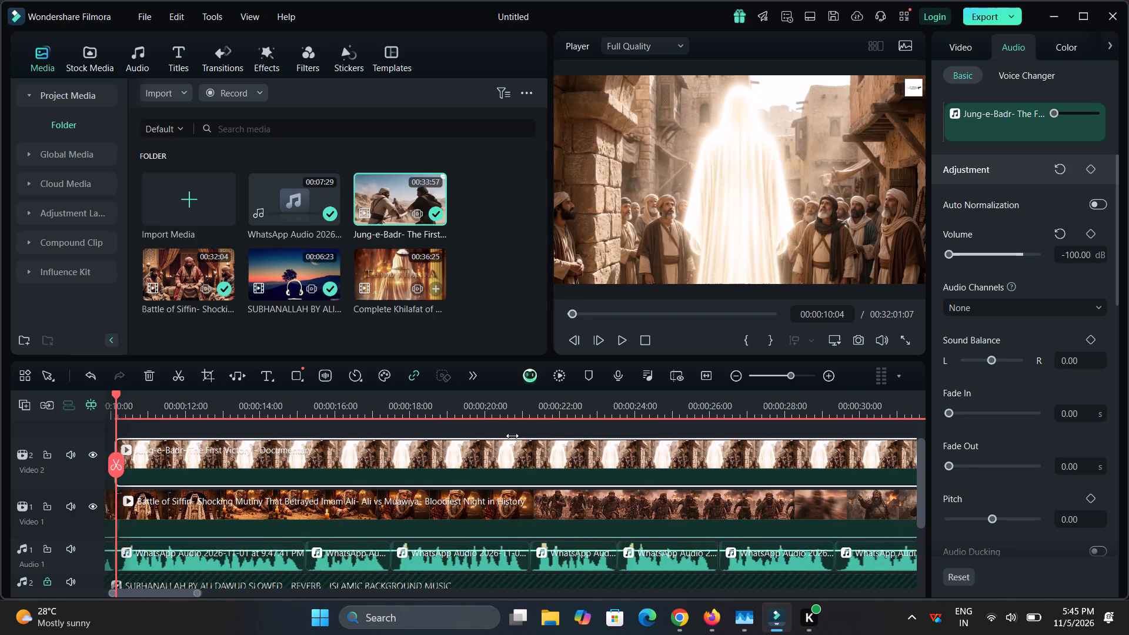
pyautogui.moveTo(512, 436); pyautogui.dragTo(517, 436)
pyautogui.press('space')
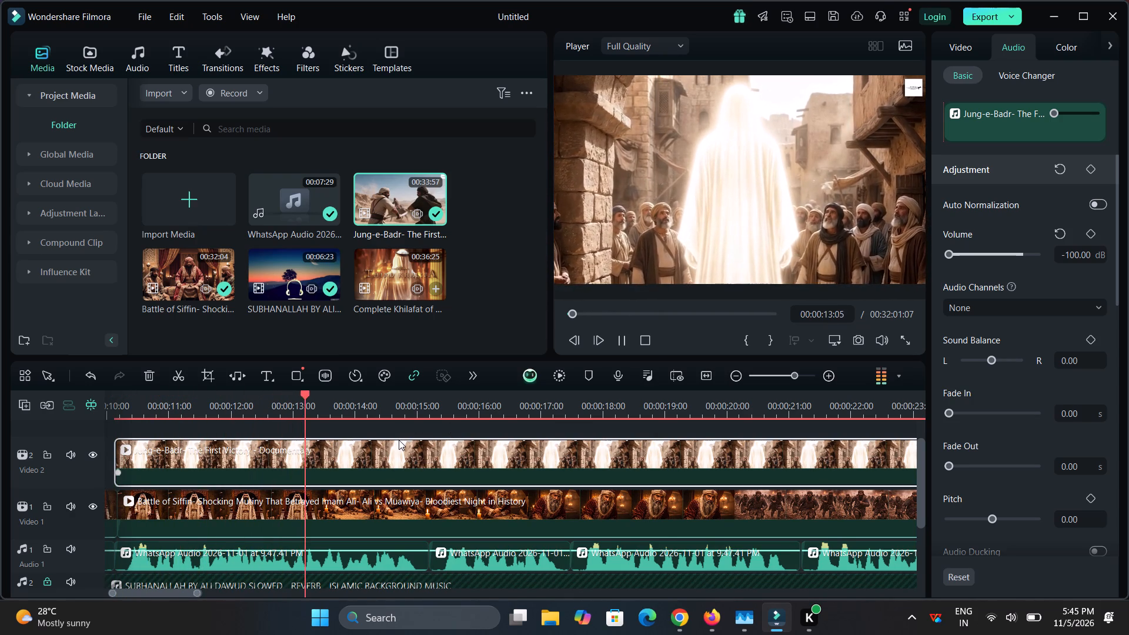
pyautogui.press('space')
pyautogui.moveTo(382, 467); pyautogui.dragTo(335, 469)
pyautogui.moveTo(335, 469); pyautogui.dragTo(328, 471)
pyautogui.click(328, 471)
# Move the later Jung-e-Badr piece to the narration cut at about 00:00:15:05 and slow the first piece to 0.68x to fill the gap.
pyautogui.moveTo(400, 449); pyautogui.dragTo(492, 461)
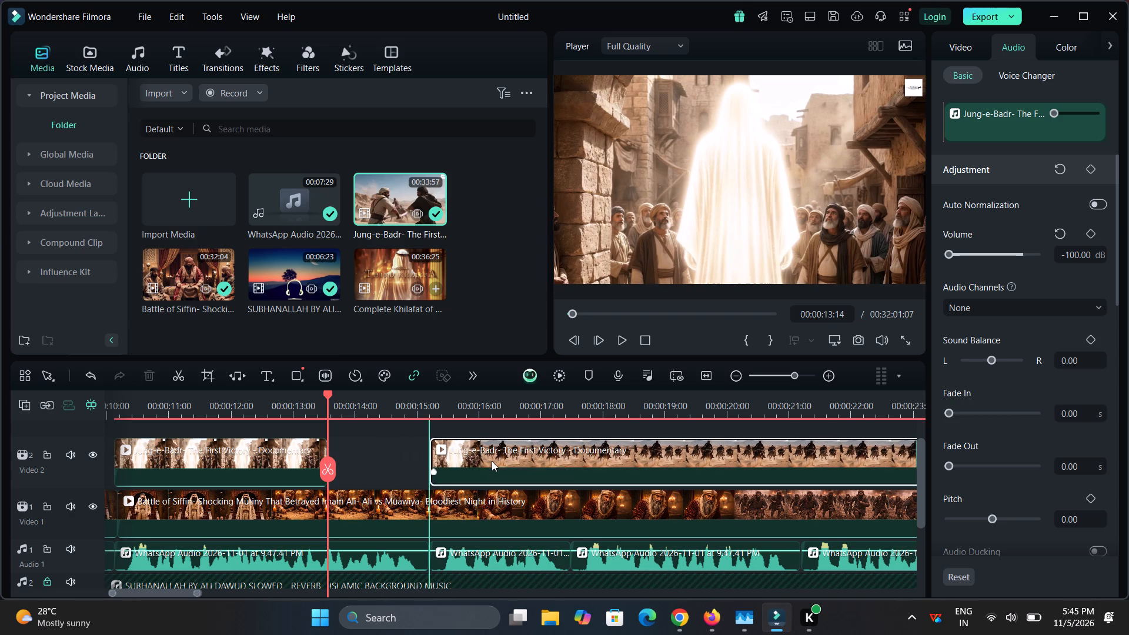
pyautogui.keyDown('ctrl'); pyautogui.click(321, 442); pyautogui.keyUp('ctrl')
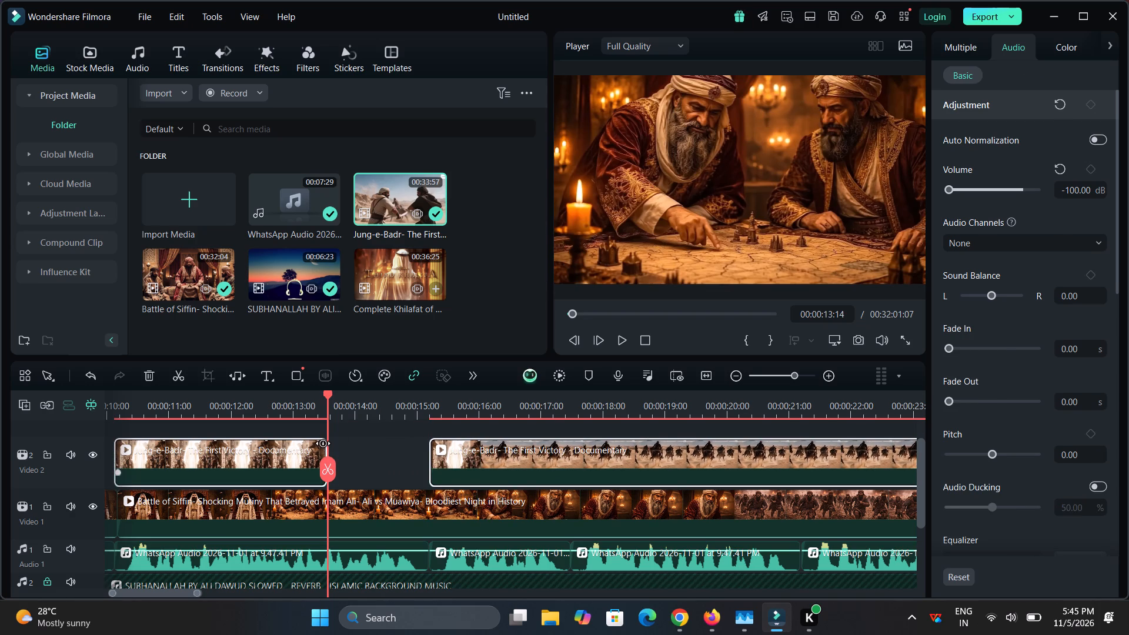
pyautogui.keyDown('ctrl'); pyautogui.moveTo(323, 444); pyautogui.dragTo(429, 454); pyautogui.keyUp('ctrl')
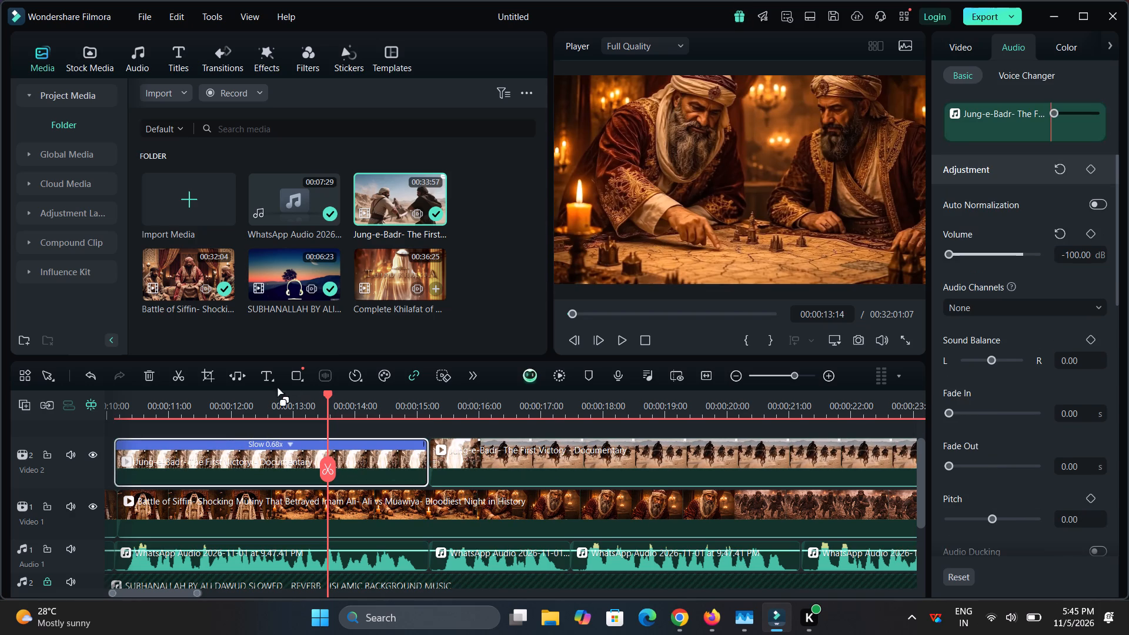
# Crop the slowed Jung-e-Badr piece at a 16:9 ratio to exclude the channel logo in the picture's upper-right corner.
pyautogui.click(205, 370)
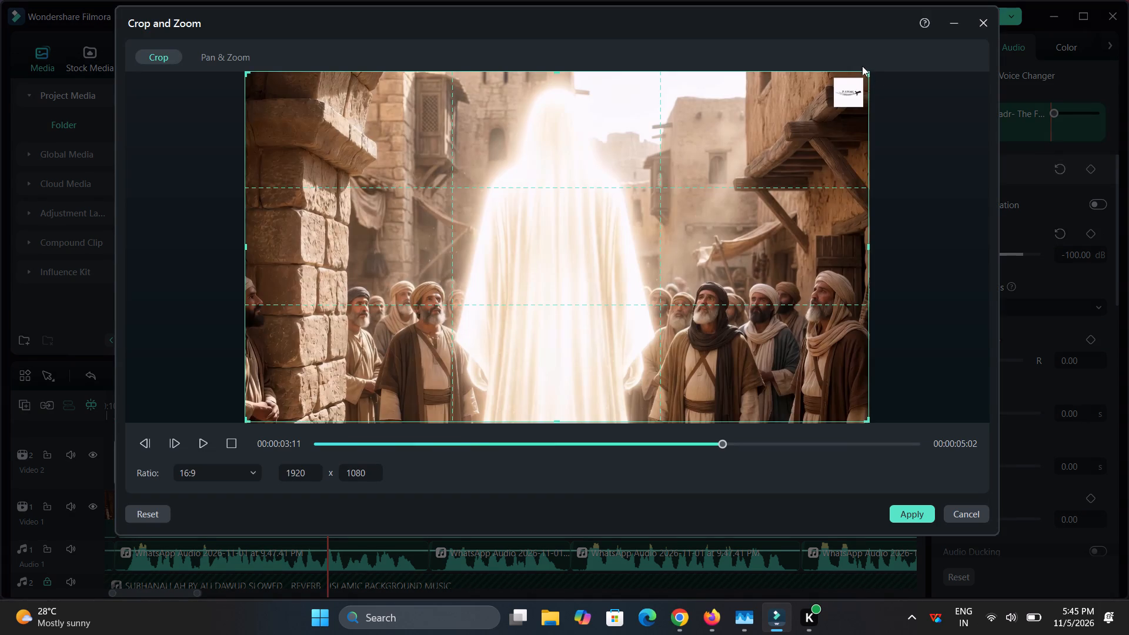
pyautogui.moveTo(868, 71); pyautogui.dragTo(825, 113)
pyautogui.moveTo(779, 190); pyautogui.dragTo(784, 179)
pyautogui.click(911, 517)
# Play through the uncropped later Jung-e-Badr piece on Video 2 to review its scenes against the narration.
pyautogui.press('space')
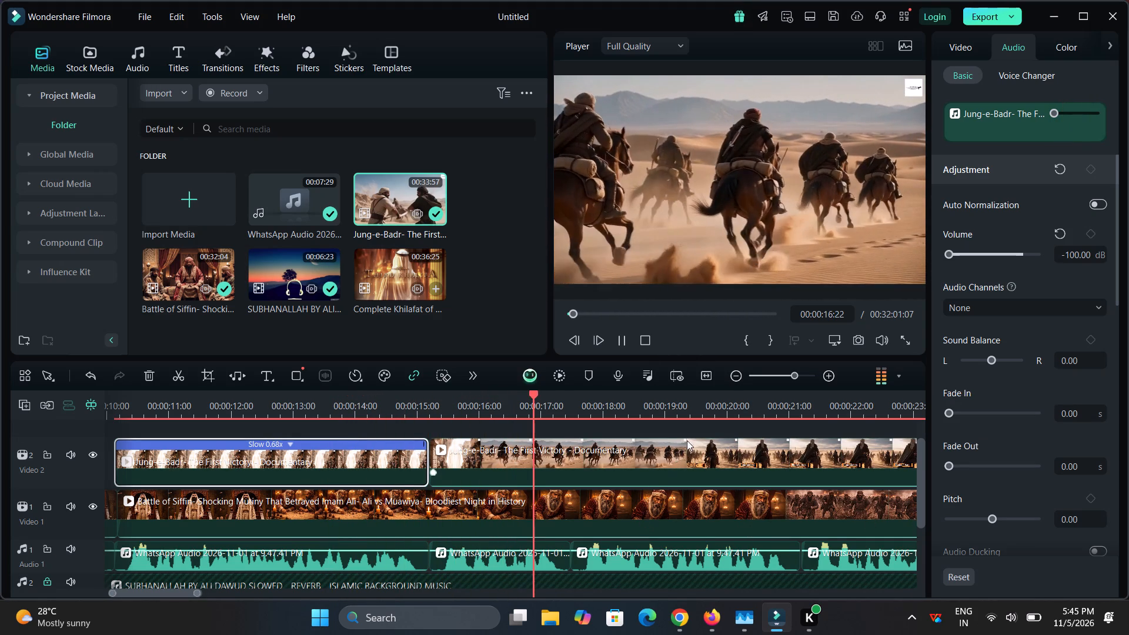
pyautogui.moveTo(744, 410); pyautogui.dragTo(642, 434)
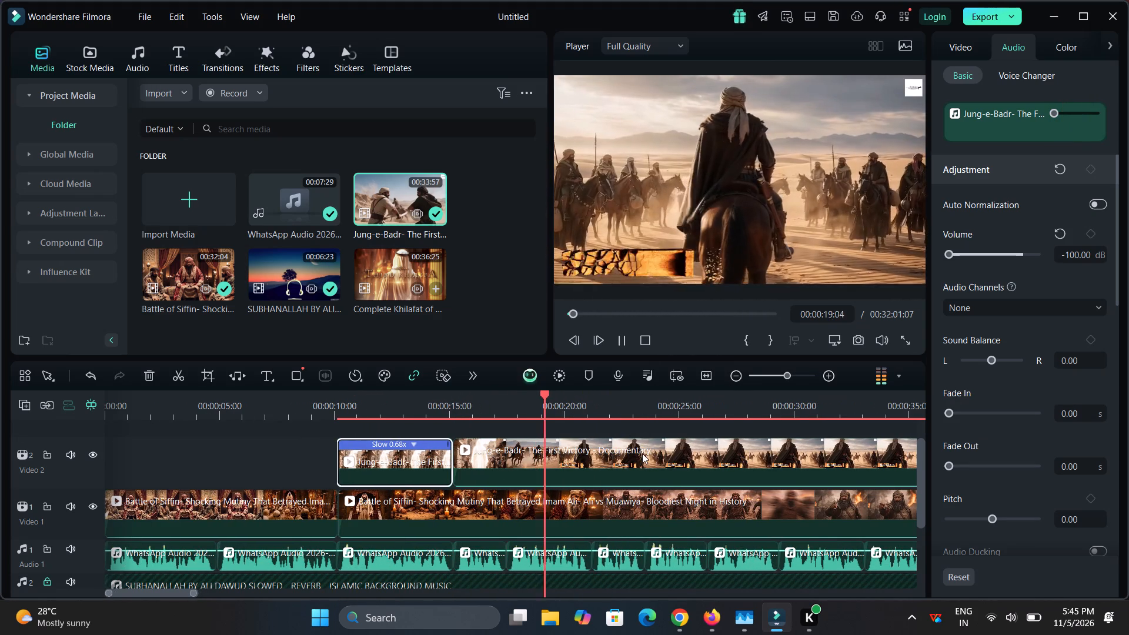
pyautogui.click(615, 479)
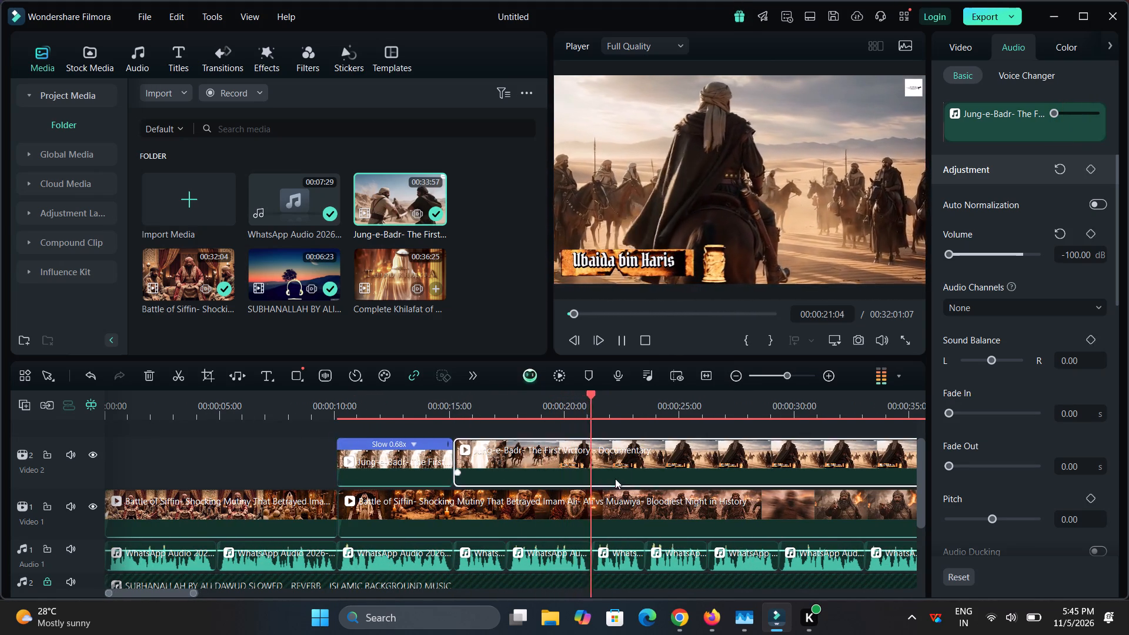
pyautogui.moveTo(722, 406); pyautogui.dragTo(485, 440)
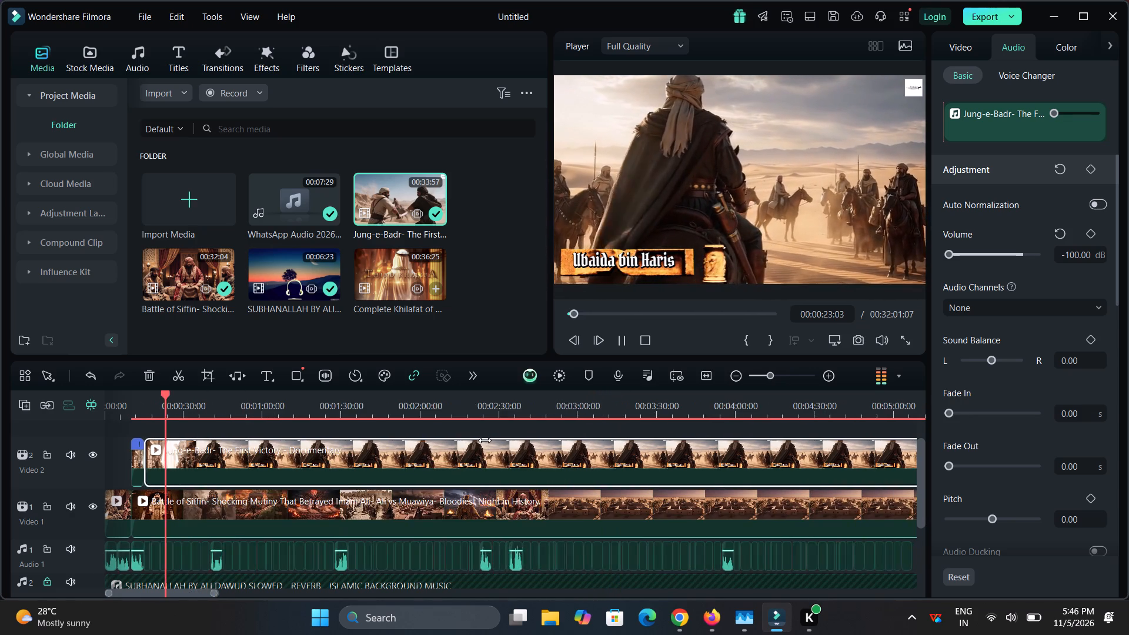
pyautogui.moveTo(314, 405); pyautogui.dragTo(463, 407)
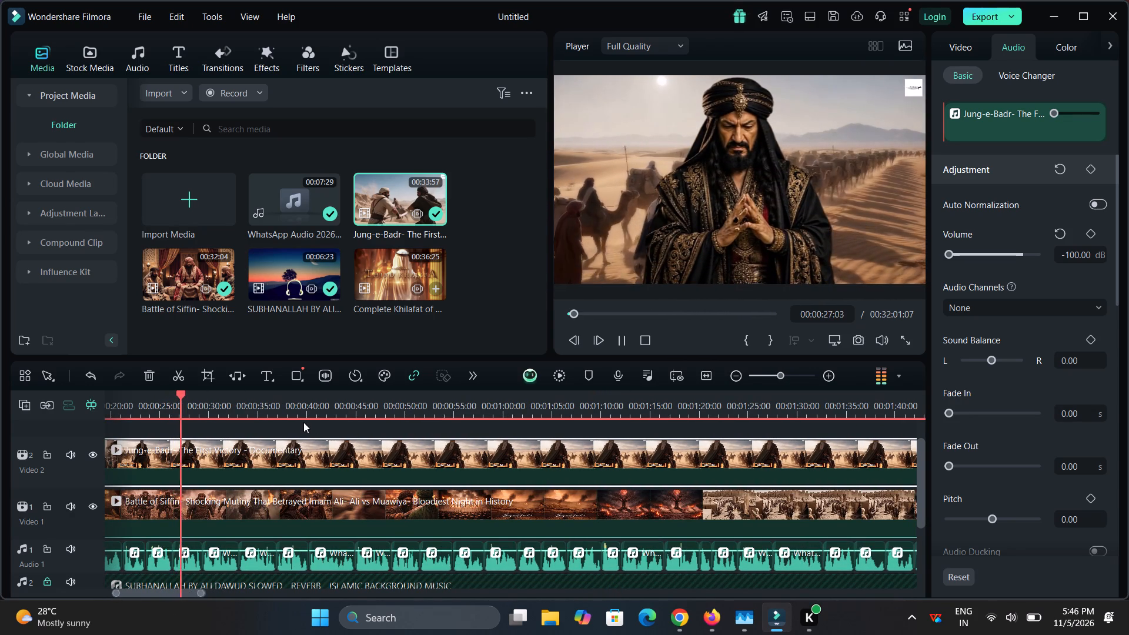
pyautogui.press('space')
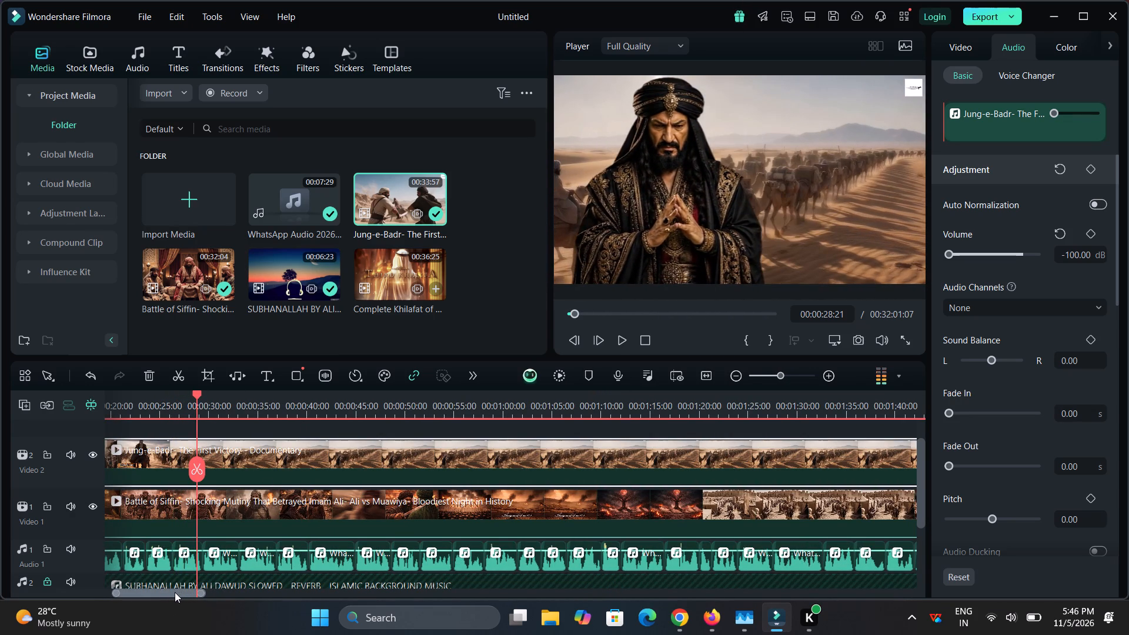
# Copy the attributes of the slowed 0.68x Jung-e-Badr piece and paste them onto the following Jung-e-Badr piece to apply the same crop.
pyautogui.moveTo(168, 593); pyautogui.dragTo(159, 593)
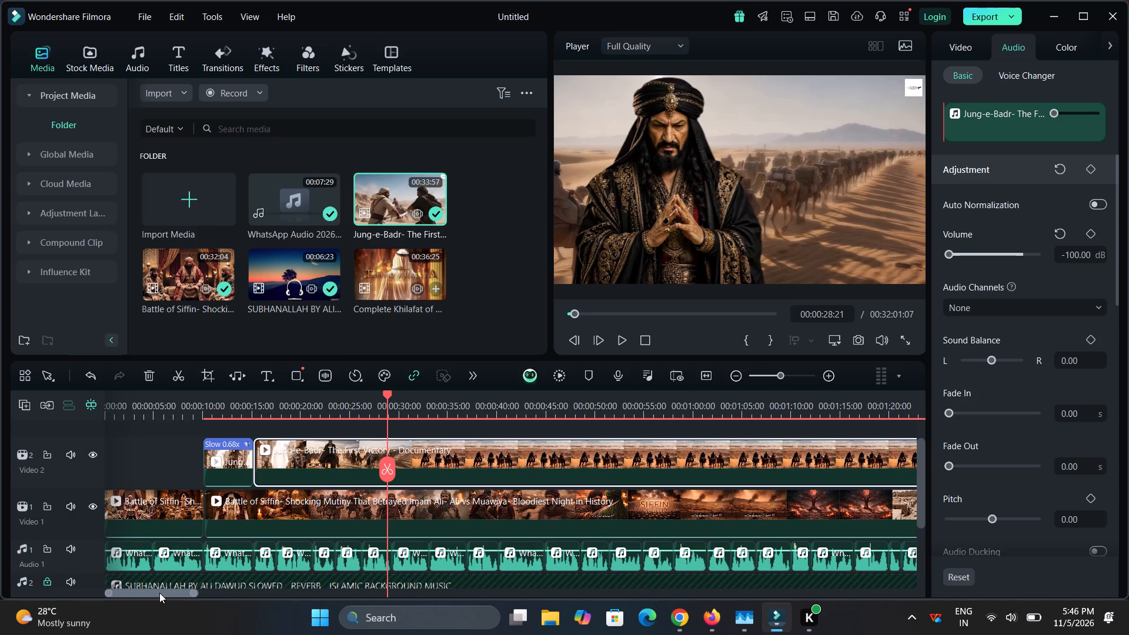
pyautogui.scroll(1, 229, 481)
pyautogui.rightClick(229, 481)
pyautogui.click(229, 481)
pyautogui.scroll(-1, 229, 481)
pyautogui.keyDown('ctrl'); pyautogui.moveTo(245, 487); pyautogui.dragTo(298, 499, button='right'); pyautogui.keyUp('ctrl')
pyautogui.keyDown('ctrl'); pyautogui.rightClick(300, 499); pyautogui.keyUp('ctrl')
pyautogui.rightClick(308, 499)
pyautogui.scroll(1, 308, 499)
pyautogui.click(308, 499)
pyautogui.scroll(-1, 308, 499)
pyautogui.scroll(1, 310, 497)
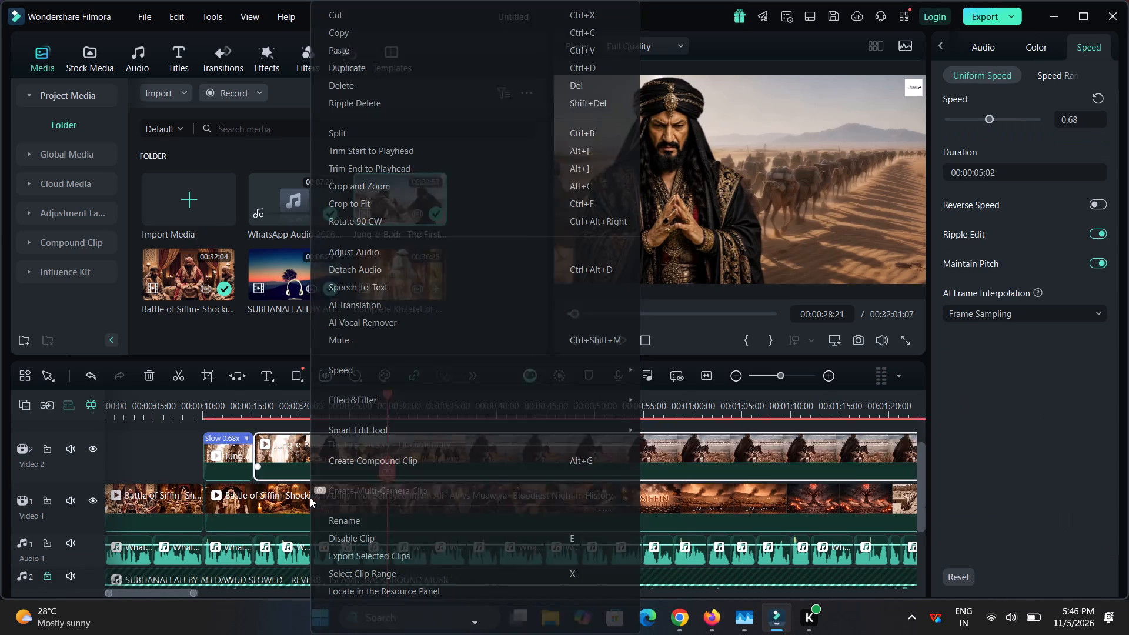
pyautogui.scroll(2, 261, 498)
pyautogui.scroll(-1, 219, 466)
pyautogui.click(218, 465)
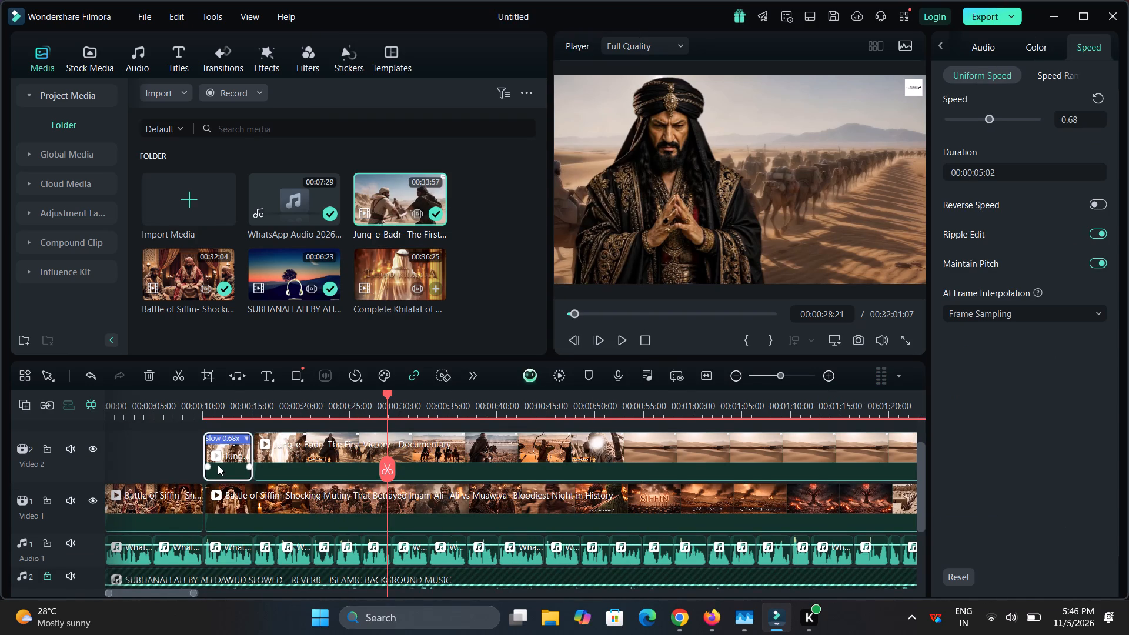
pyautogui.hotkey('ctrl', 'alt', 'c')
pyautogui.click(311, 453)
pyautogui.hotkey('ctrl', 'alt', 'v')
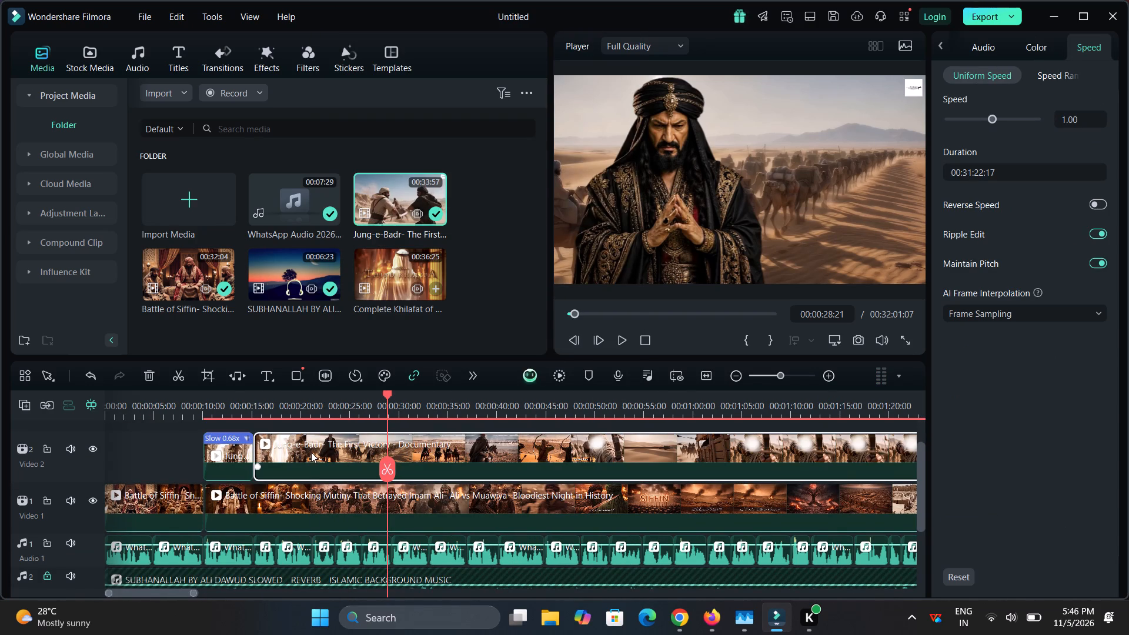
# Find the glowing figure facing the market crowd in the later Jung-e-Badr piece and split it at about 00:01:36.
pyautogui.press('space')
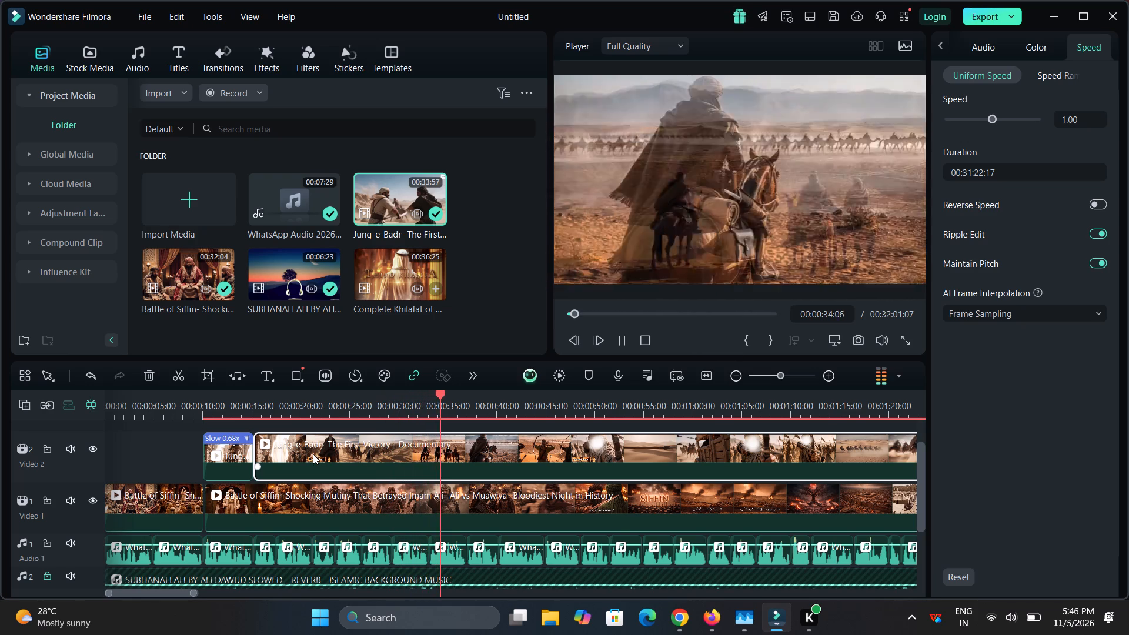
pyautogui.press('space')
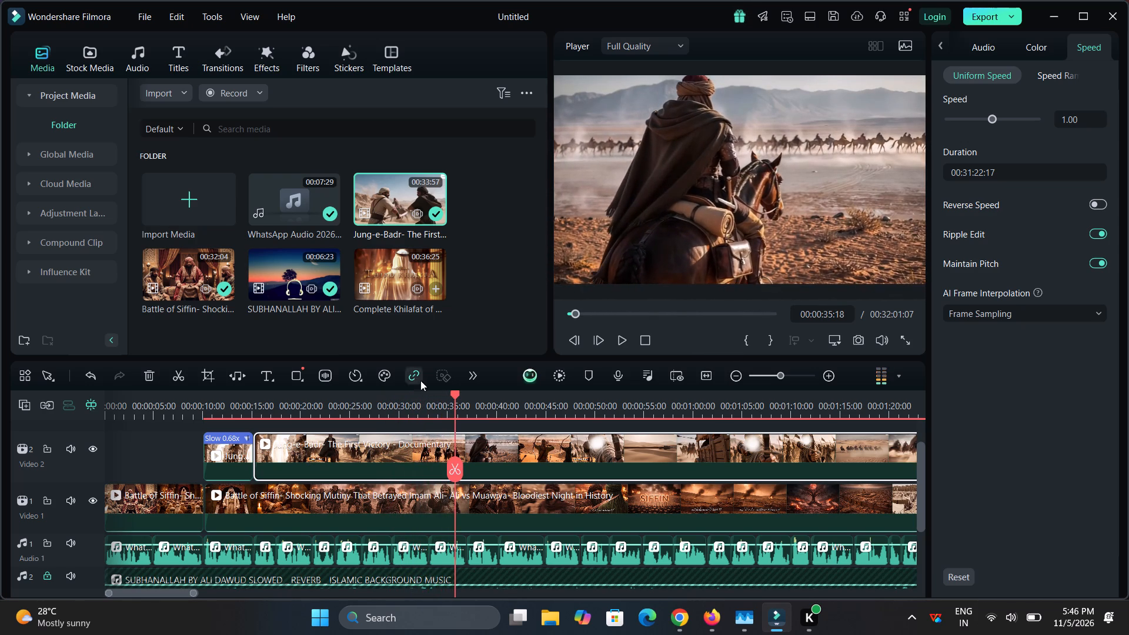
pyautogui.click(465, 400)
pyautogui.moveTo(465, 400); pyautogui.dragTo(587, 404)
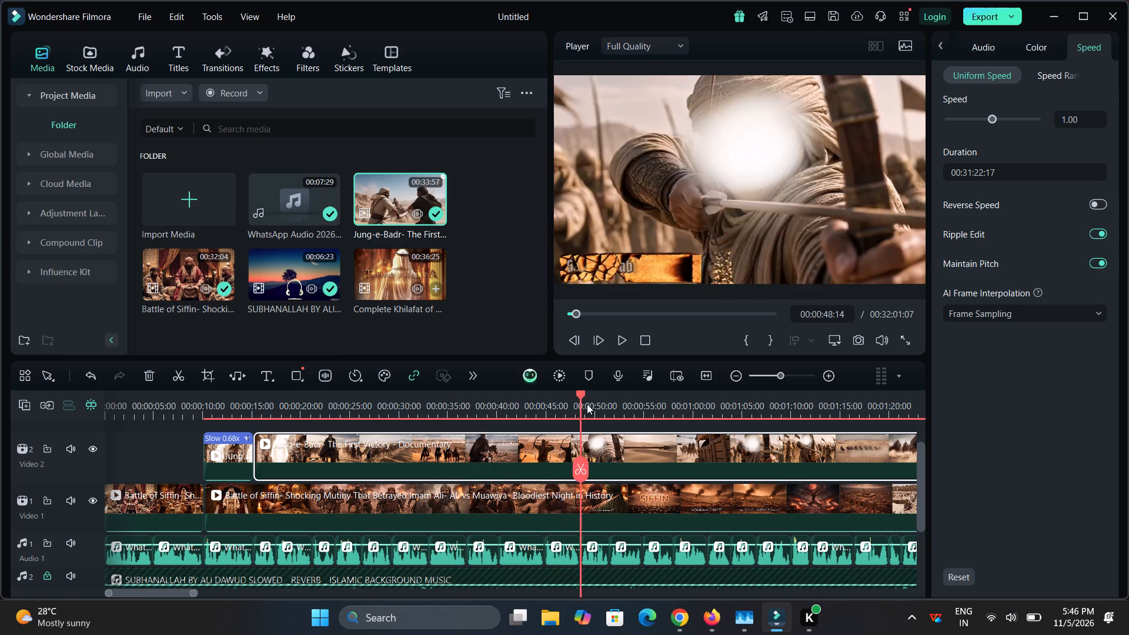
pyautogui.moveTo(587, 404); pyautogui.dragTo(849, 403)
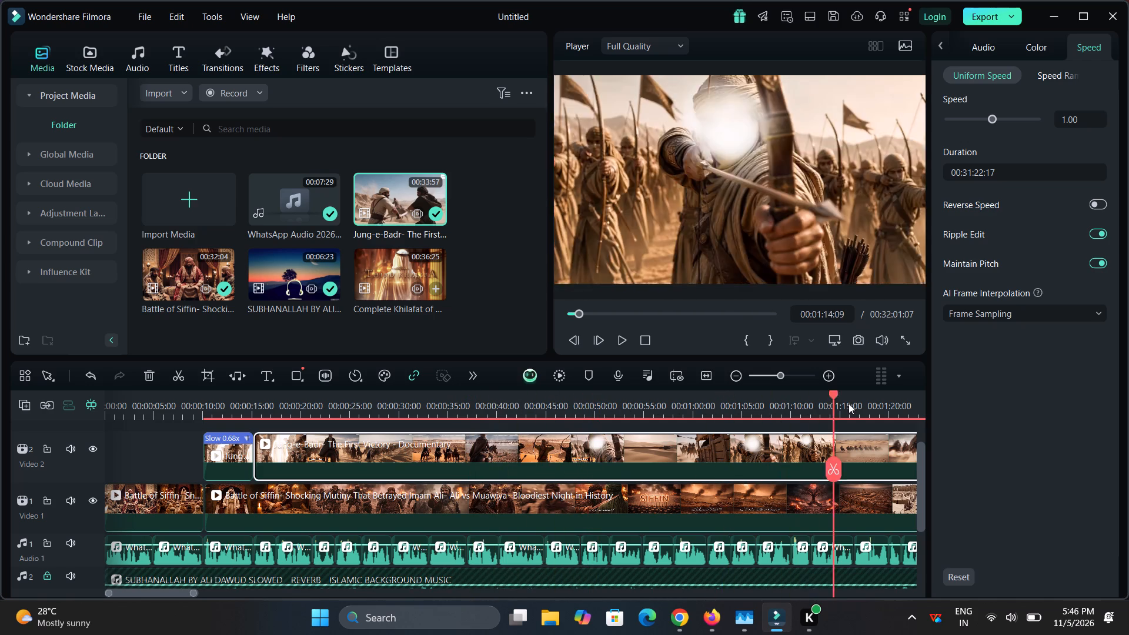
pyautogui.moveTo(849, 403); pyautogui.dragTo(1053, 452)
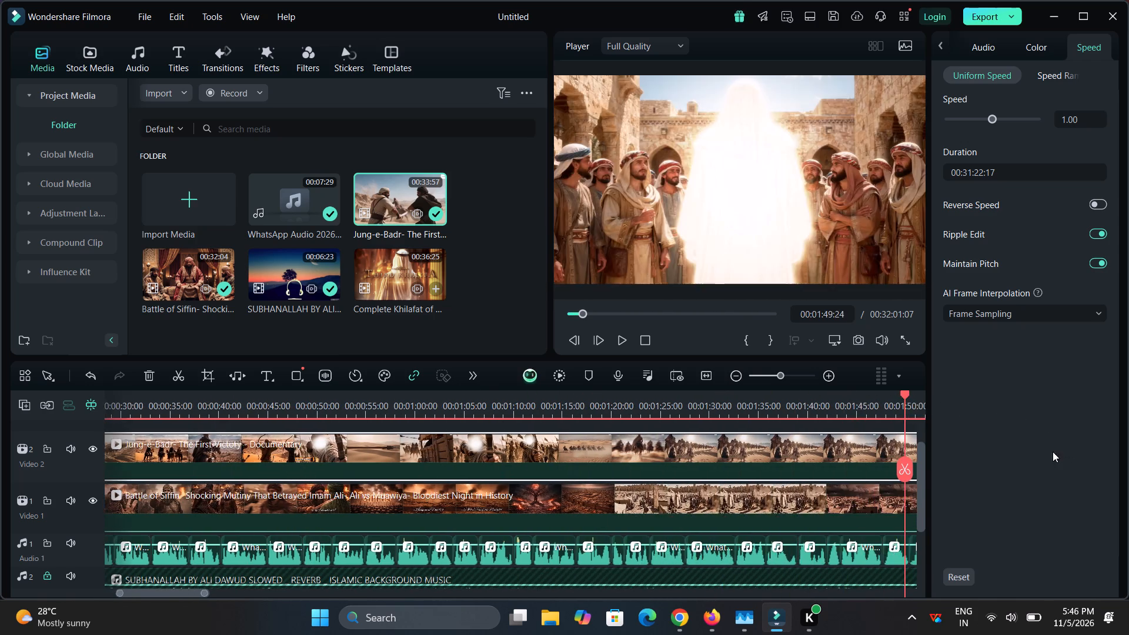
pyautogui.moveTo(1053, 452); pyautogui.dragTo(707, 467)
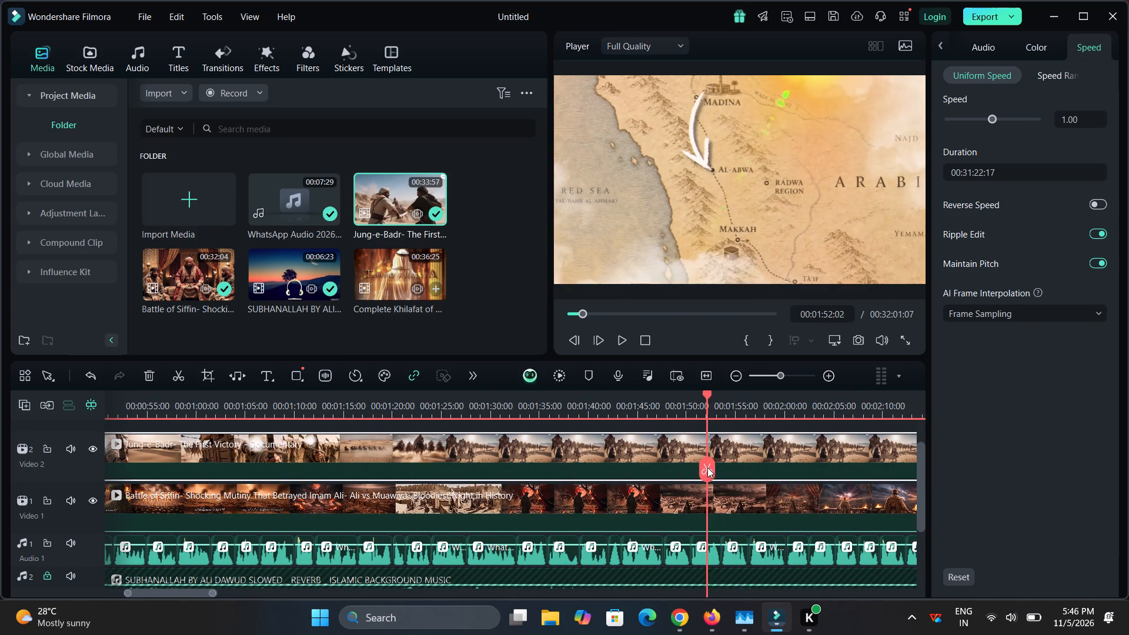
pyautogui.moveTo(707, 467); pyautogui.dragTo(765, 467)
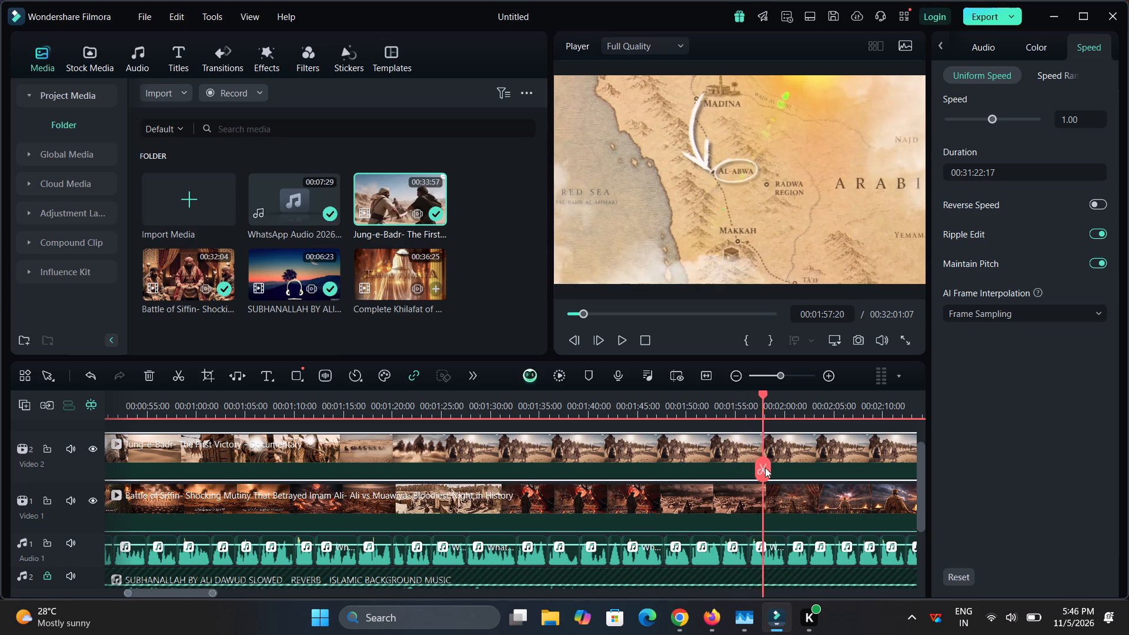
pyautogui.moveTo(765, 467); pyautogui.dragTo(781, 459)
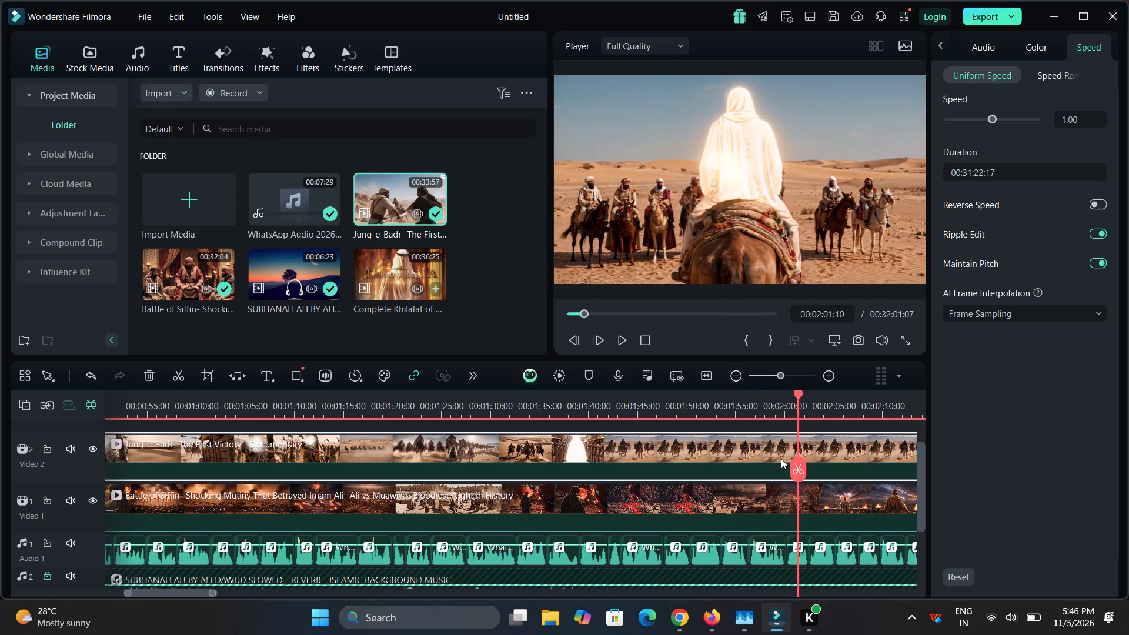
pyautogui.moveTo(781, 459); pyautogui.dragTo(551, 474)
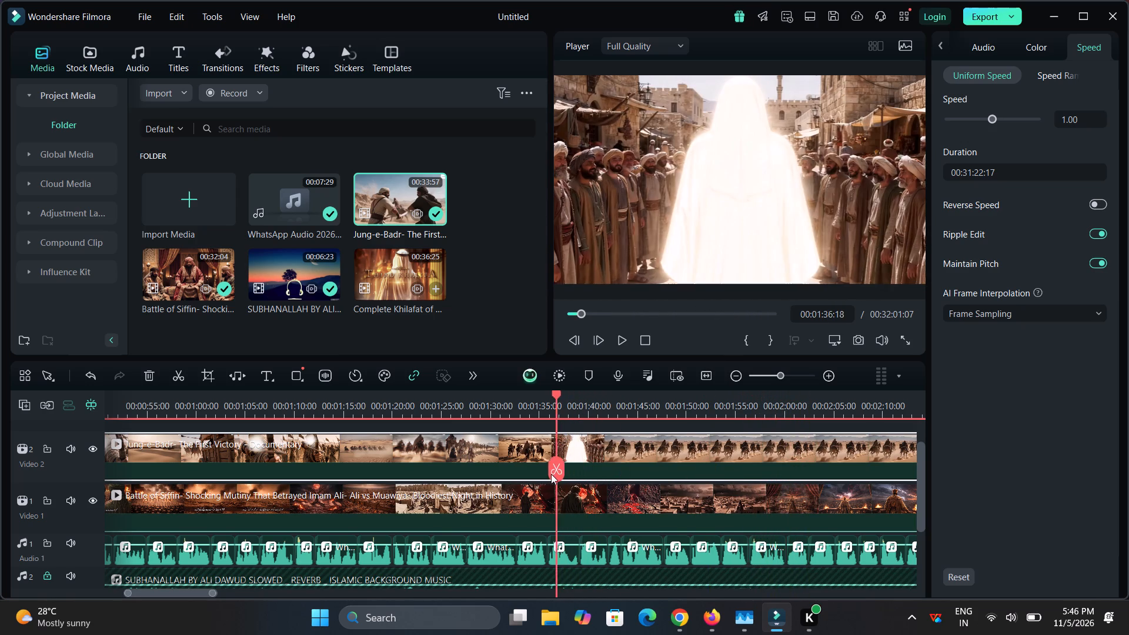
pyautogui.moveTo(551, 474); pyautogui.dragTo(545, 469)
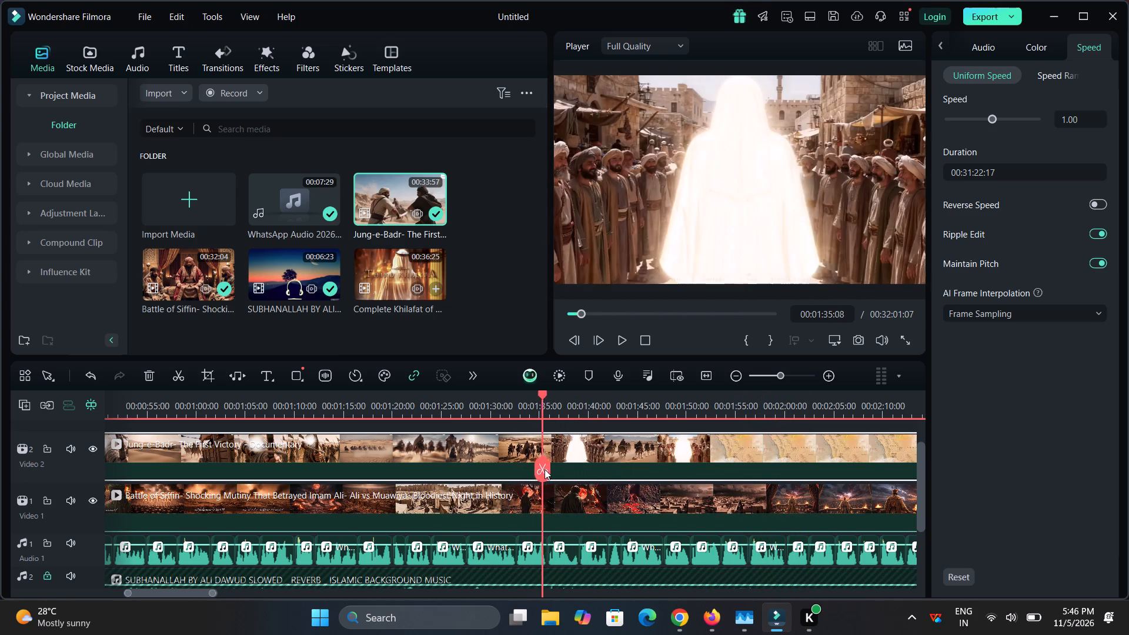
pyautogui.moveTo(545, 469); pyautogui.dragTo(547, 470)
pyautogui.click(547, 470)
# Split the Jung-e-Badr footage again at 00:02:01:02, in the scene of the glowing rider facing the horsemen.
pyautogui.moveTo(554, 470); pyautogui.dragTo(706, 464)
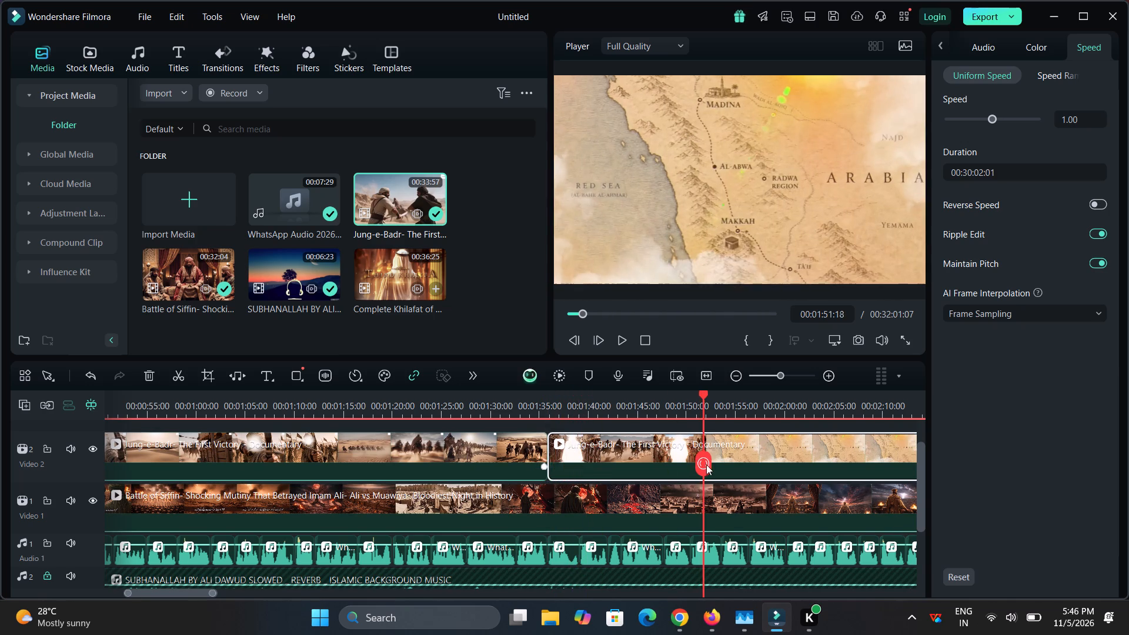
pyautogui.moveTo(706, 464); pyautogui.dragTo(729, 464)
pyautogui.moveTo(729, 464); pyautogui.dragTo(777, 466)
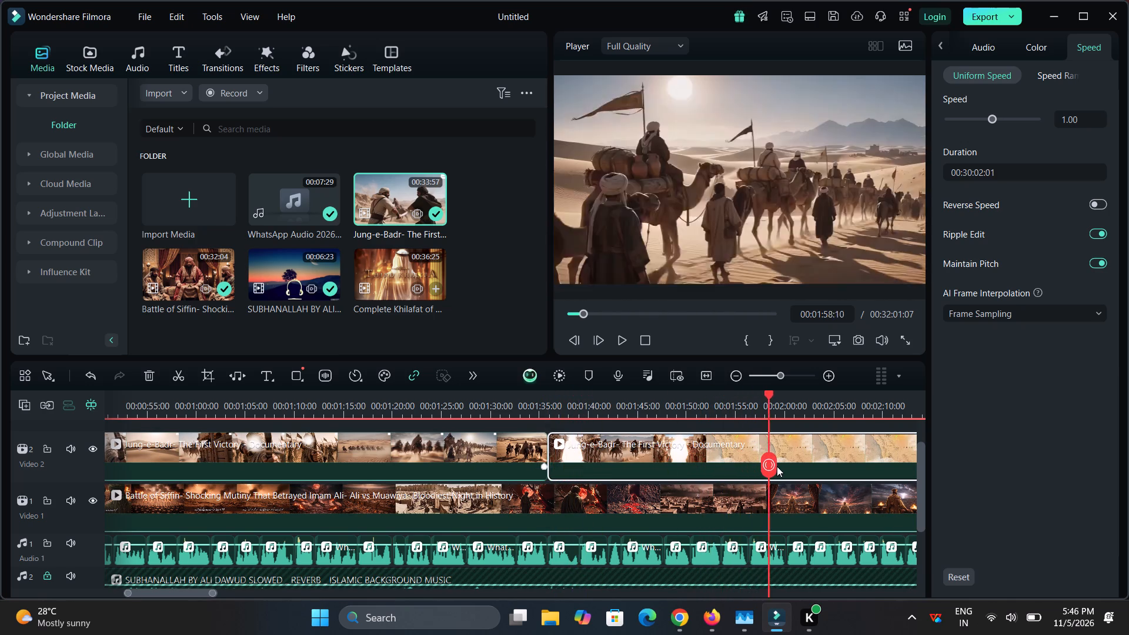
pyautogui.moveTo(777, 466); pyautogui.dragTo(788, 470)
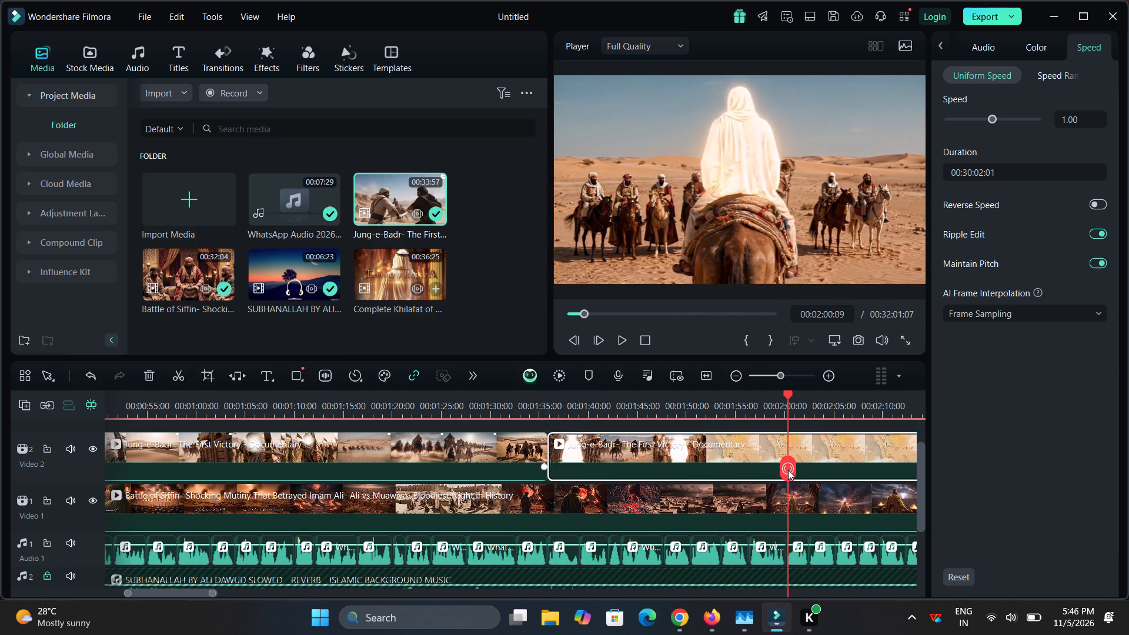
pyautogui.moveTo(788, 470); pyautogui.dragTo(795, 470)
pyautogui.click(795, 470)
# Cut out the two Jung-e-Badr pieces between 00:00:15:05 and 00:02:01:02 and close the gap on Video 2.
pyautogui.scroll(1, 795, 470)
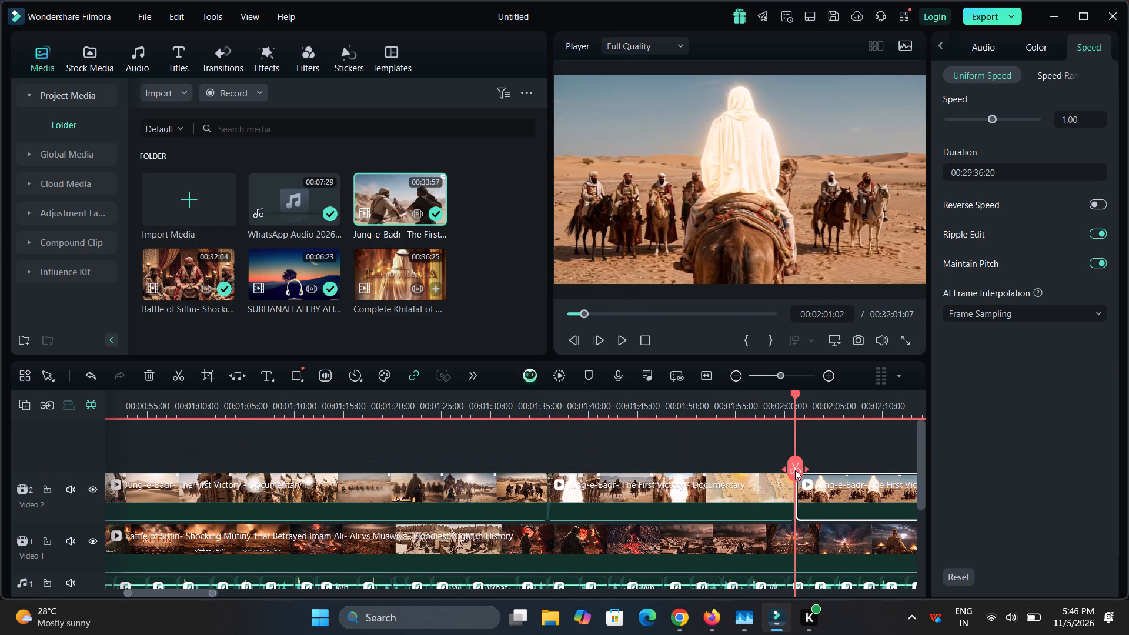
pyautogui.moveTo(525, 460); pyautogui.dragTo(592, 489)
pyautogui.hotkey('ctrl', 'x')
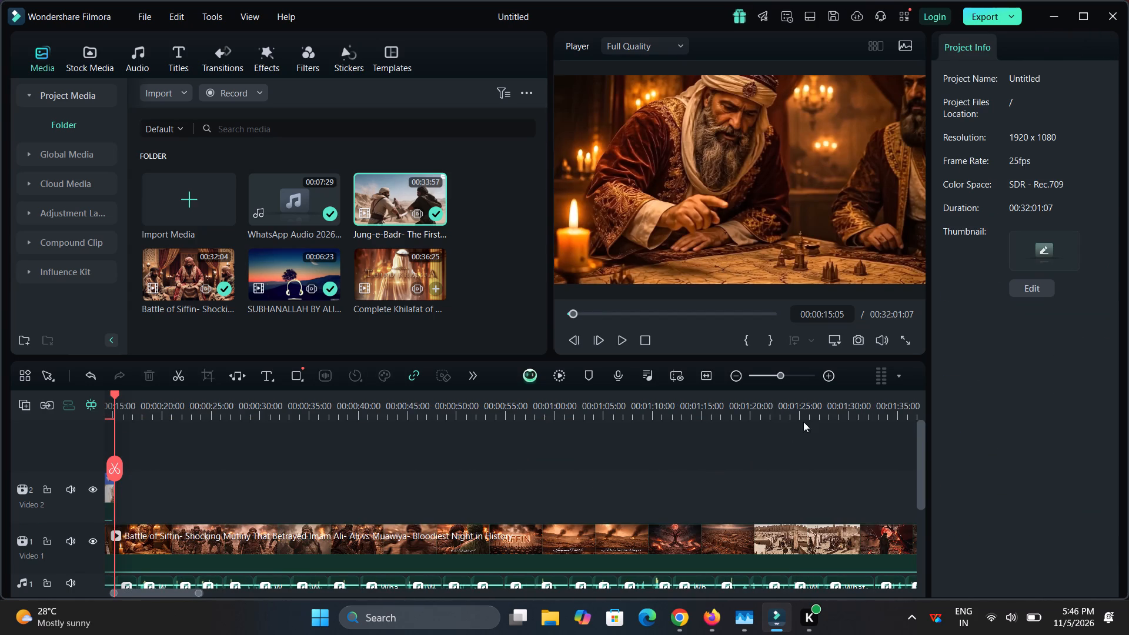
pyautogui.moveTo(826, 402); pyautogui.dragTo(731, 428)
pyautogui.click(517, 479)
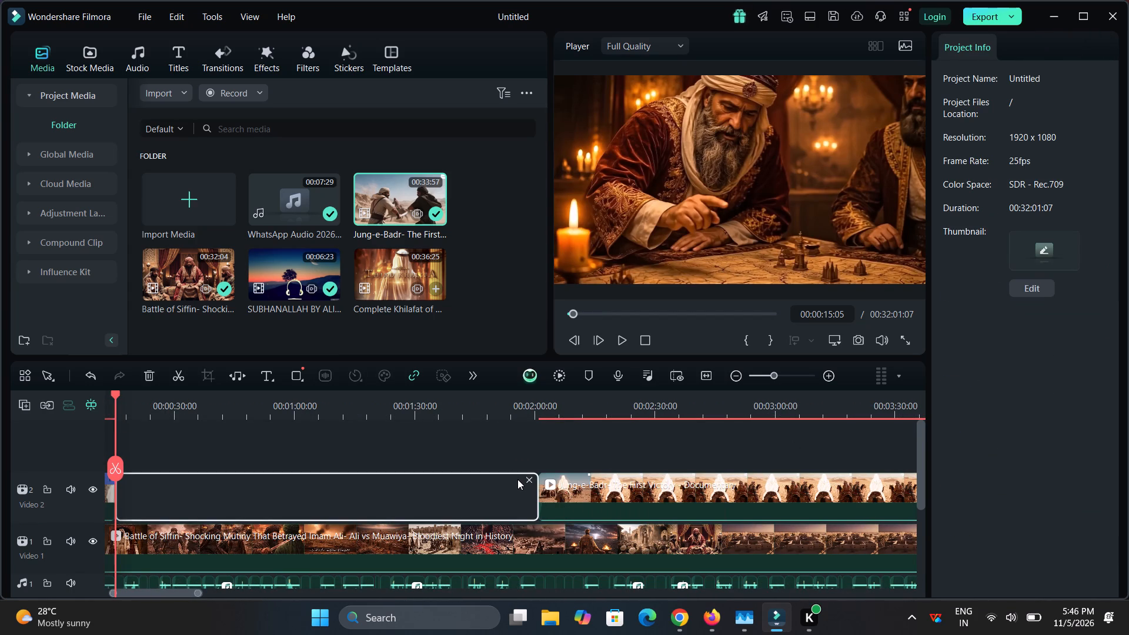
pyautogui.click(532, 480)
# Play the remaining Jung-e-Badr piece and split it at 00:00:23:06, where the scene of the glowing rider between two horsemen ends.
pyautogui.press('space')
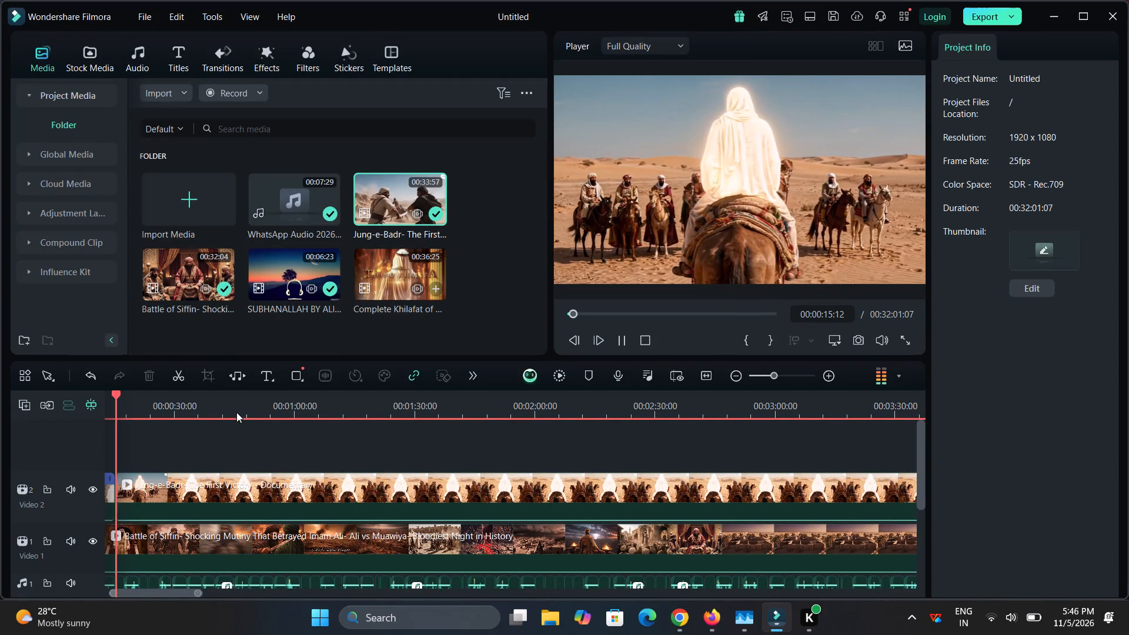
pyautogui.moveTo(229, 403); pyautogui.dragTo(470, 419)
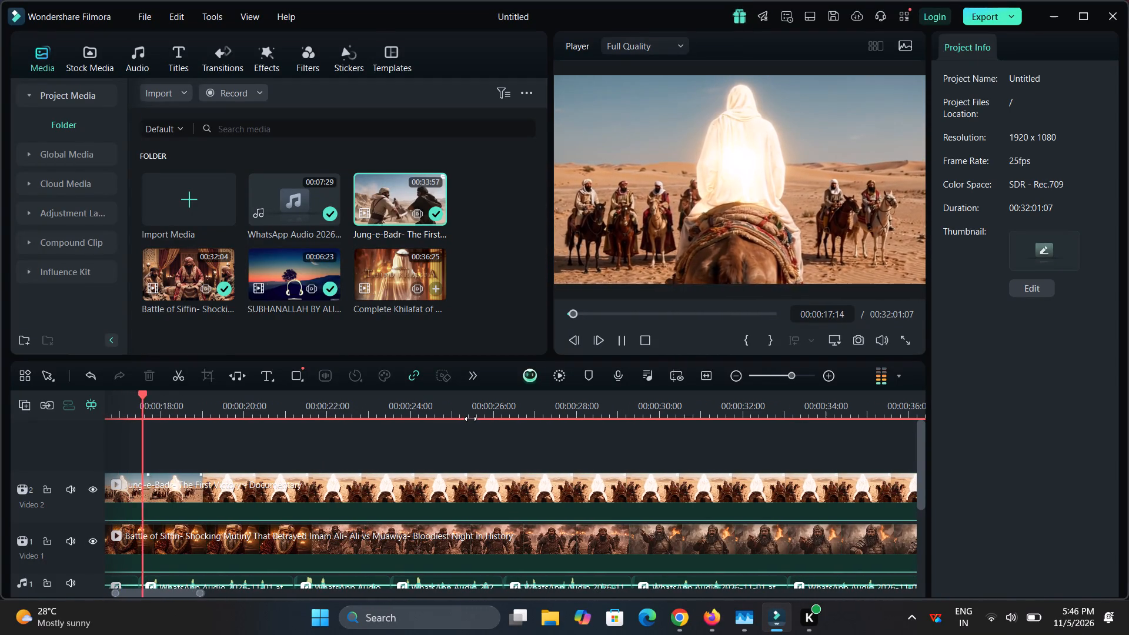
pyautogui.scroll(-1, 440, 479)
pyautogui.click(382, 450)
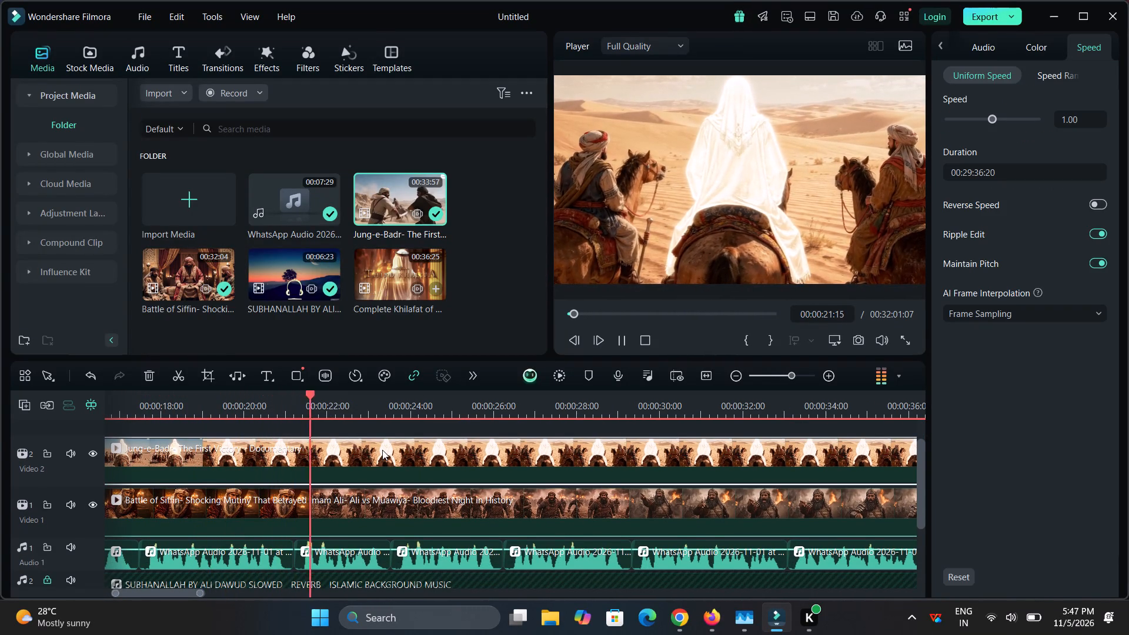
pyautogui.press('space')
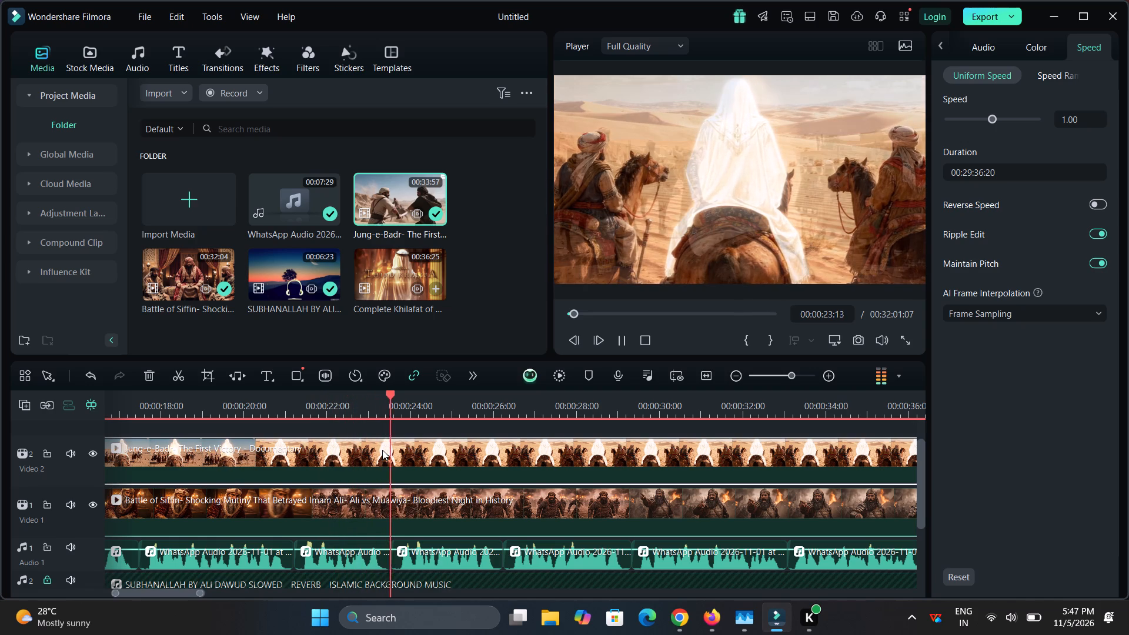
pyautogui.moveTo(393, 472); pyautogui.dragTo(379, 474)
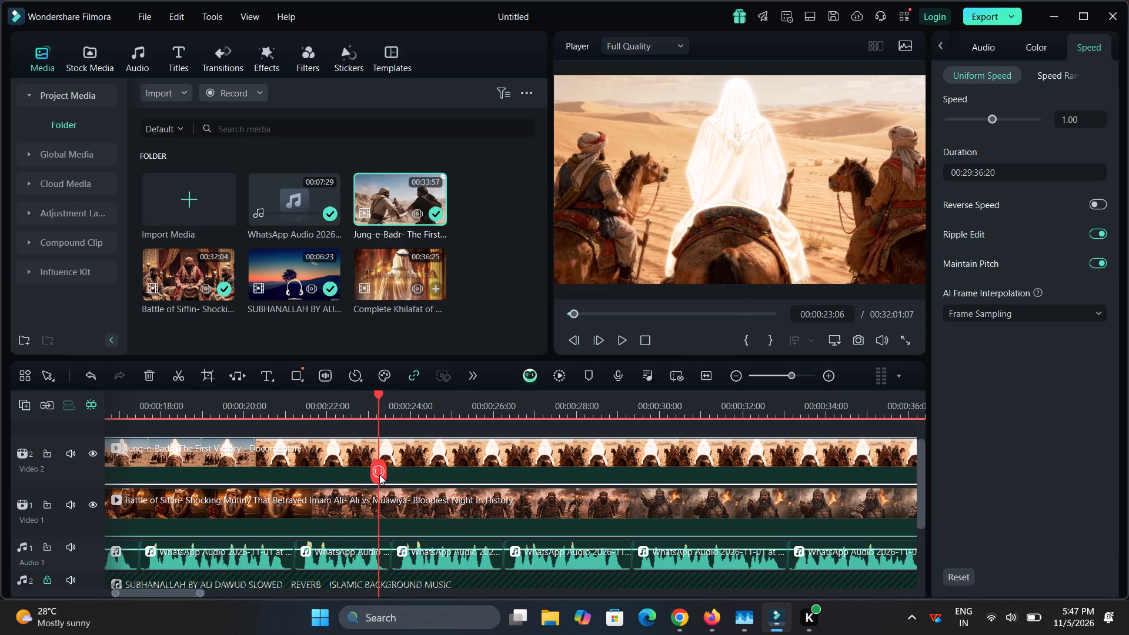
pyautogui.moveTo(379, 474); pyautogui.dragTo(379, 474)
pyautogui.click(379, 474)
# Move the later Jung-e-Badr piece to the narration cut at 00:00:23:13 and slow the preceding piece to 0.97x to fill the gap.
pyautogui.moveTo(424, 457); pyautogui.dragTo(442, 459)
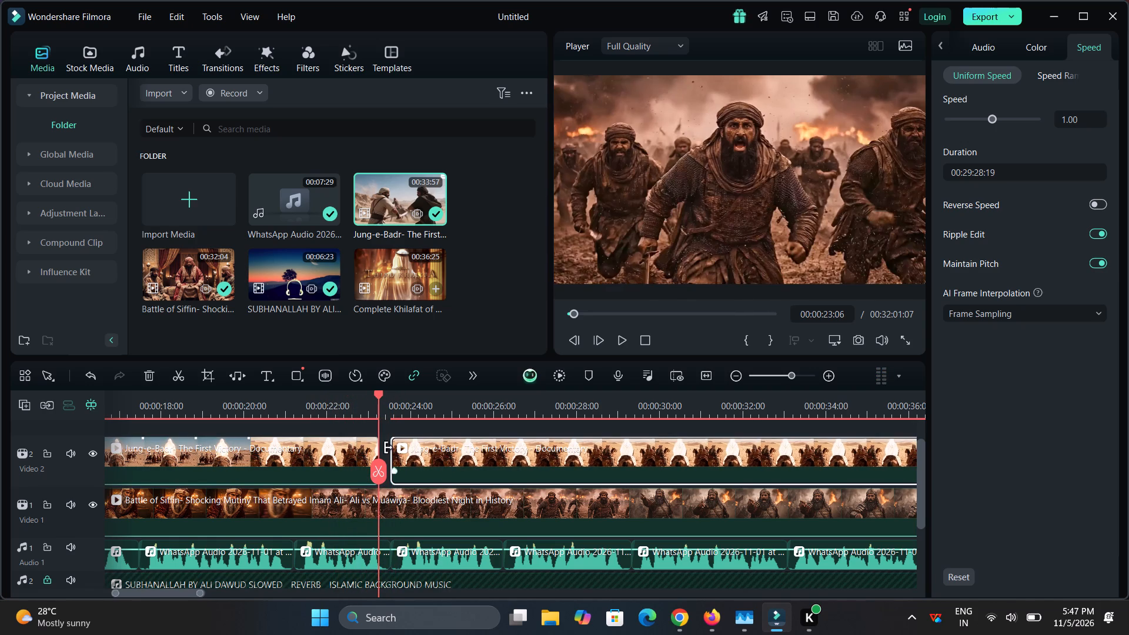
pyautogui.keyDown('ctrl'); pyautogui.moveTo(376, 446); pyautogui.dragTo(389, 447); pyautogui.keyUp('ctrl')
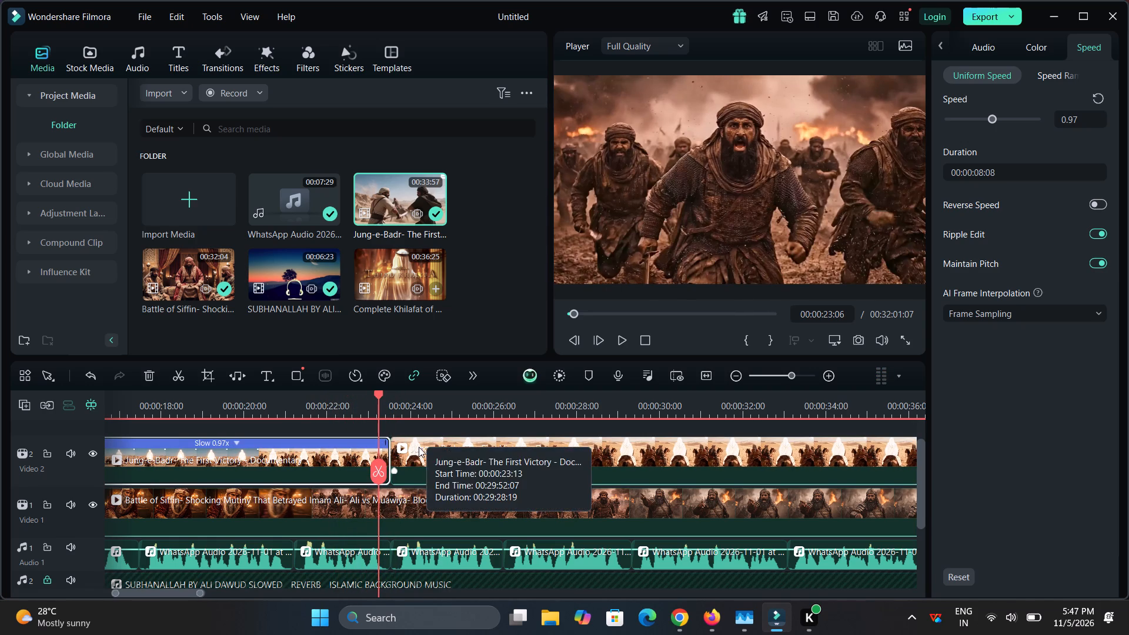
# Play the later Jung-e-Badr piece against the narration and replay the two slowed pieces before it to check their timing.
pyautogui.tripleClick(423, 456)
pyautogui.press('space')
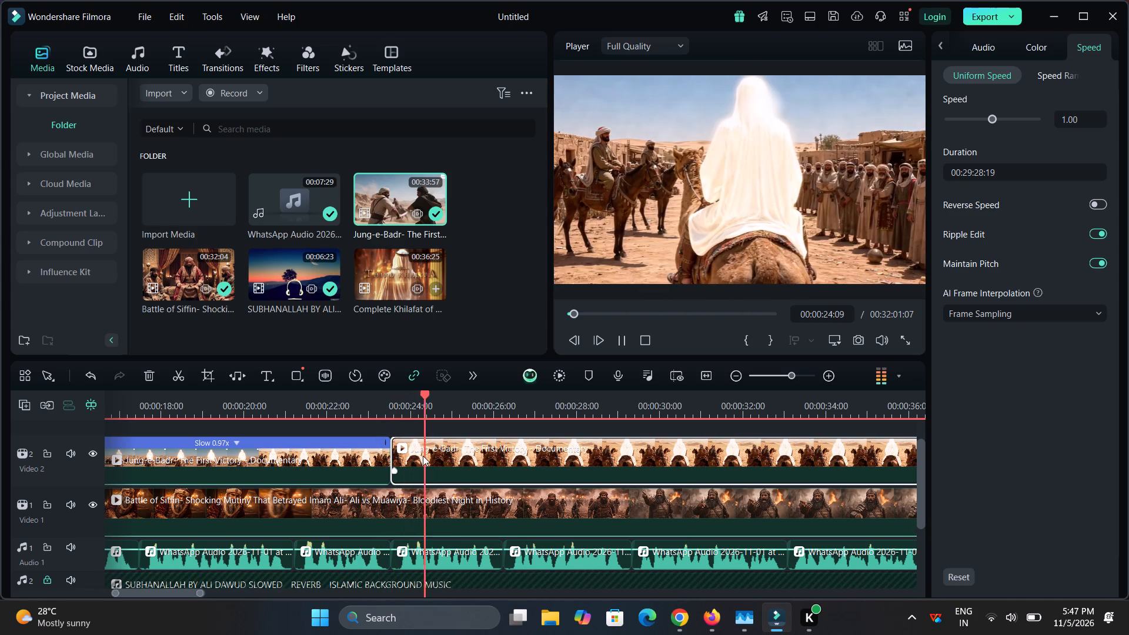
pyautogui.moveTo(563, 398); pyautogui.dragTo(503, 419)
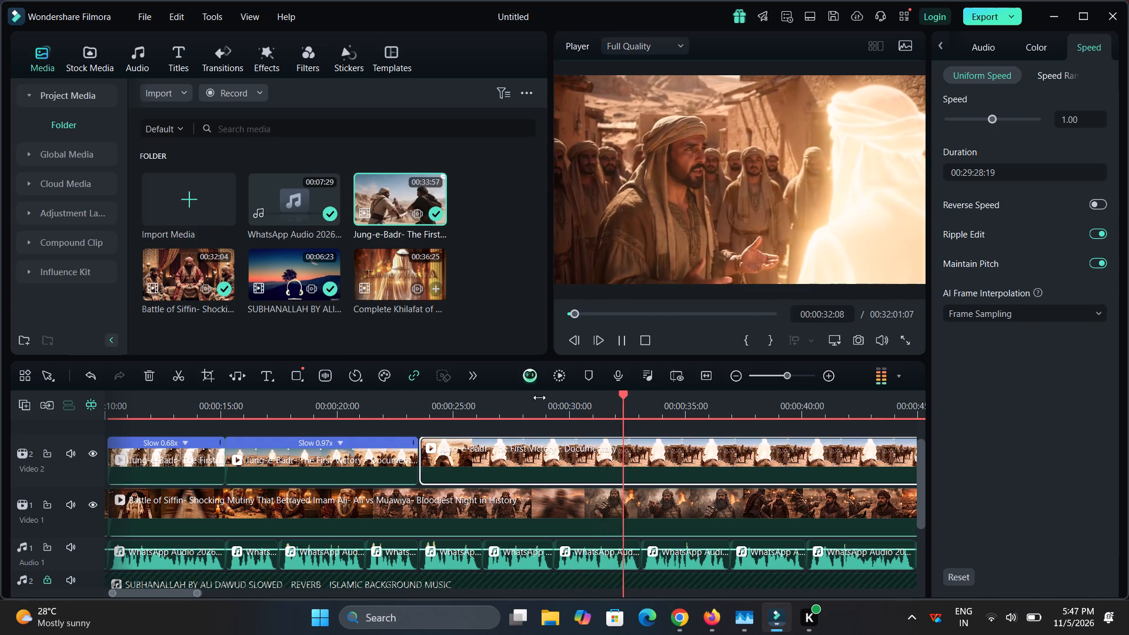
pyautogui.moveTo(542, 395); pyautogui.dragTo(446, 390)
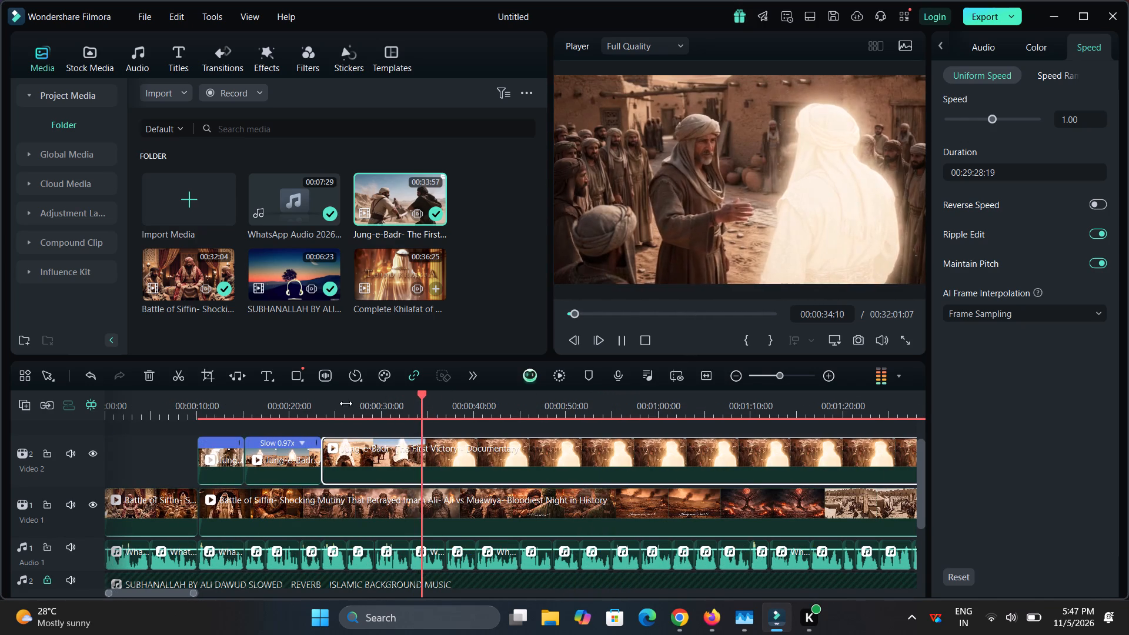
pyautogui.click(248, 409)
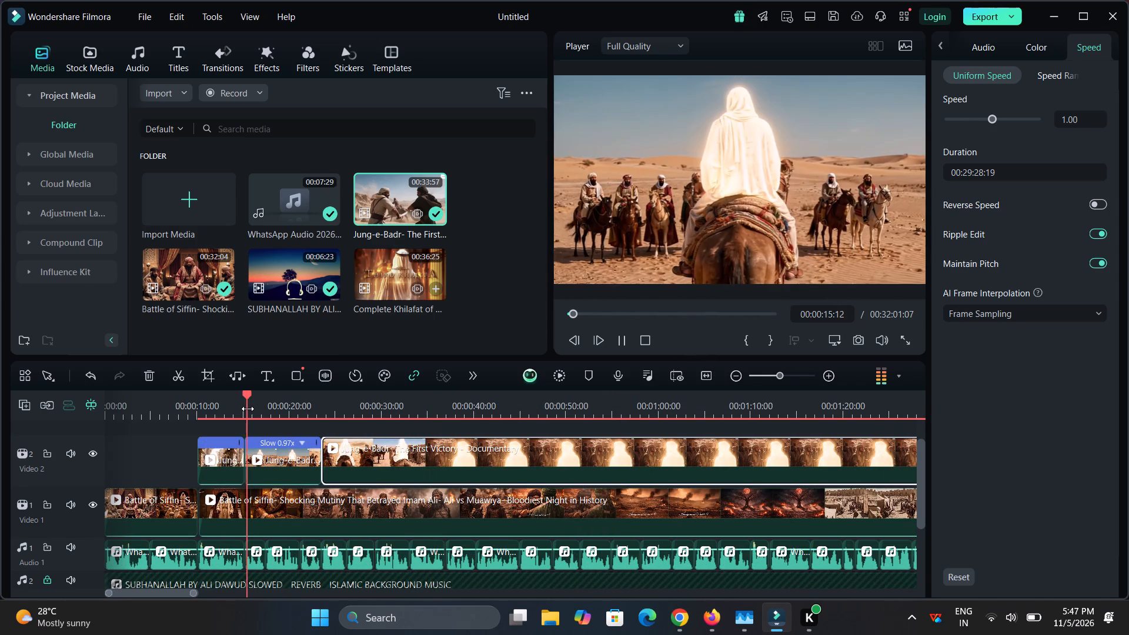
pyautogui.click(211, 410)
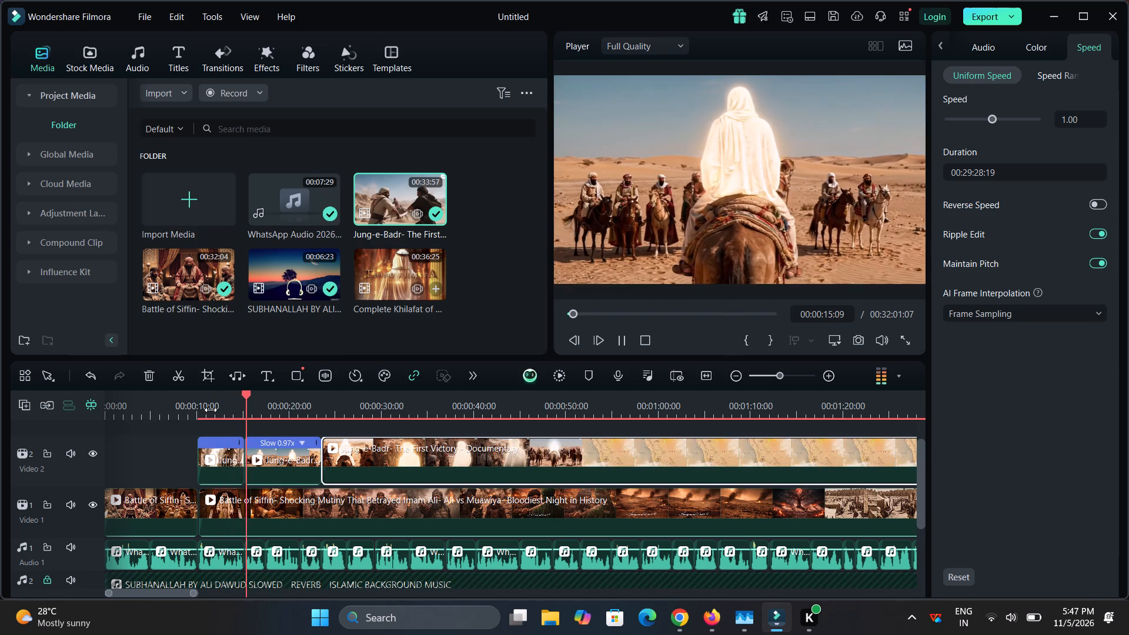
pyautogui.press('space')
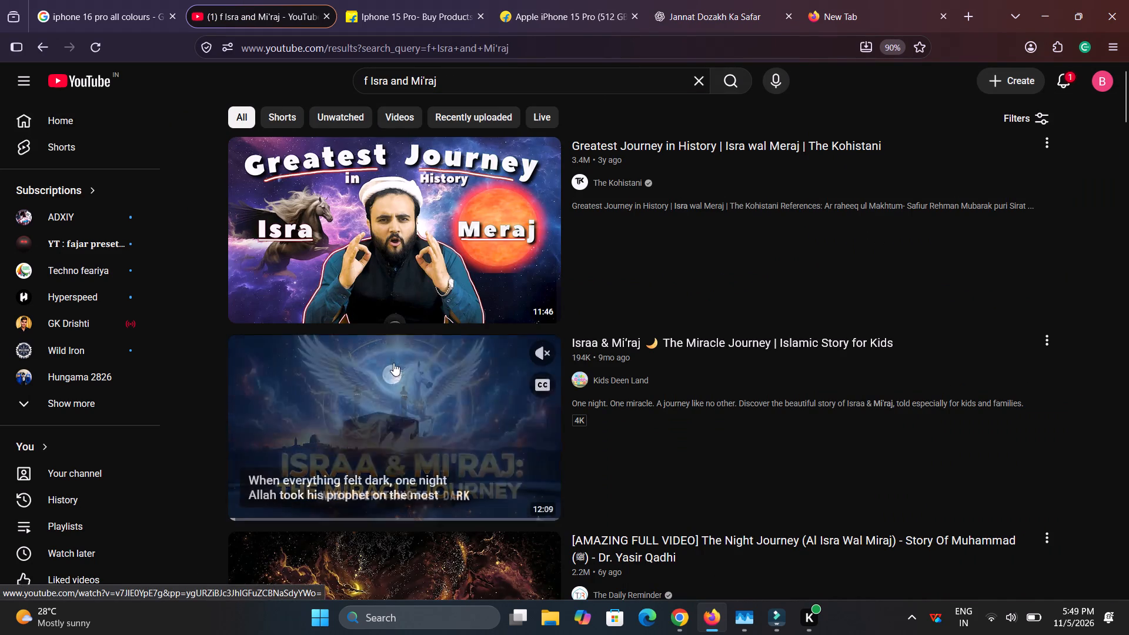
# Preview "Israa & Mi'raj The Miracle Journey" with sound on and captions off, and start its download as a 720p HD MP4.
pyautogui.click(544, 346)
pyautogui.click(546, 392)
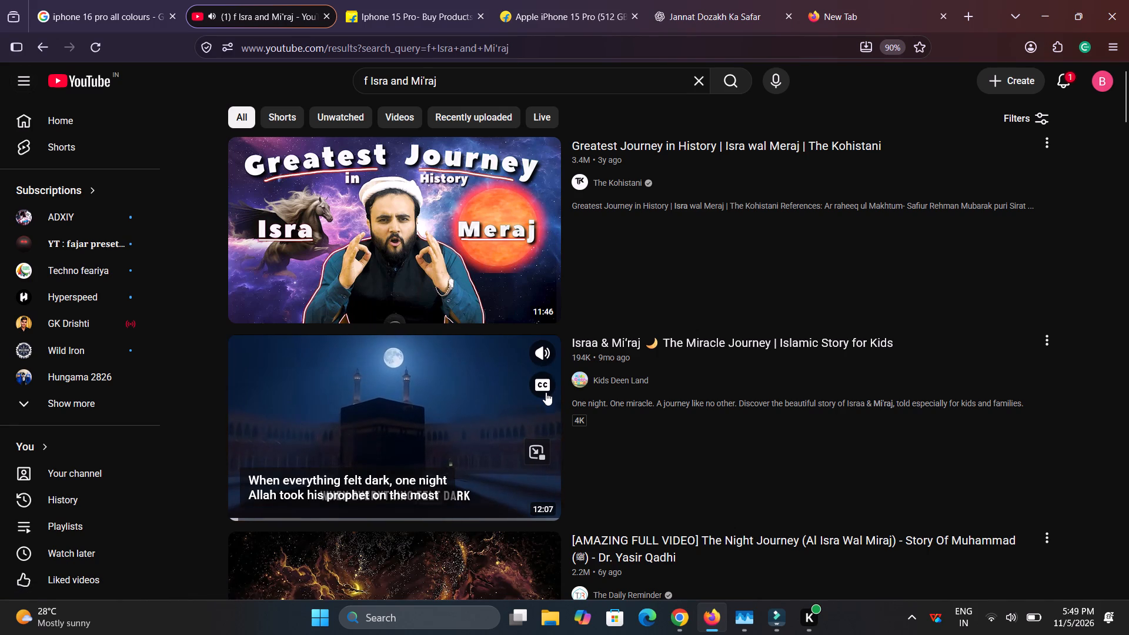
pyautogui.scroll(-1, 511, 396)
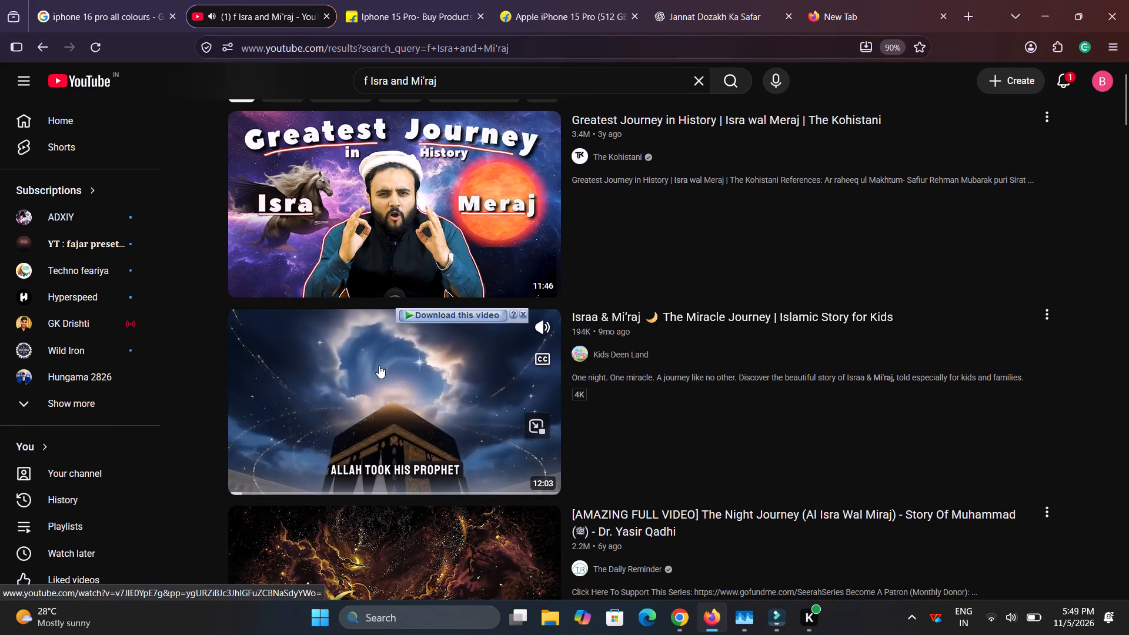
pyautogui.click(458, 315)
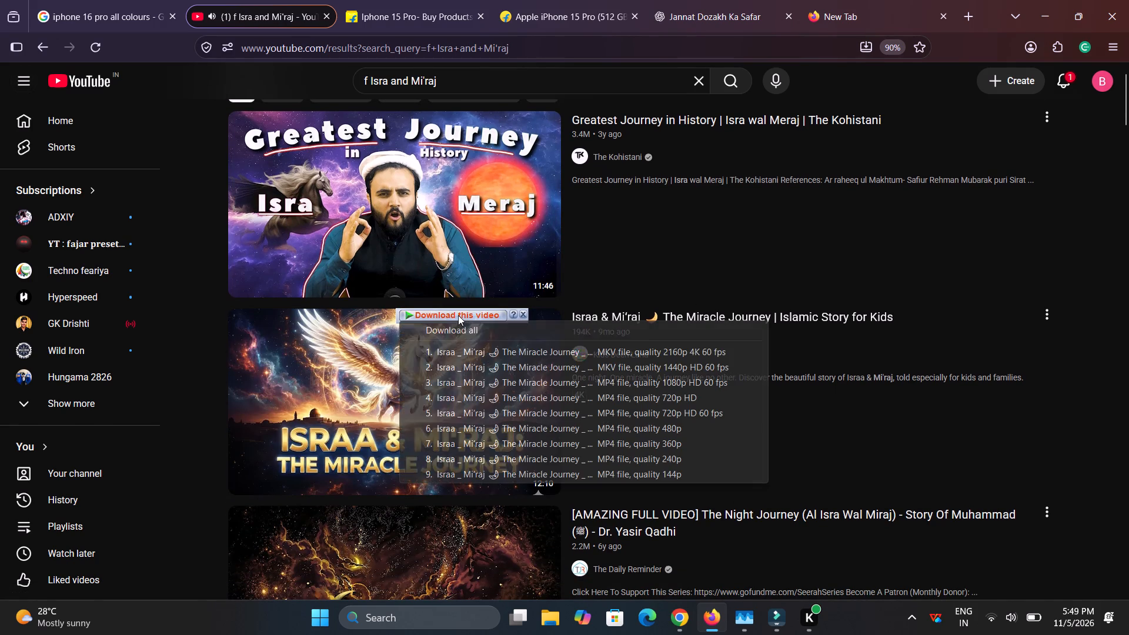
pyautogui.click(561, 398)
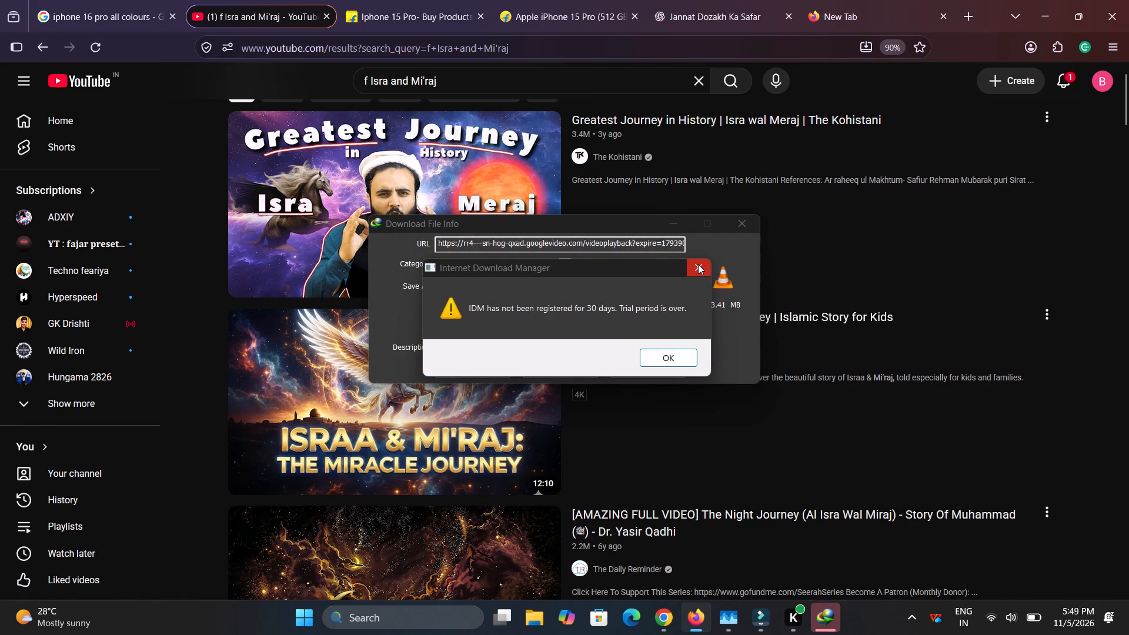
pyautogui.click(698, 264)
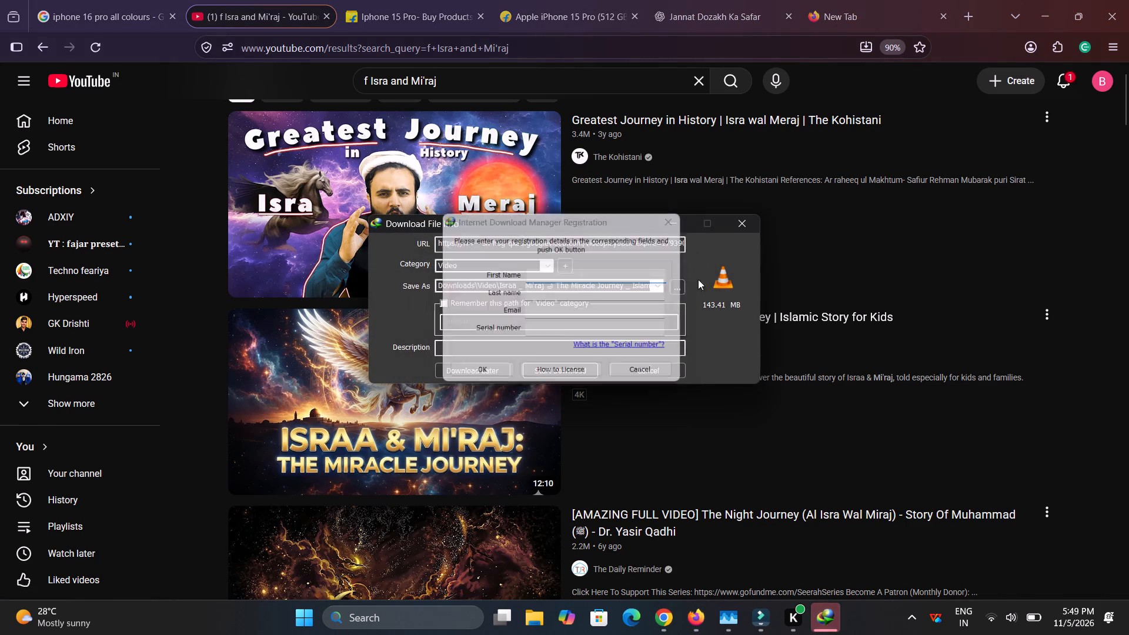
pyautogui.click(677, 215)
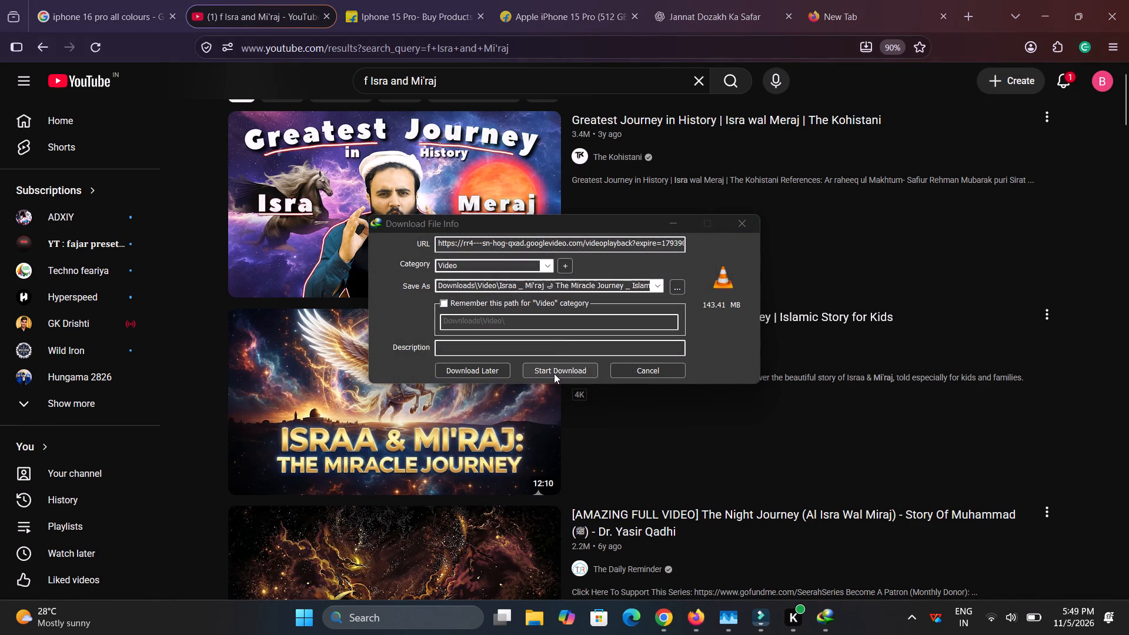
pyautogui.click(554, 373)
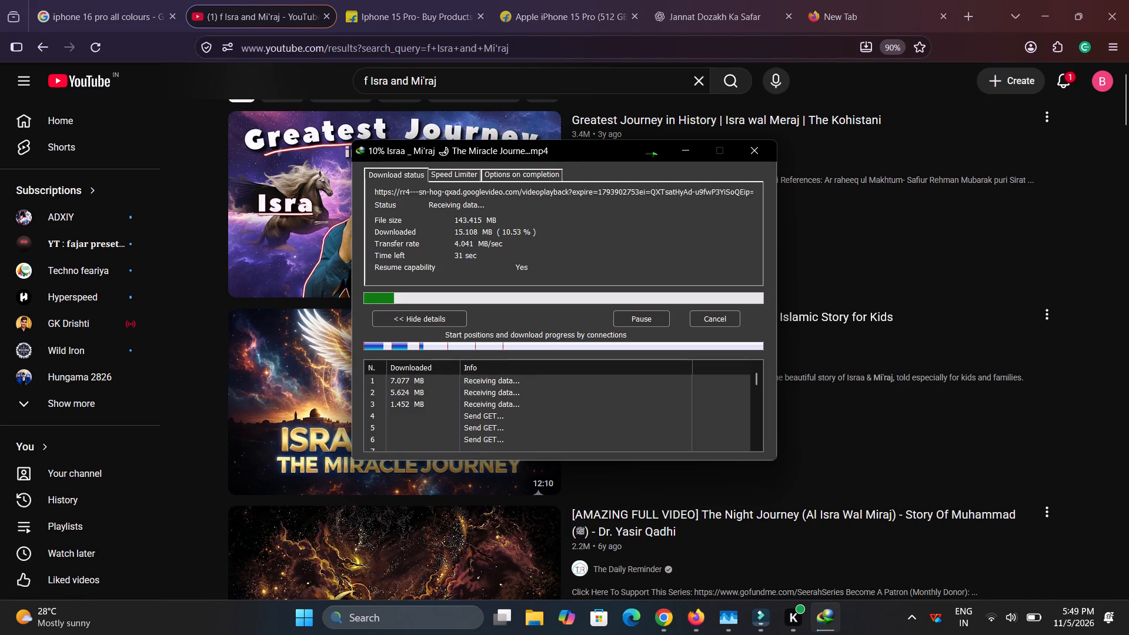
# Remove the stray "f" from the YouTube query and search for "Isra and Mi'raj".
pyautogui.click(370, 78)
pyautogui.press('BackSpace')
pyautogui.press('BackSpace')
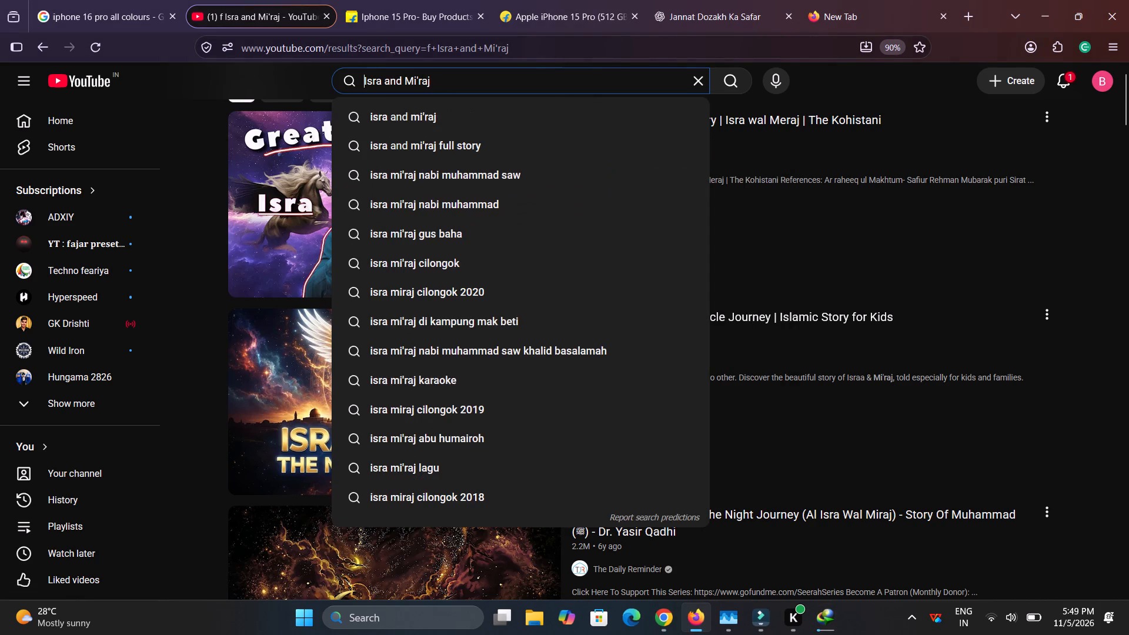
pyautogui.press('Return')
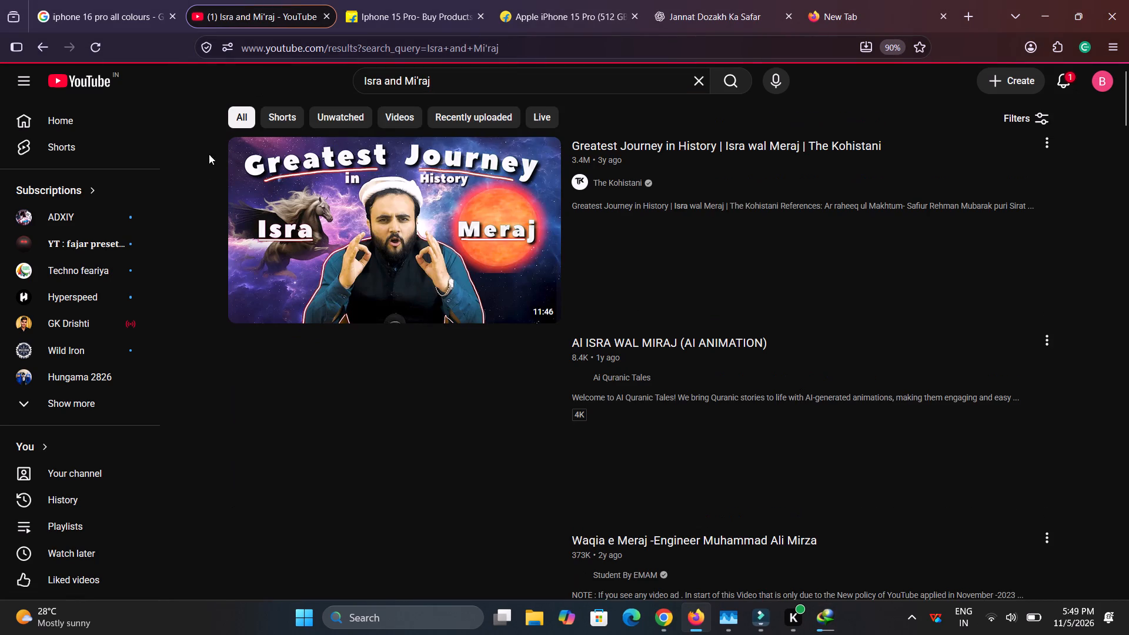
# Preview the AI ISRA WAL MIRAJ animation, The Night Journey full episode and The Logical Explanation video with sound to judge their footage.
pyautogui.scroll(-2, 230, 269)
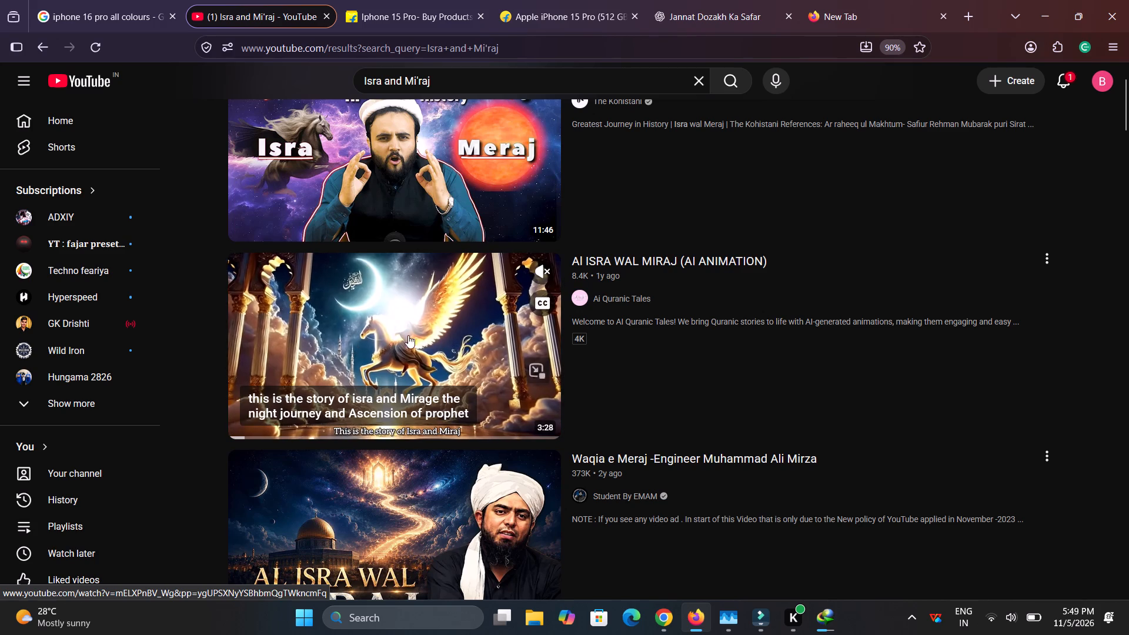
pyautogui.click(546, 265)
pyautogui.click(546, 290)
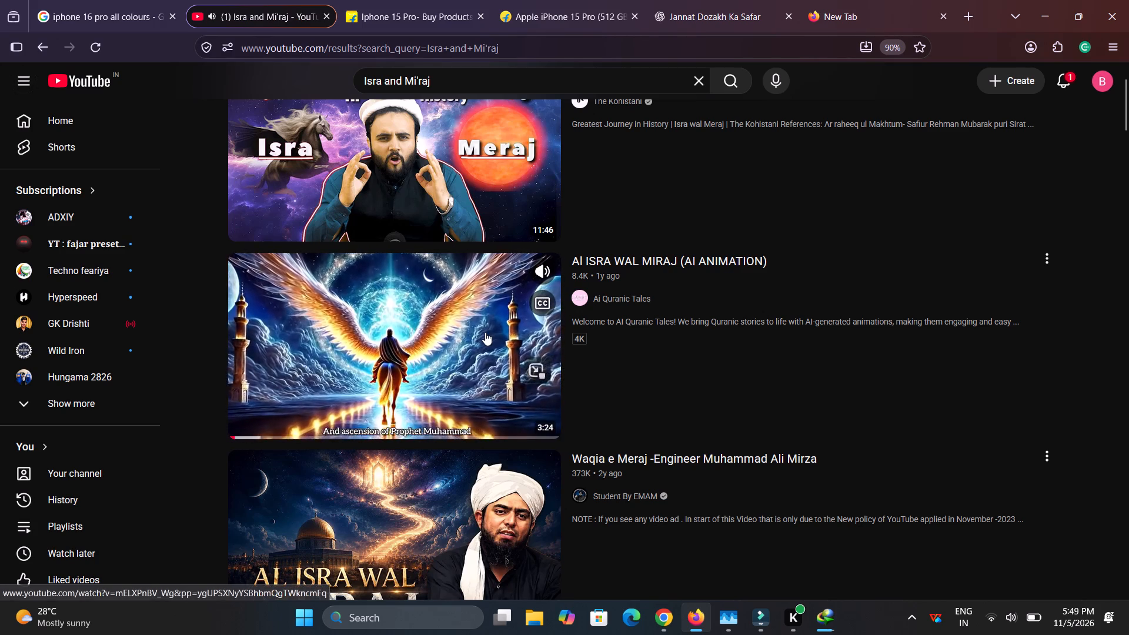
pyautogui.click(269, 429)
pyautogui.scroll(-4, 327, 419)
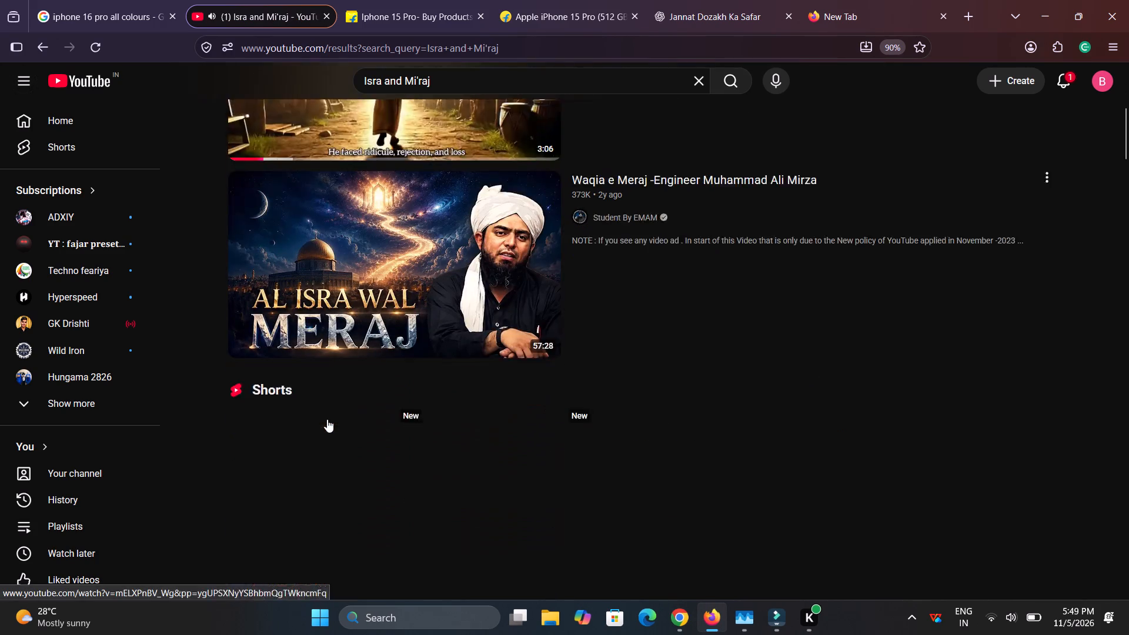
pyautogui.scroll(-4, 206, 484)
pyautogui.scroll(1, 206, 484)
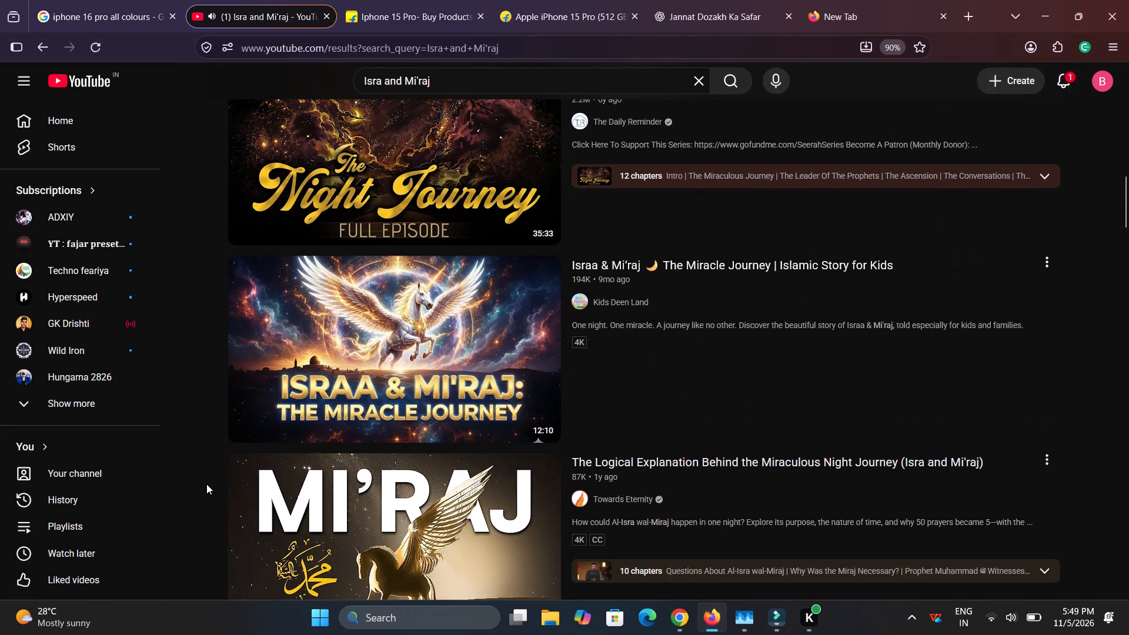
pyautogui.scroll(1, 206, 484)
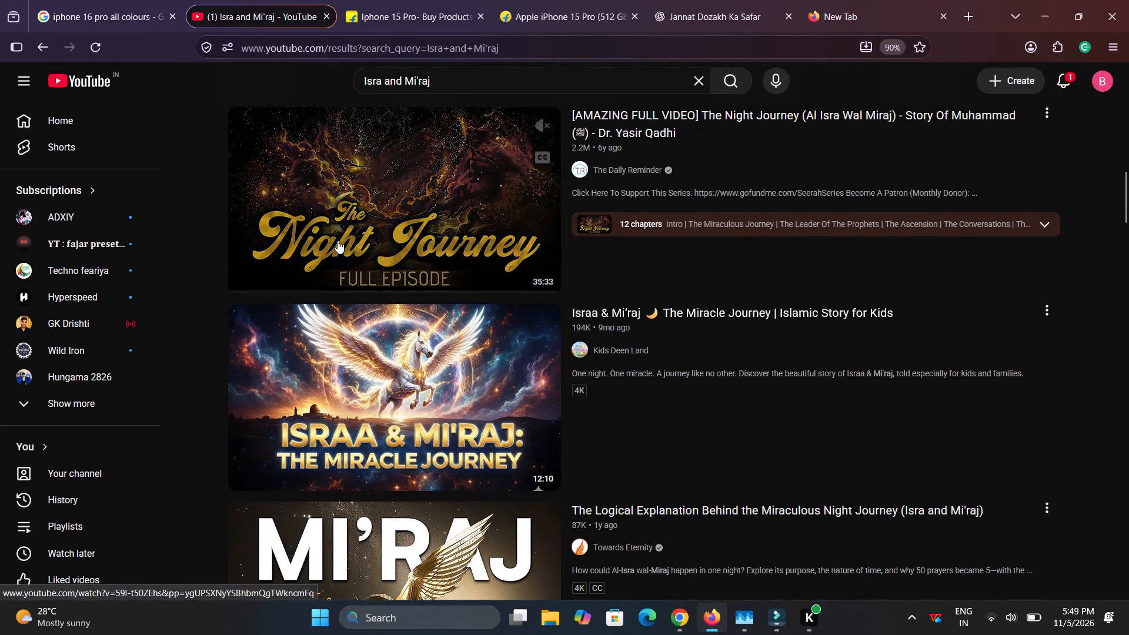
pyautogui.scroll(1, 338, 240)
pyautogui.click(253, 322)
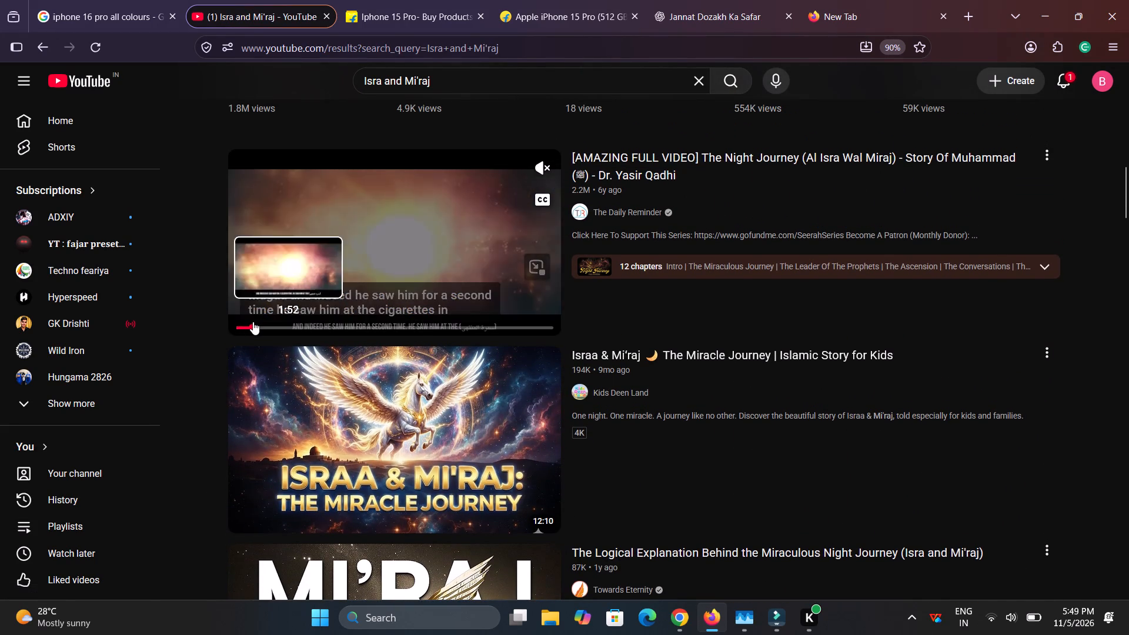
pyautogui.click(539, 194)
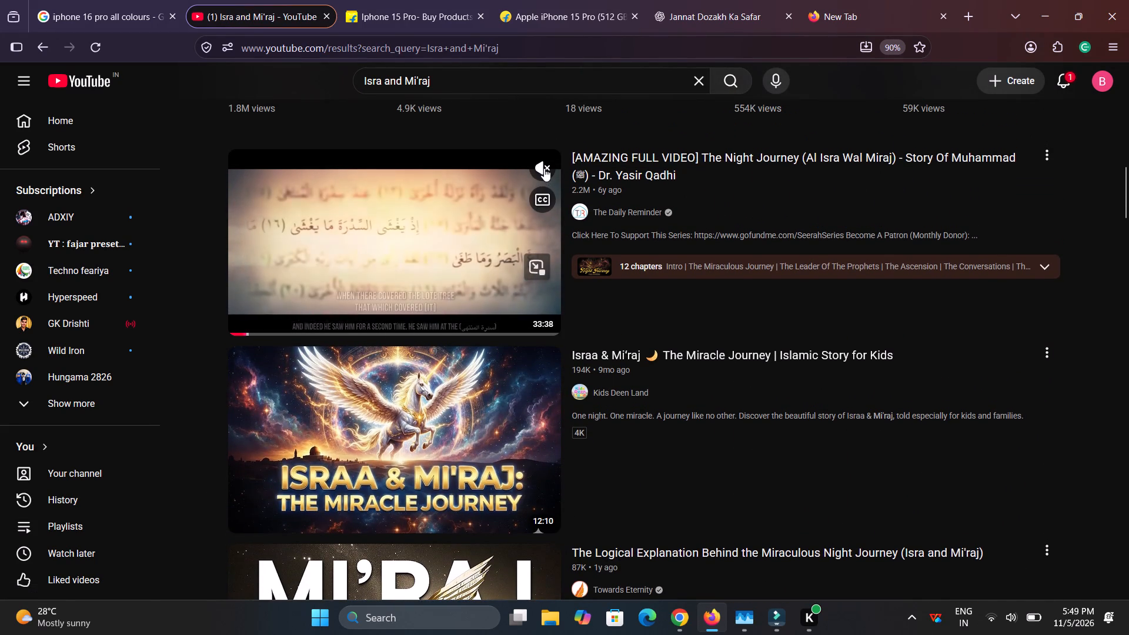
pyautogui.click(544, 168)
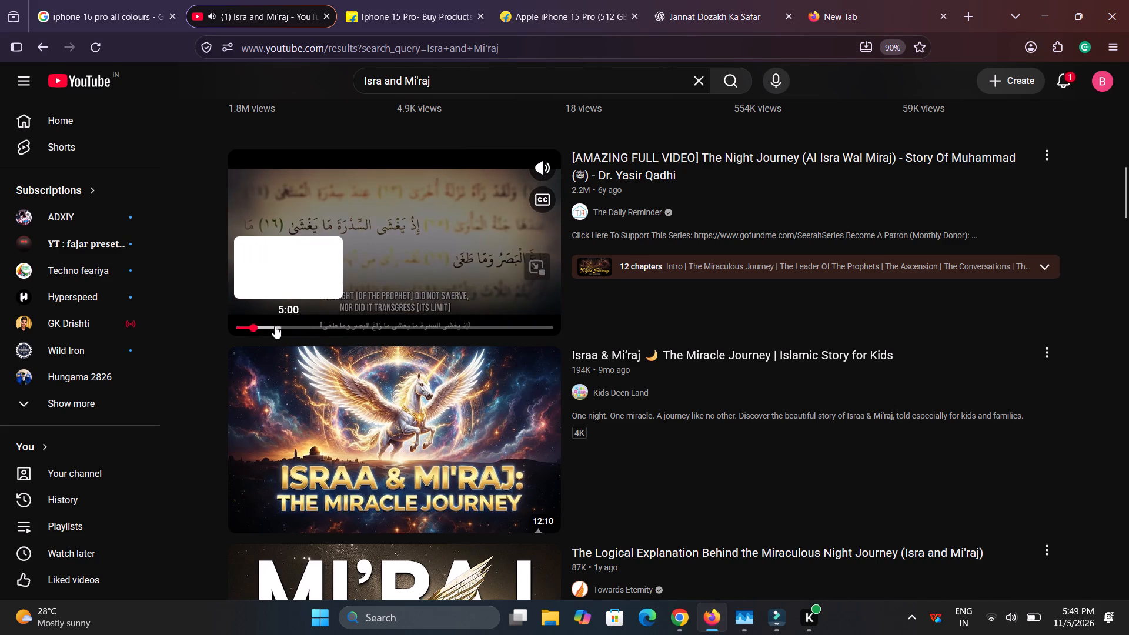
pyautogui.click(272, 325)
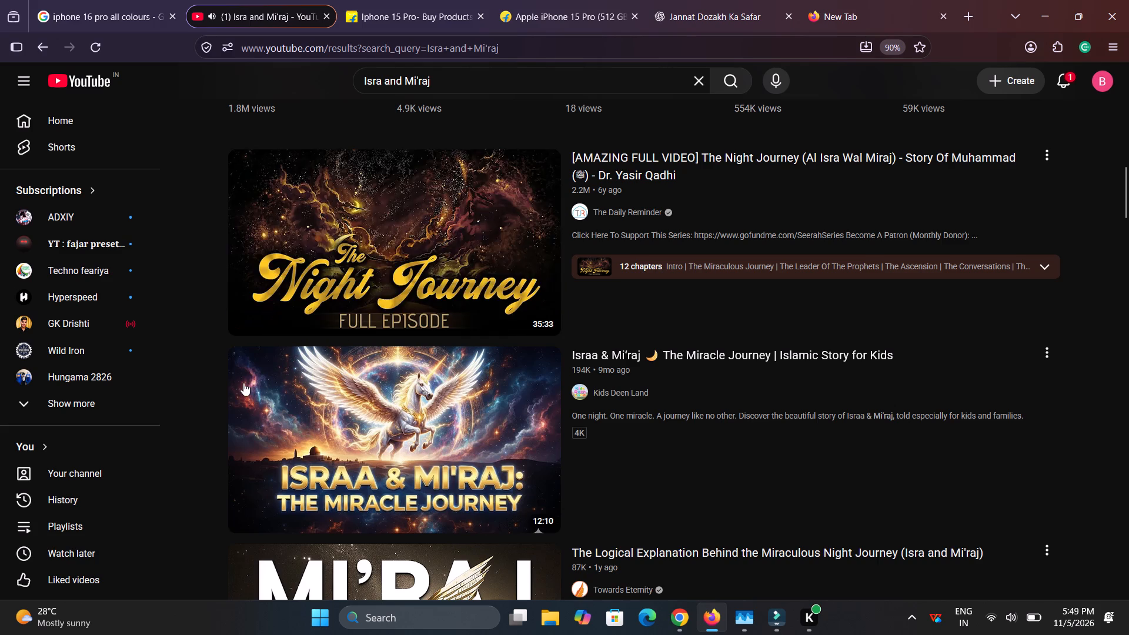
pyautogui.scroll(-3, 243, 383)
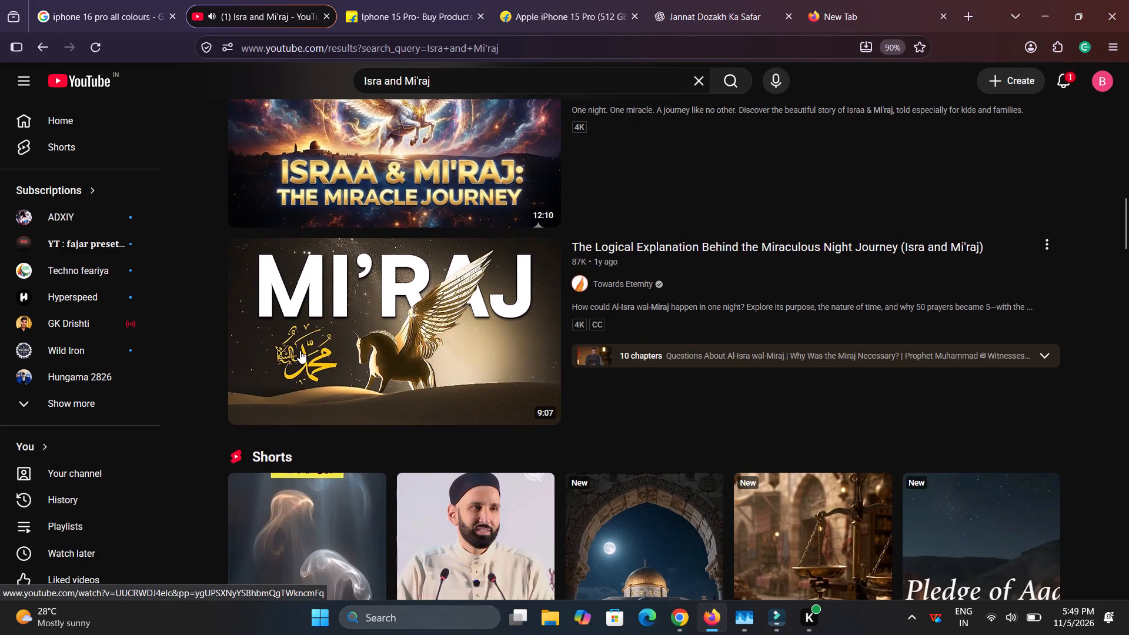
pyautogui.click(547, 252)
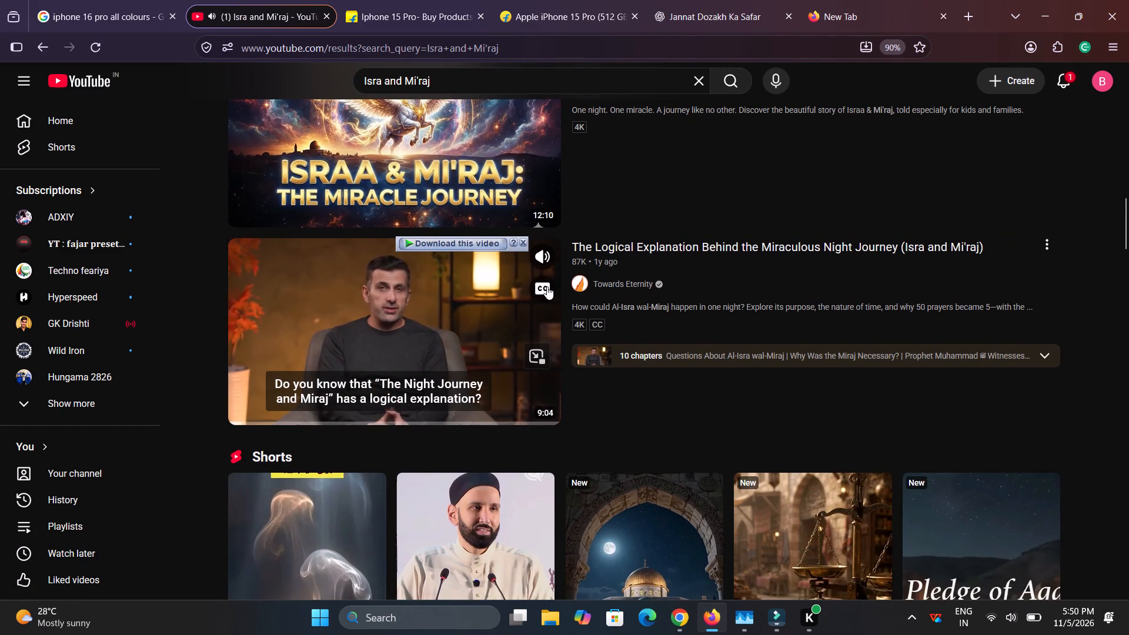
pyautogui.click(547, 286)
pyautogui.click(253, 416)
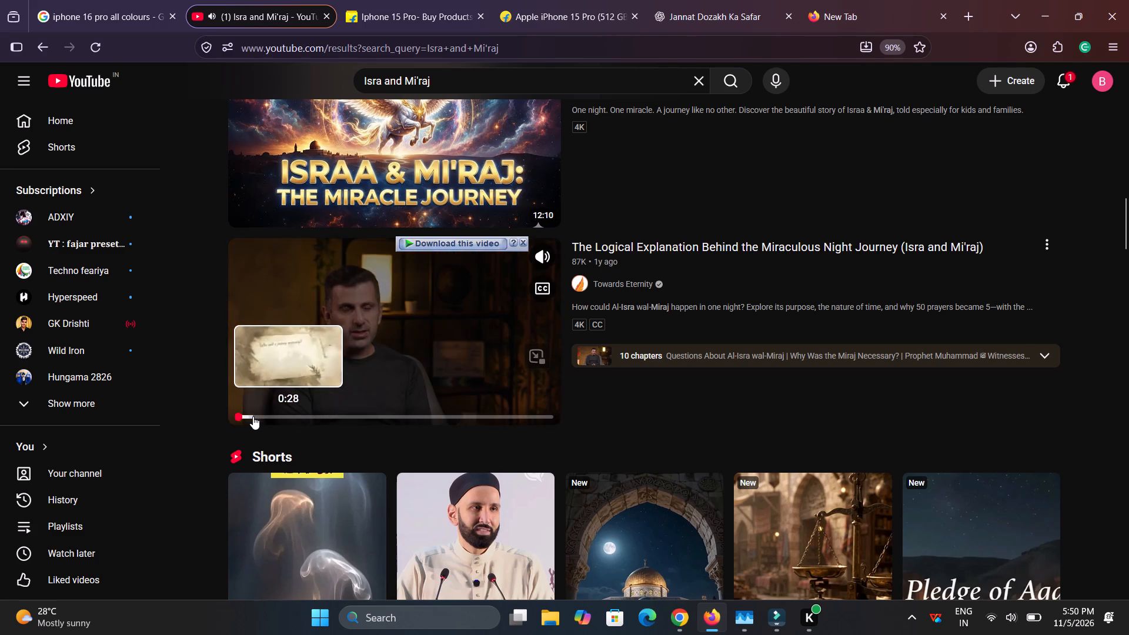
# Find "Shab e Miraj ka Mukamal Waqia" further down the results, preview it without captions and start its 720p HD MP4 download.
pyautogui.scroll(-3, 253, 416)
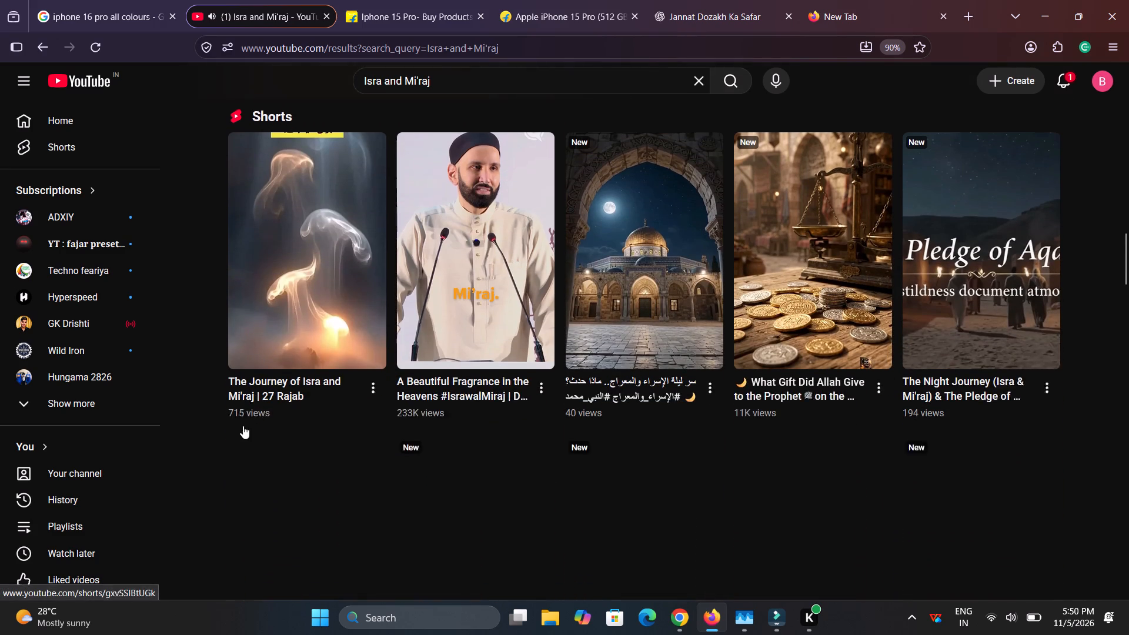
pyautogui.scroll(-6, 195, 504)
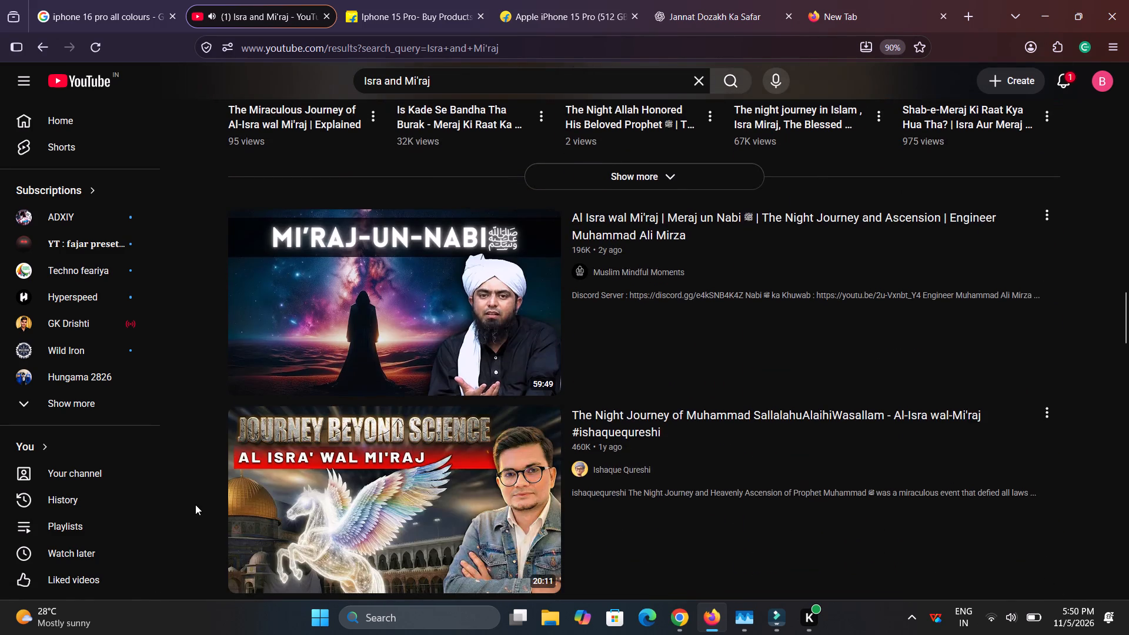
pyautogui.scroll(-4, 195, 504)
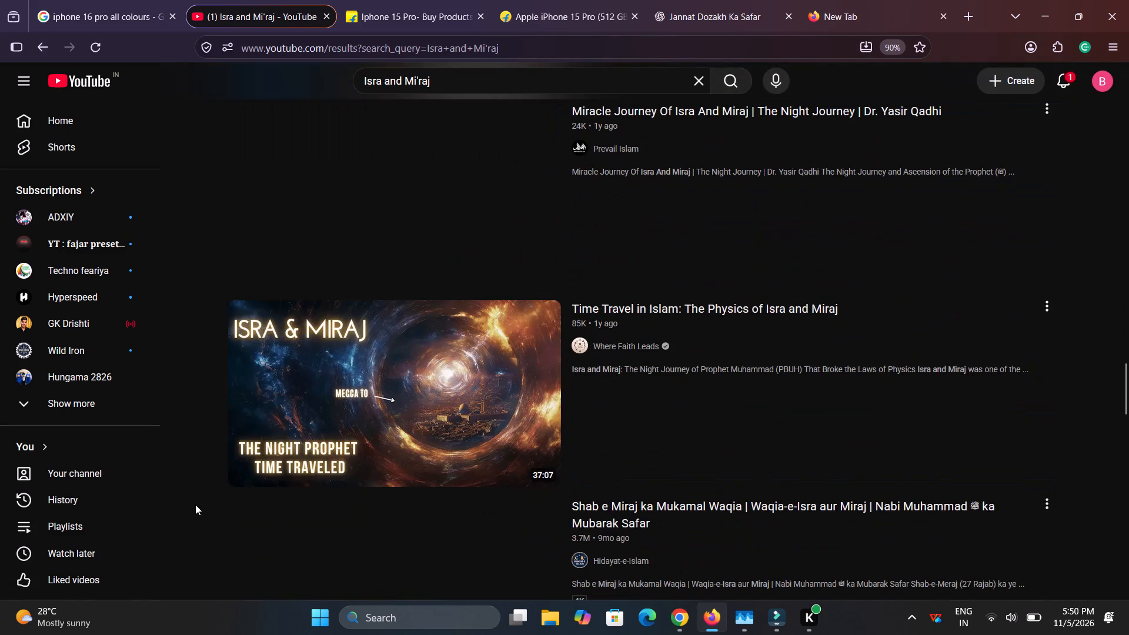
pyautogui.scroll(-1, 195, 504)
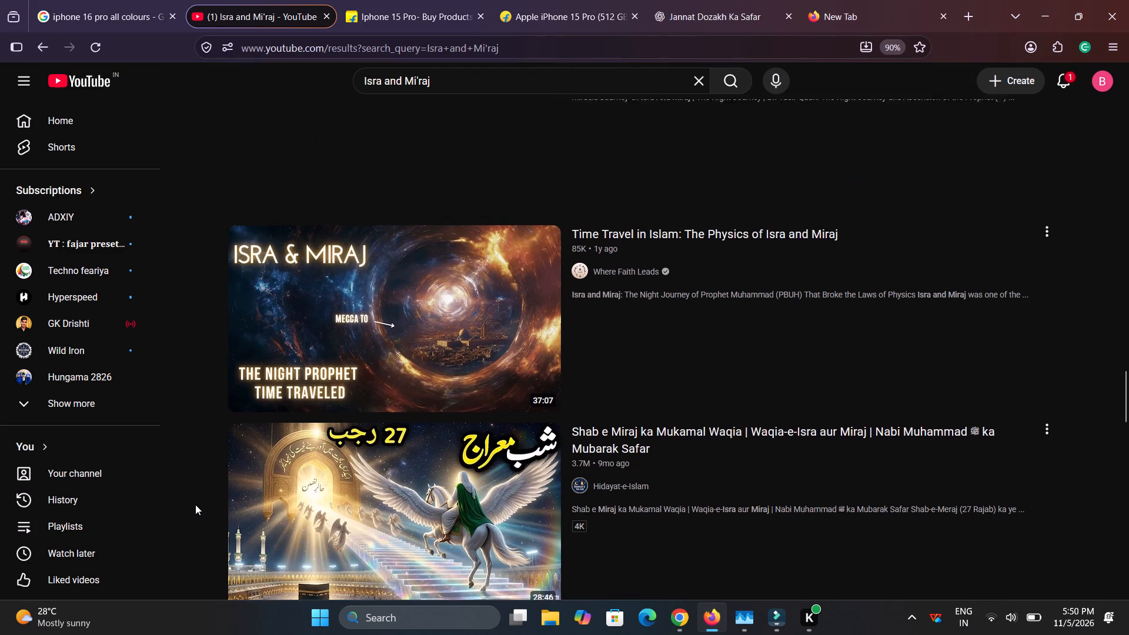
pyautogui.scroll(-1, 195, 504)
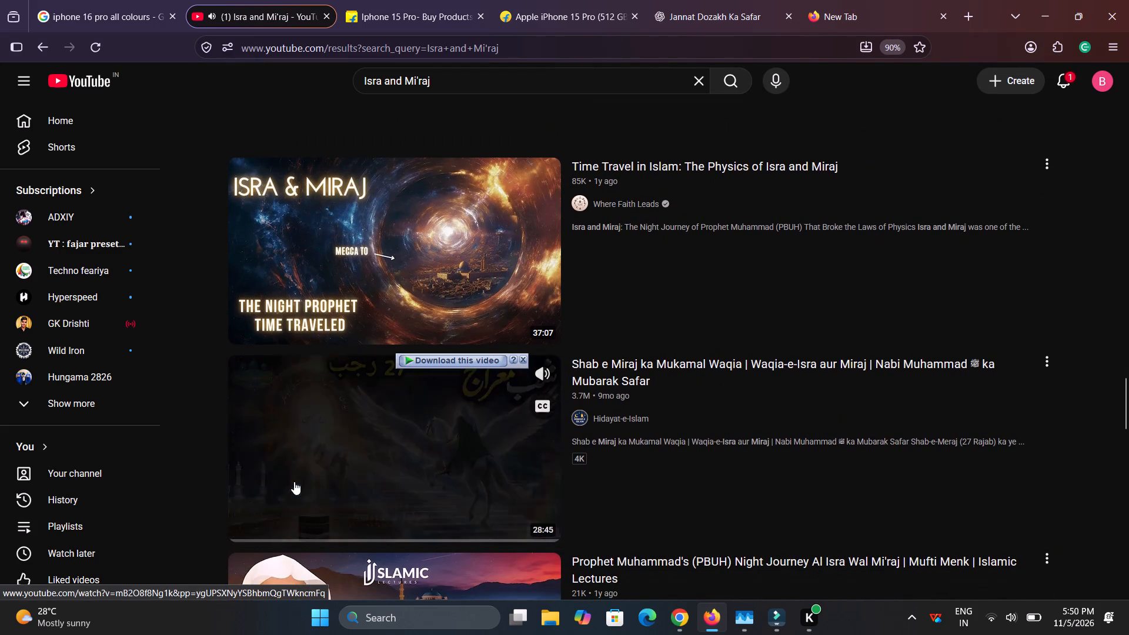
pyautogui.click(545, 399)
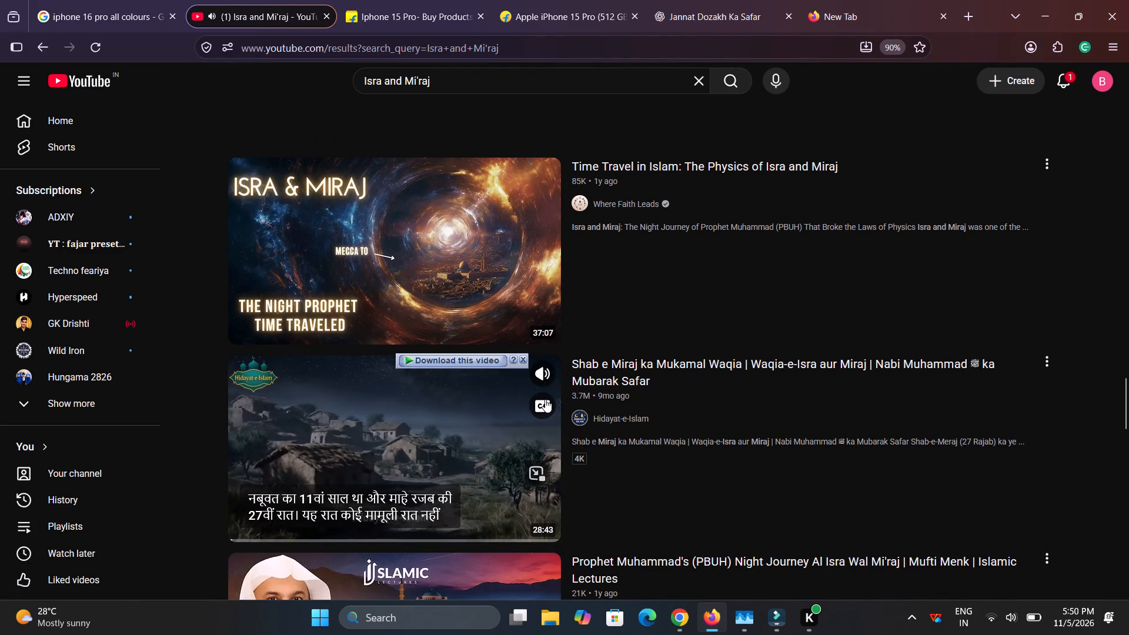
pyautogui.click(247, 530)
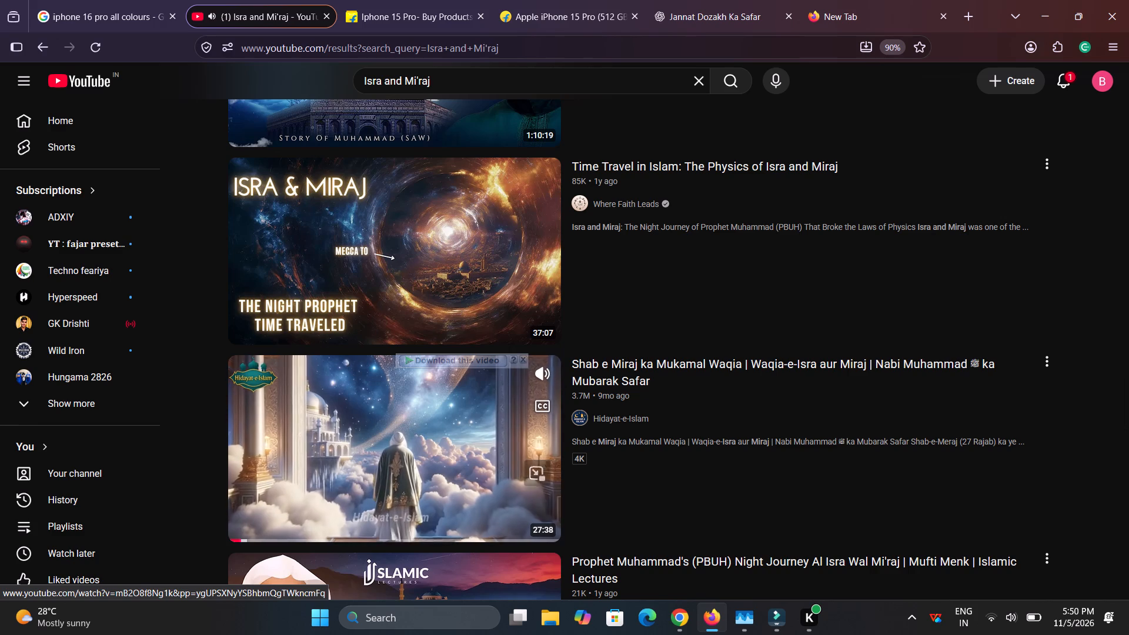
pyautogui.click(456, 365)
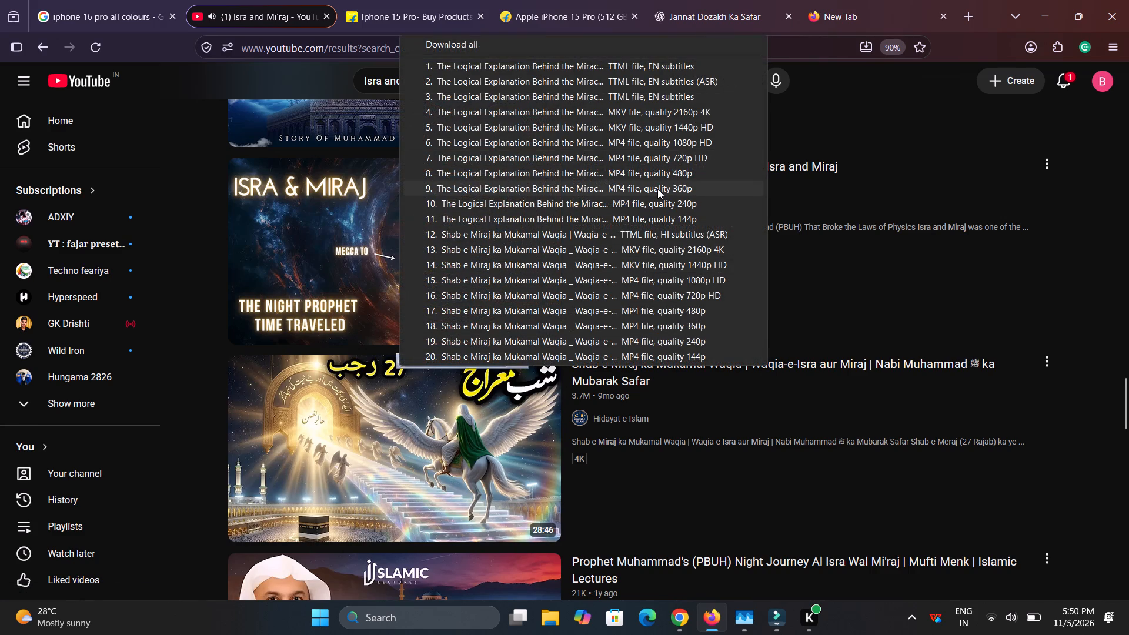
pyautogui.click(647, 293)
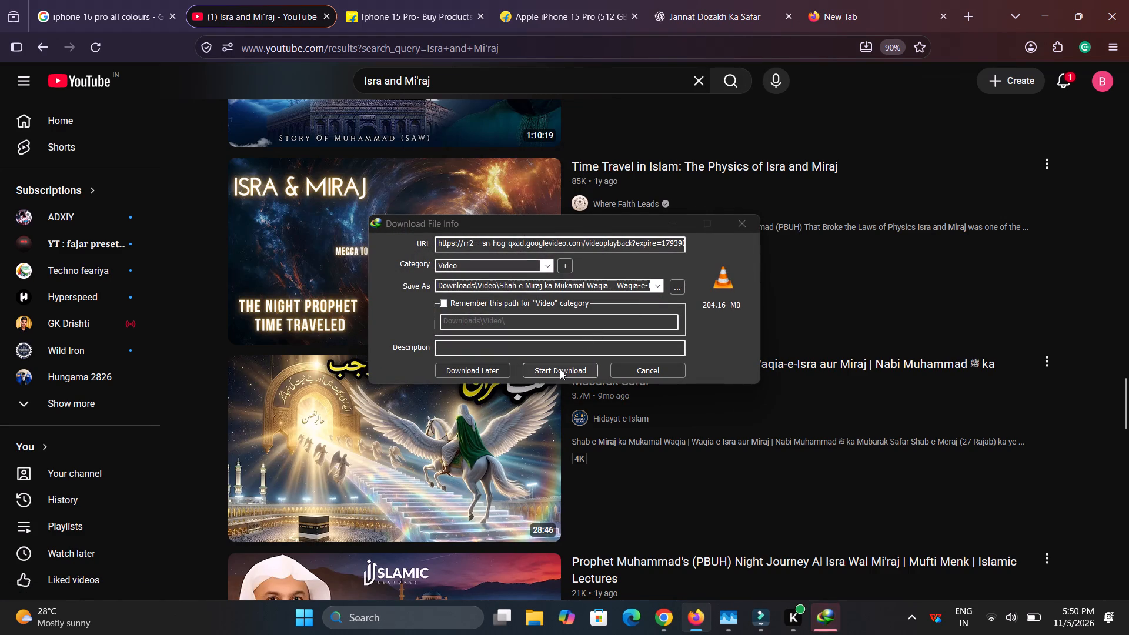
pyautogui.click(552, 383)
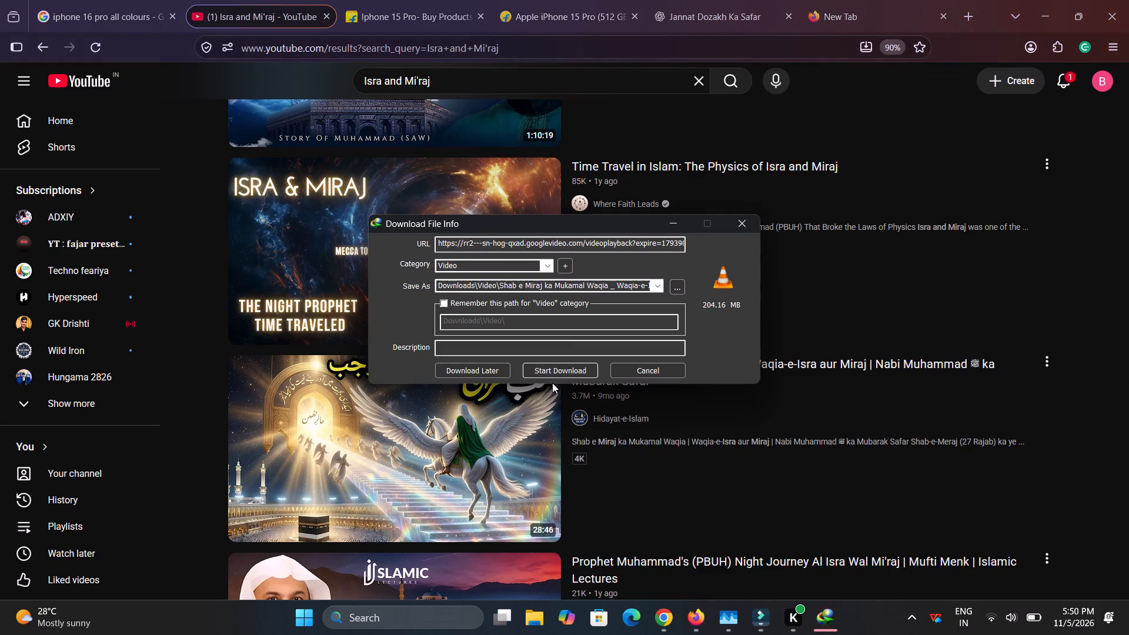
pyautogui.click(569, 372)
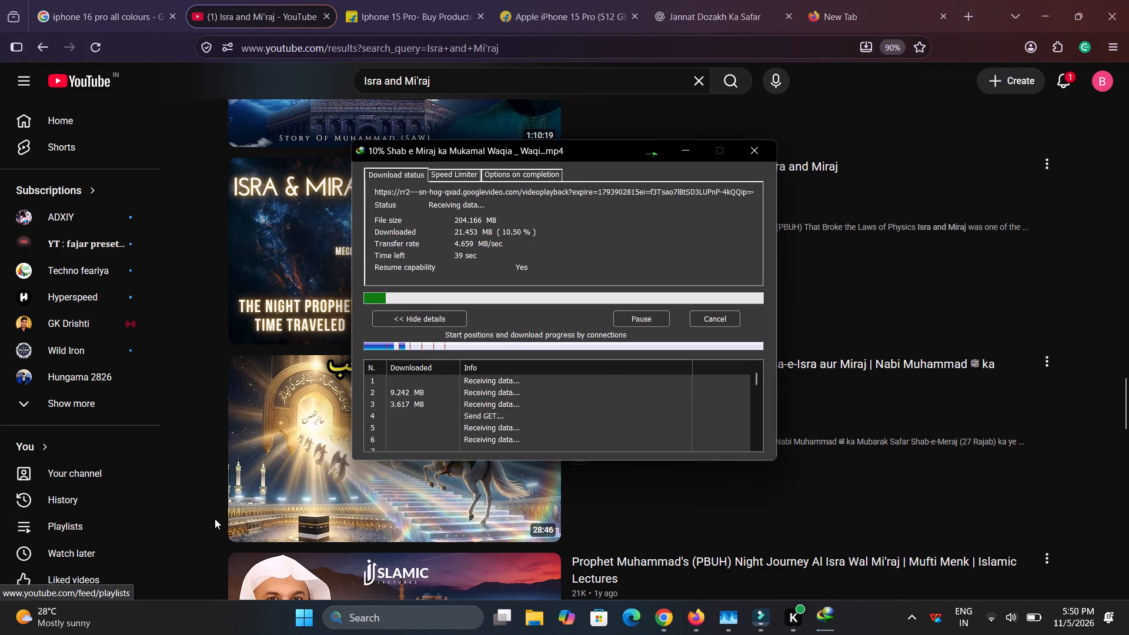
# Browse further Isra and Mi'raj results and preview "The FULL STORY of Isra and Mi'raj" with sound on and captions off to judge its footage.
pyautogui.click(215, 526)
pyautogui.scroll(-5, 215, 526)
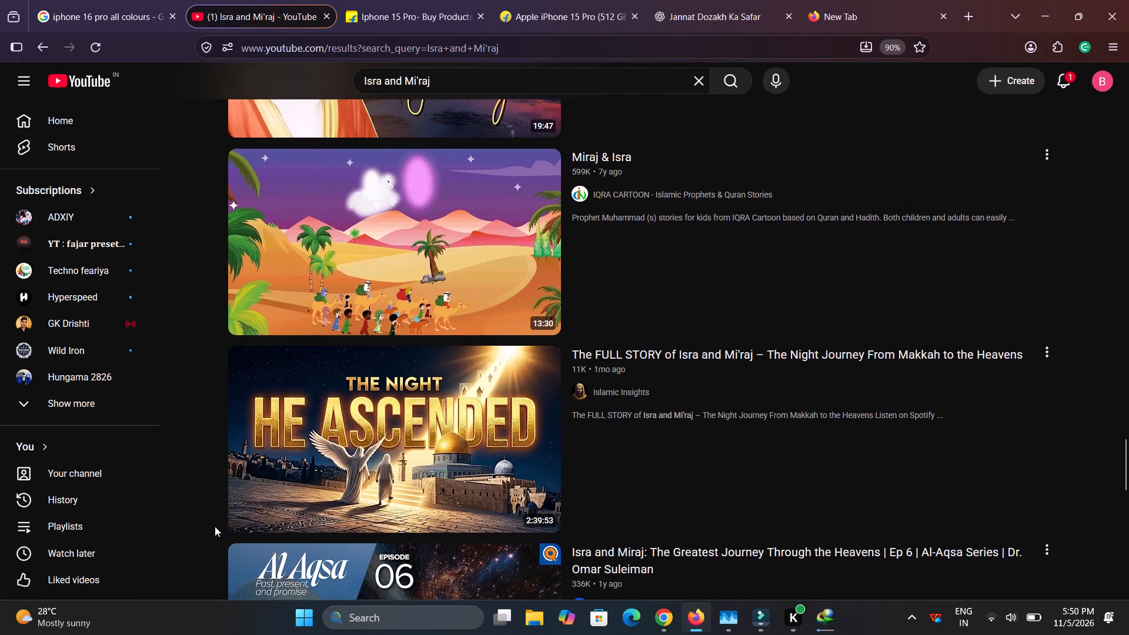
pyautogui.scroll(-2, 215, 526)
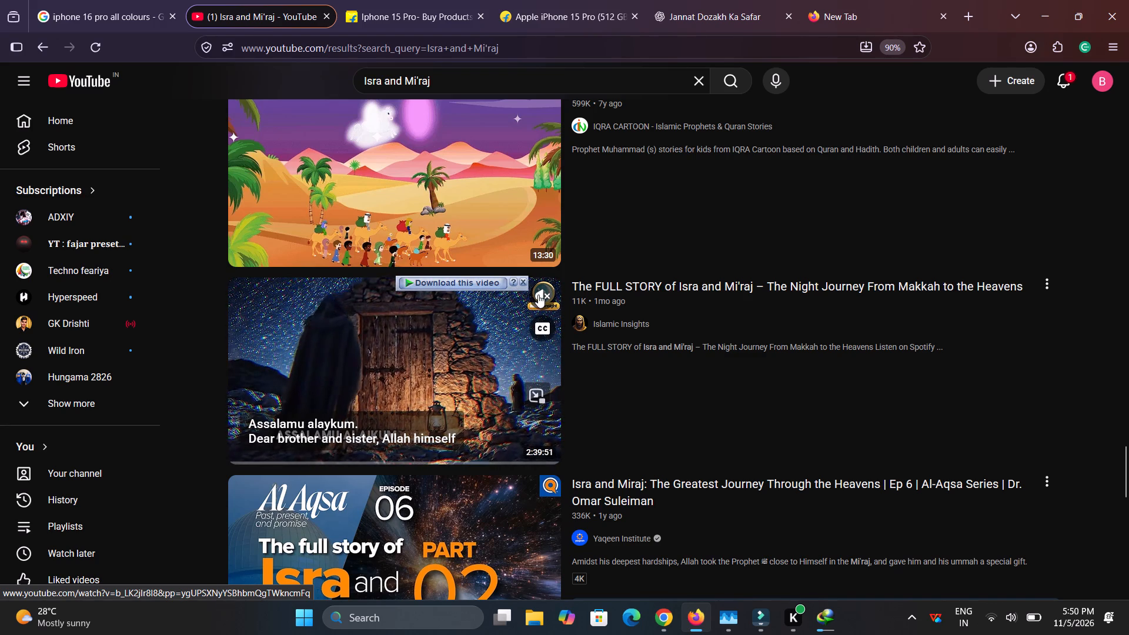
pyautogui.click(538, 295)
pyautogui.click(545, 333)
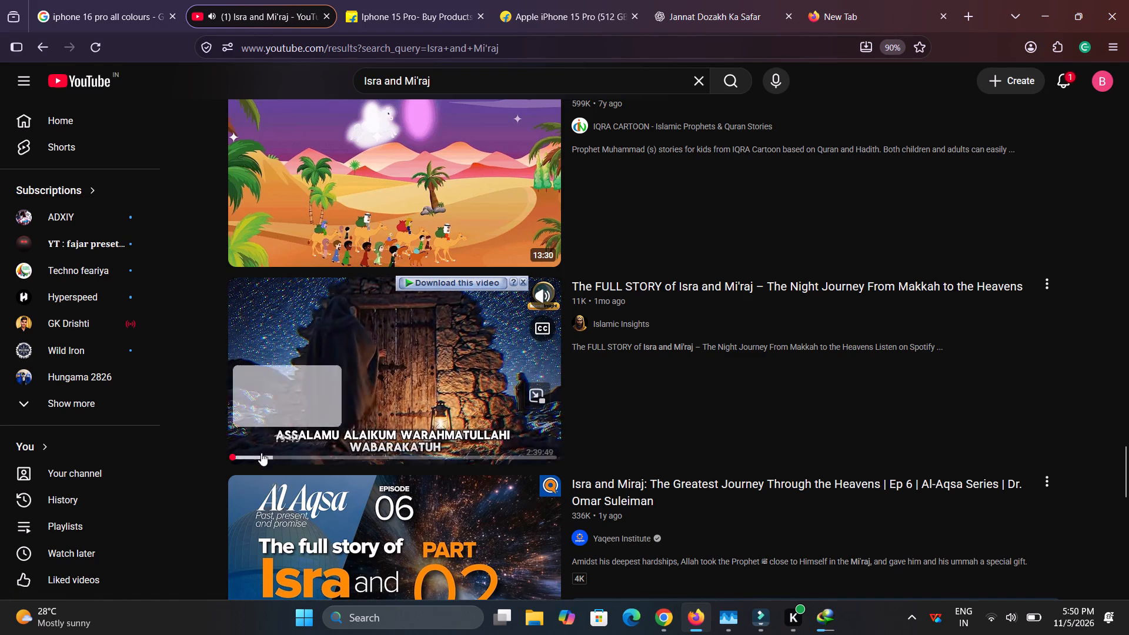
pyautogui.click(244, 458)
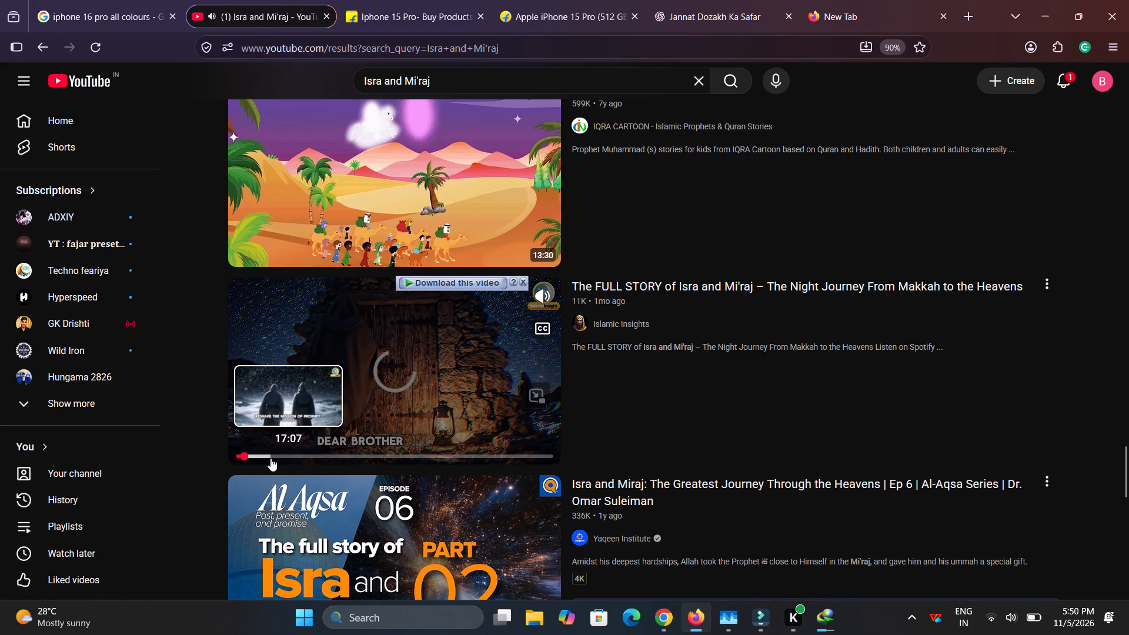
pyautogui.click(270, 458)
# Switch to Filmora and import the downloaded "Shab e Miraj ka Mukamal Waqia" and "Israa _ Mi'raj The Miracle Journey" videos from Downloads > Video.
pyautogui.click(747, 631)
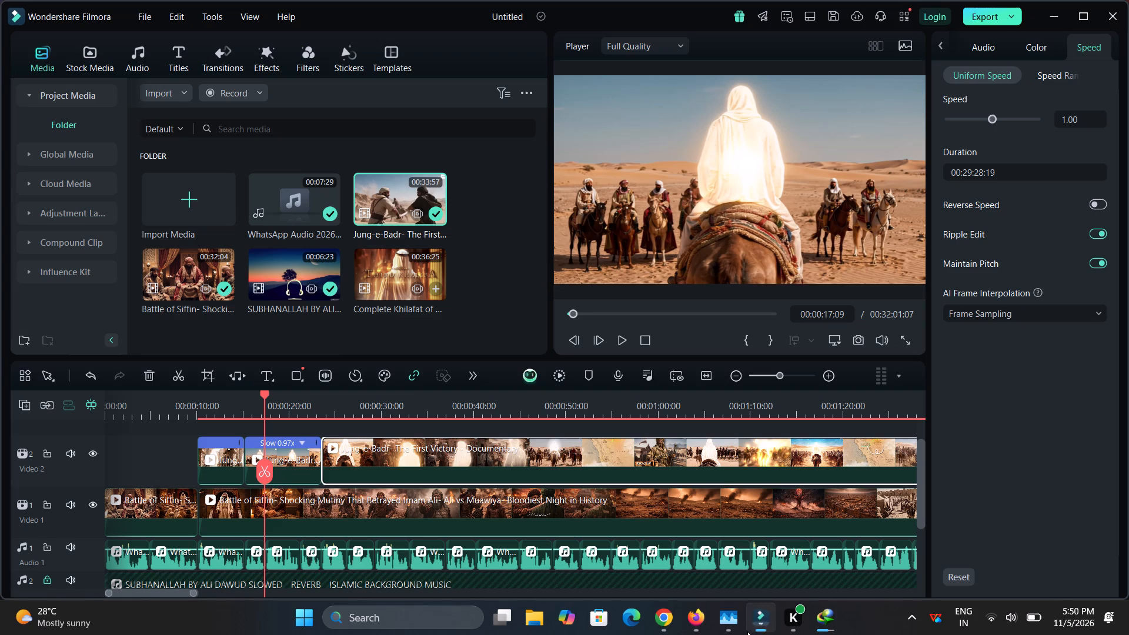
pyautogui.tripleClick(522, 255)
pyautogui.click(522, 255)
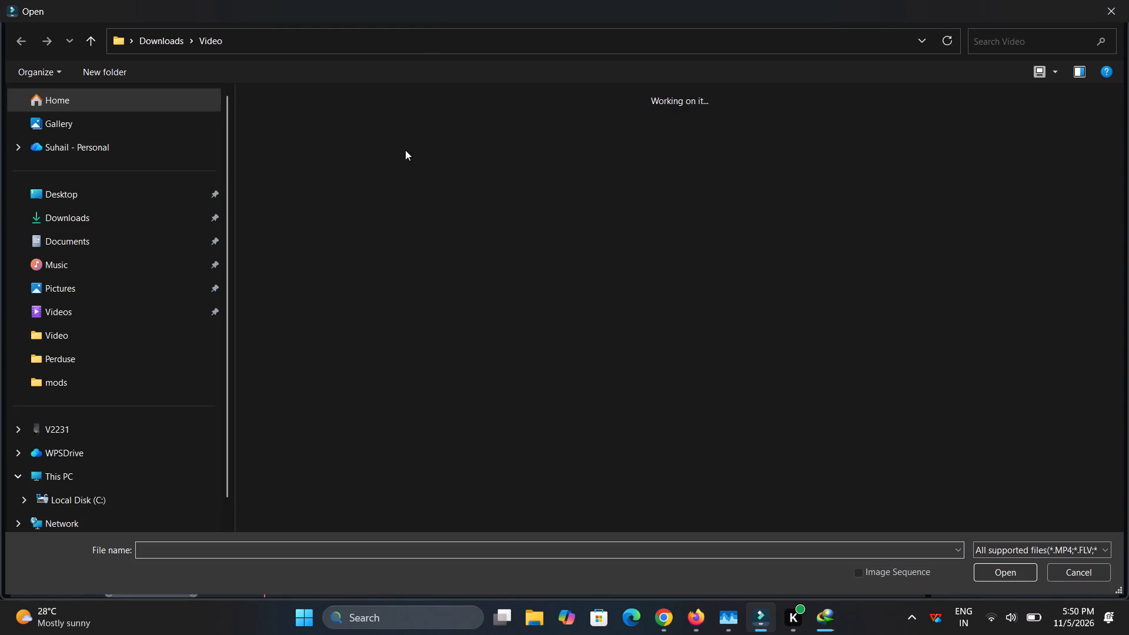
pyautogui.moveTo(433, 171); pyautogui.dragTo(316, 160)
pyautogui.click(302, 160)
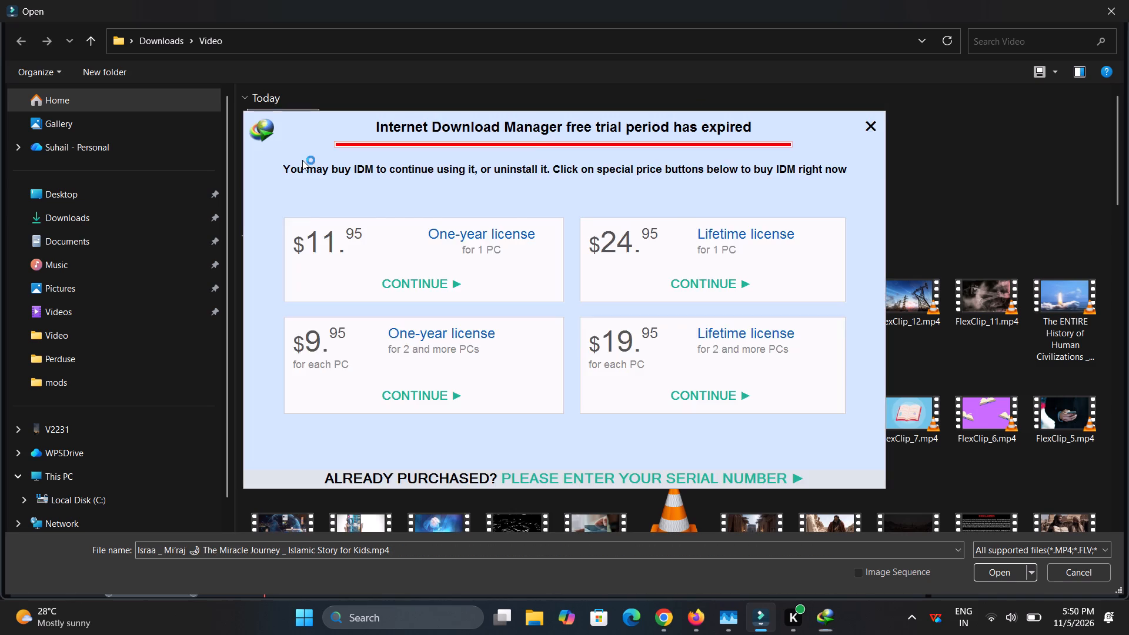
pyautogui.click(870, 126)
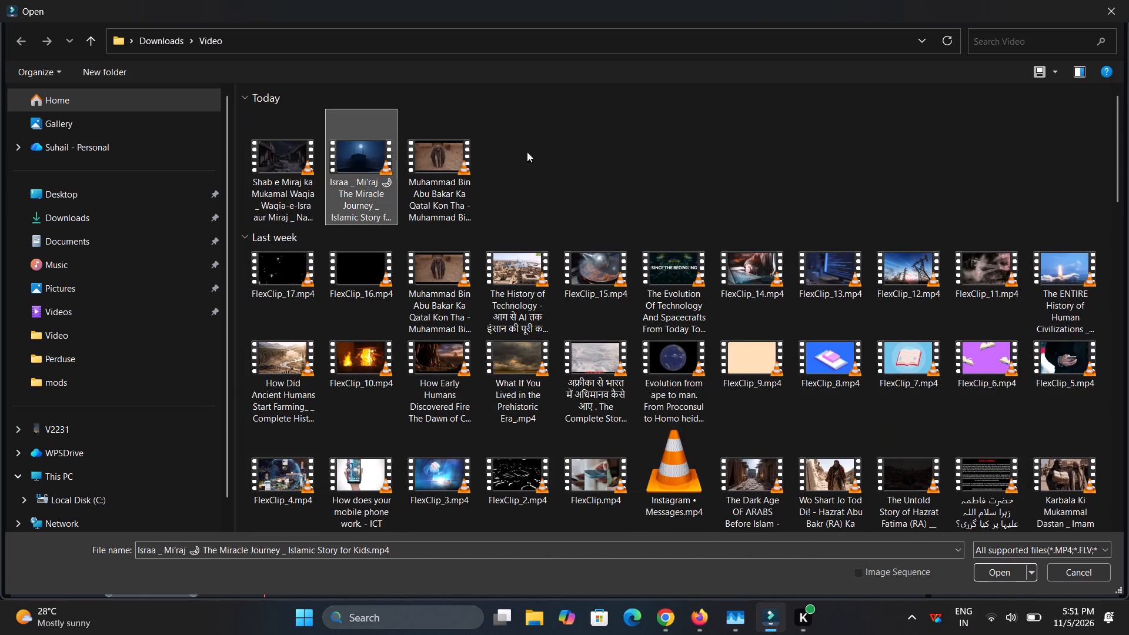
pyautogui.moveTo(239, 174); pyautogui.dragTo(299, 170)
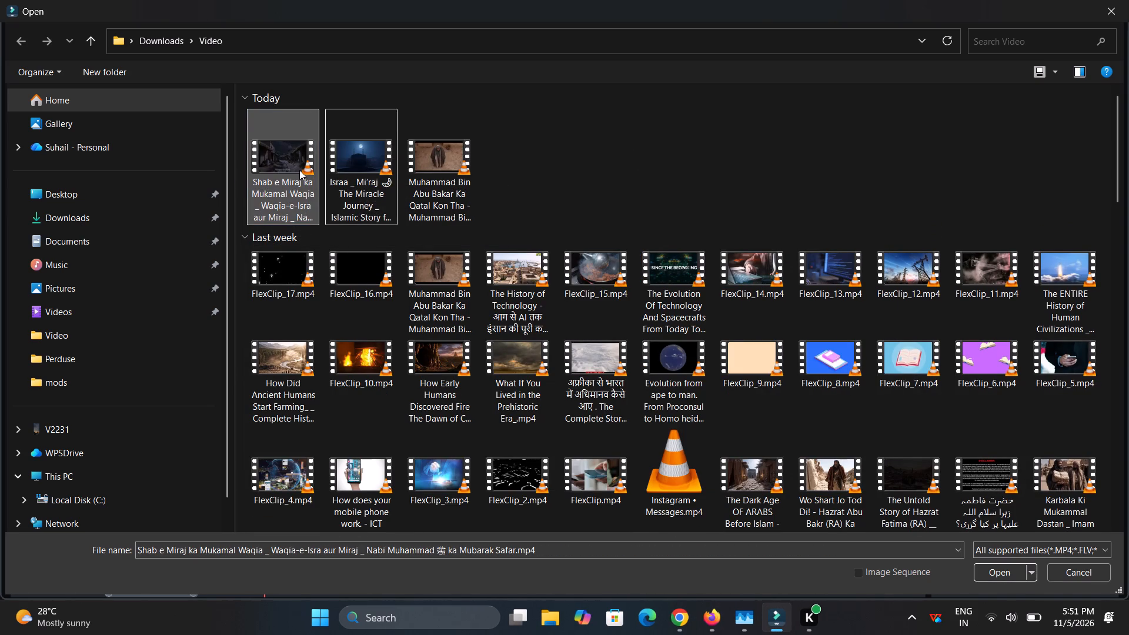
pyautogui.keyDown('ctrl'); pyautogui.click(353, 169); pyautogui.keyUp('ctrl')
pyautogui.press('Return')
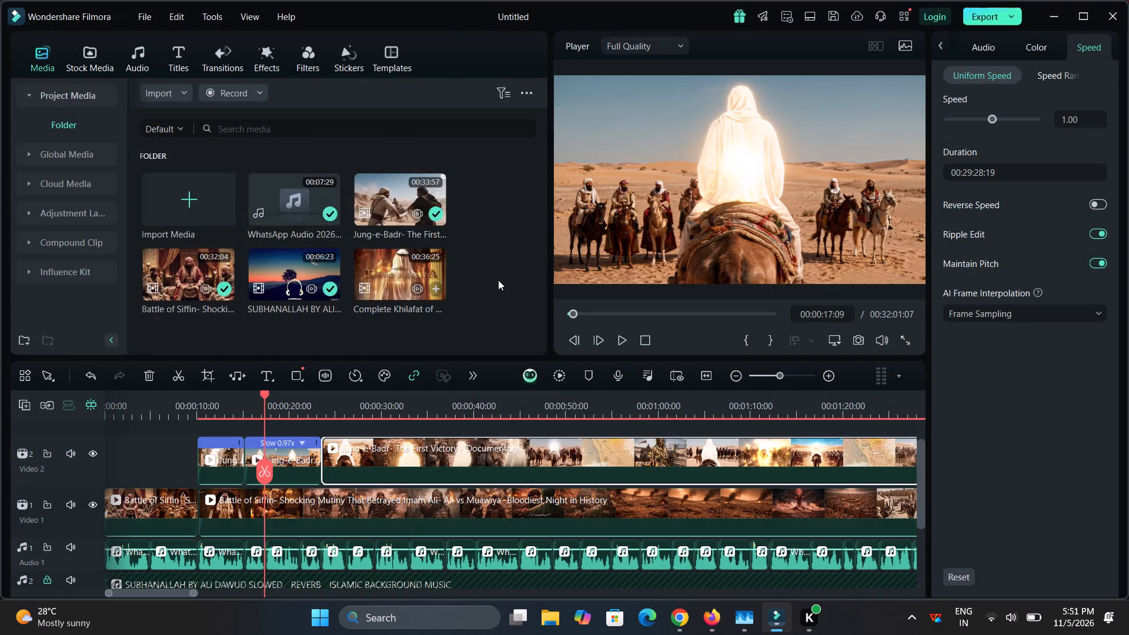
# Remove the long remaining Jung-e-Badr piece after the 0.97x clip on the Video 2 track.
pyautogui.click(449, 462)
pyautogui.hotkey('ctrl', 'c')
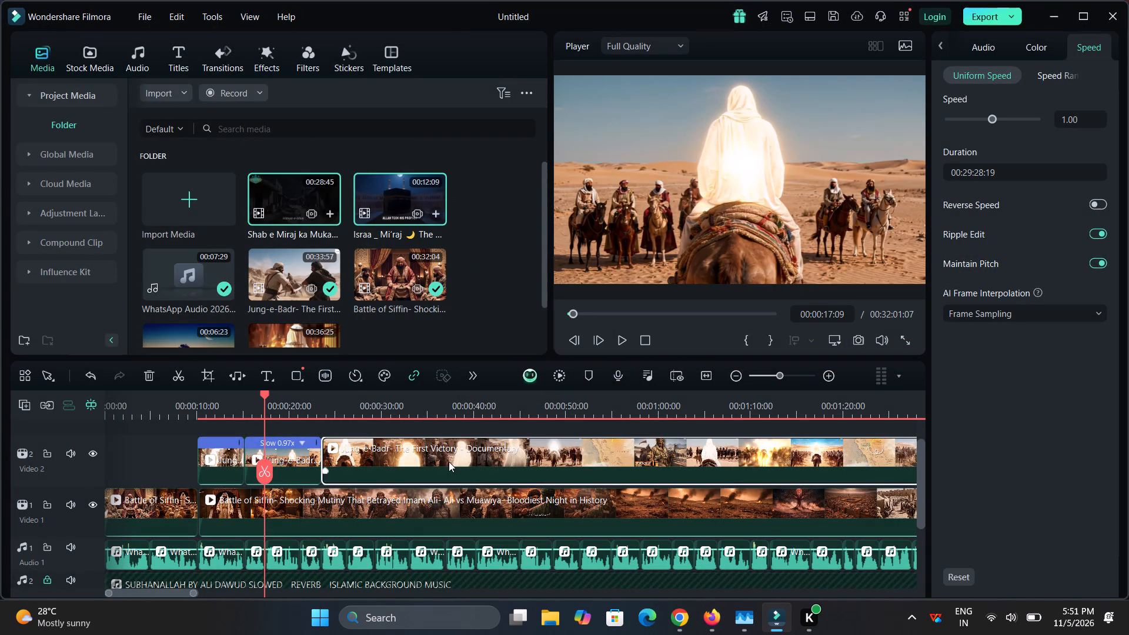
pyautogui.hotkey('ctrl', 'x')
# Place the Israa & Mi'raj video on Video 2 at 00:00:23:13, keeping the 1920 x 1080 25fps project settings, and mute its audio.
pyautogui.click(396, 183)
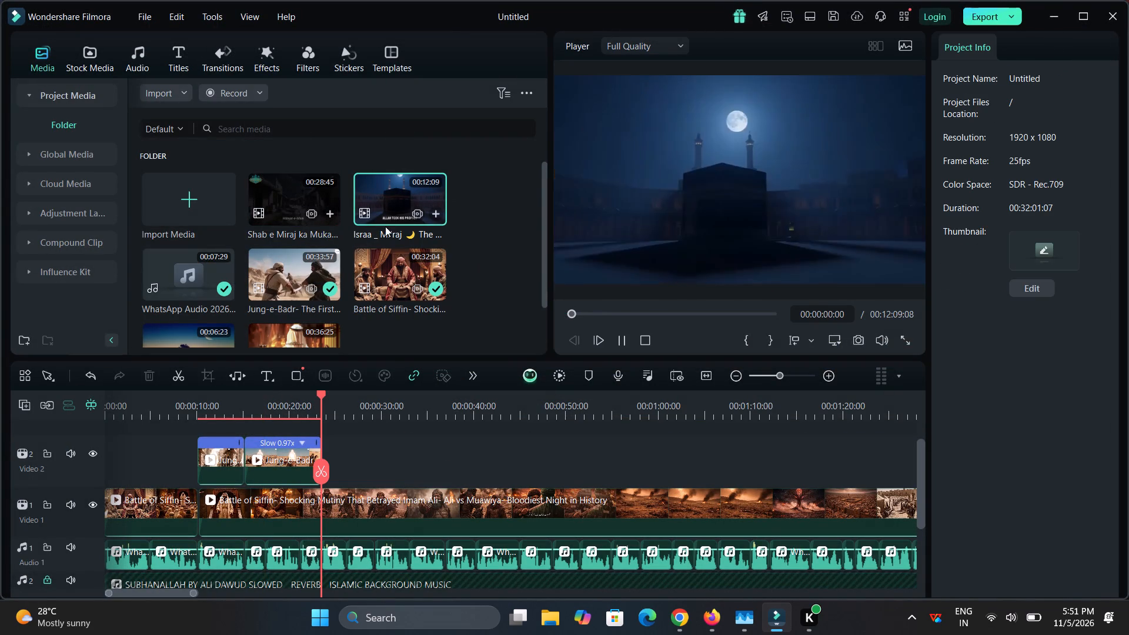
pyautogui.moveTo(385, 226); pyautogui.dragTo(327, 473)
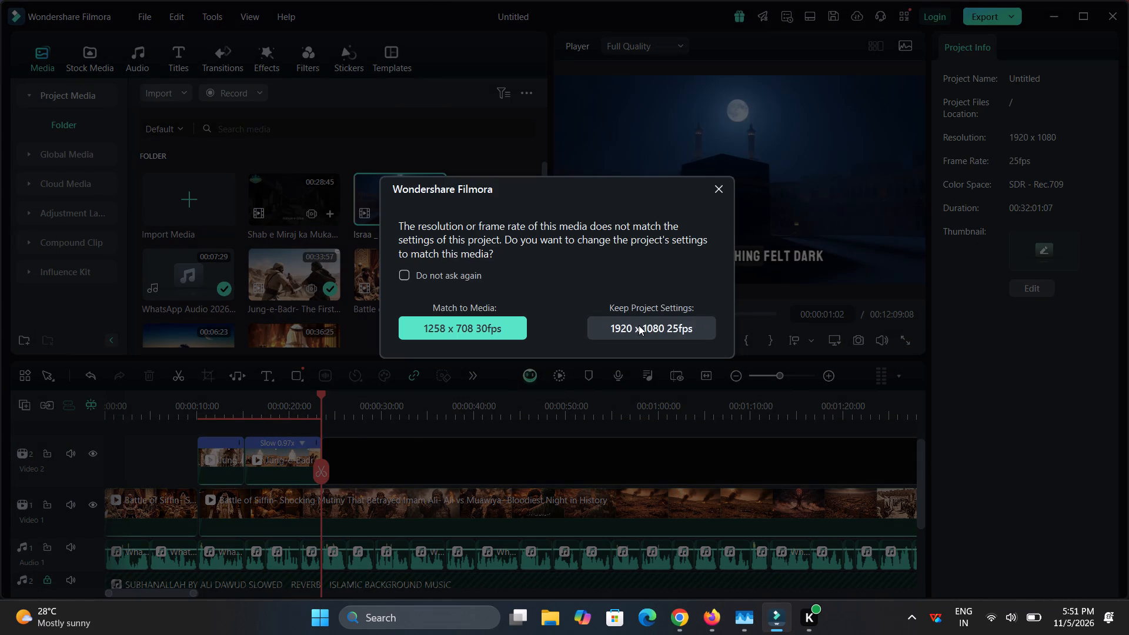
pyautogui.click(639, 327)
pyautogui.click(417, 477)
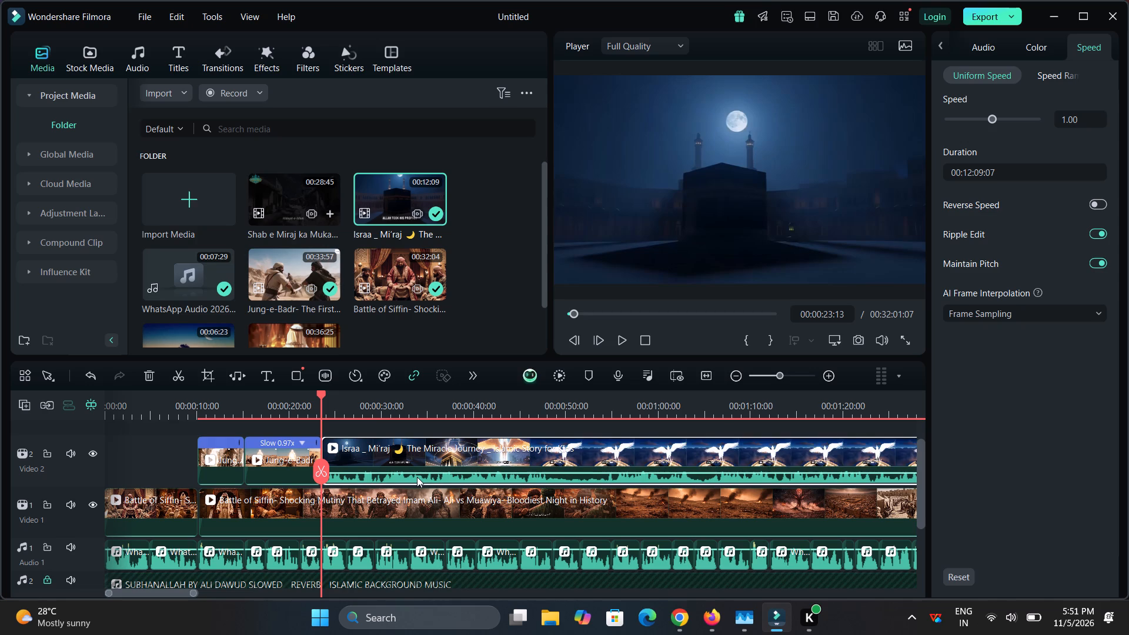
pyautogui.moveTo(415, 476); pyautogui.dragTo(416, 492)
# Find the winged-horse flight over the clouds, split the Israa & Mi'raj clip at 00:00:44:15 and remove the part before it.
pyautogui.press('space')
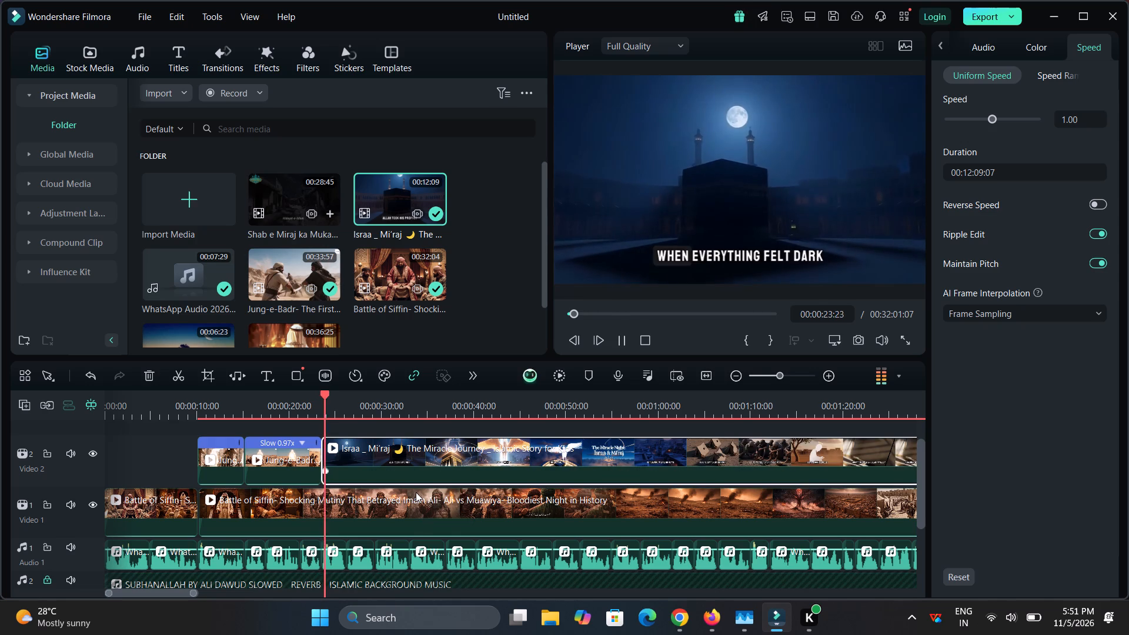
pyautogui.press('space')
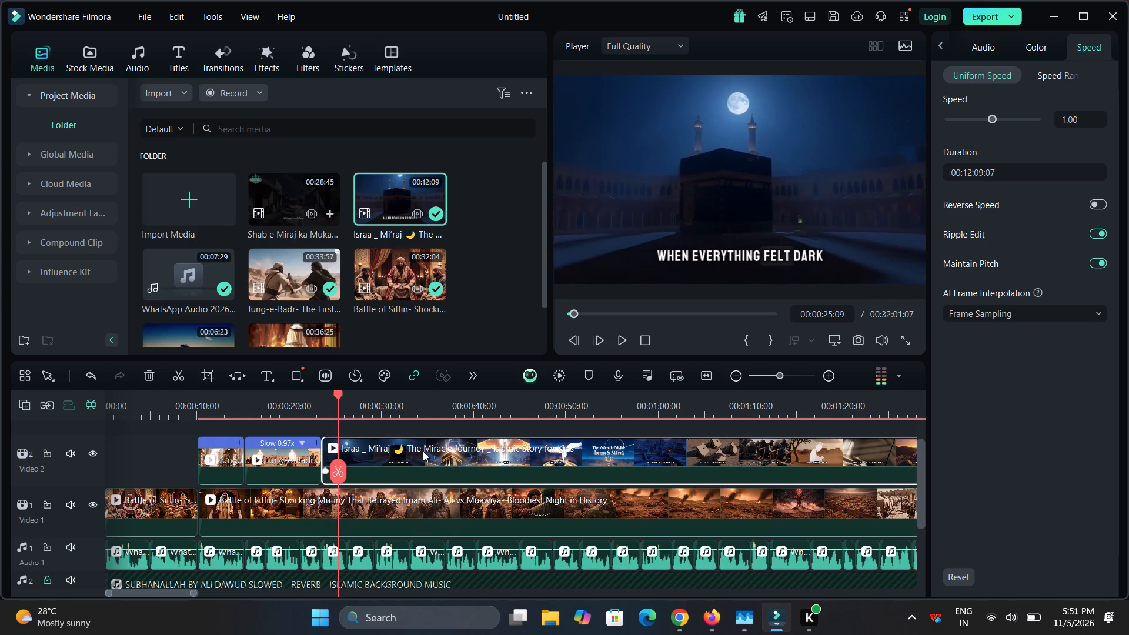
pyautogui.click(428, 408)
pyautogui.moveTo(428, 408); pyautogui.dragTo(438, 415)
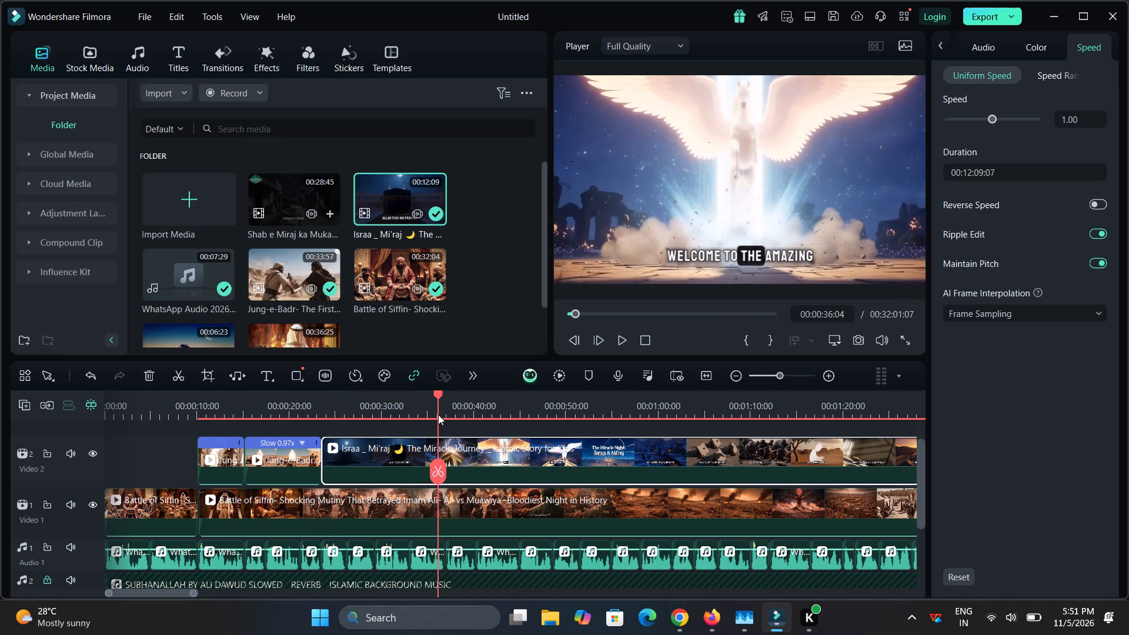
pyautogui.moveTo(438, 415); pyautogui.dragTo(502, 417)
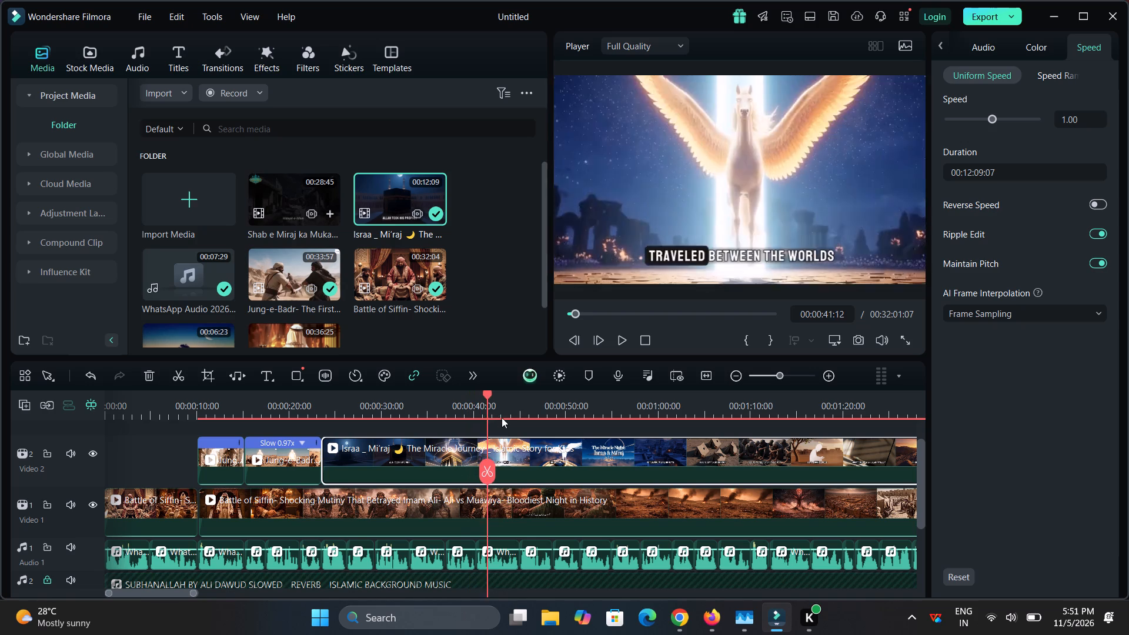
pyautogui.moveTo(502, 417); pyautogui.dragTo(547, 420)
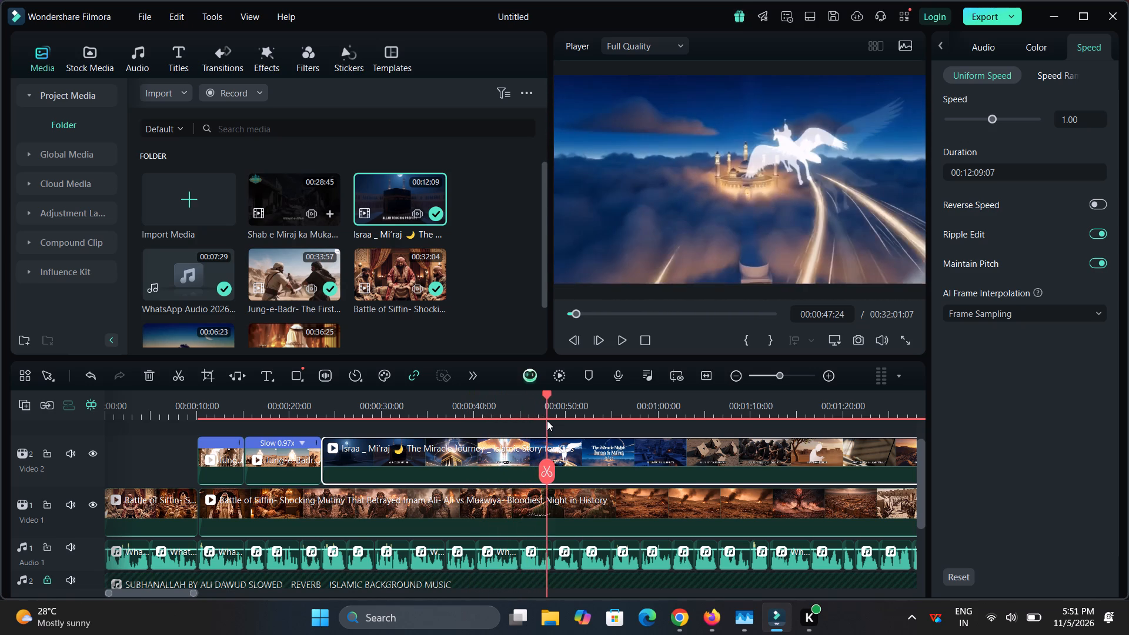
pyautogui.moveTo(547, 420); pyautogui.dragTo(516, 421)
pyautogui.click(519, 473)
pyautogui.click(463, 467)
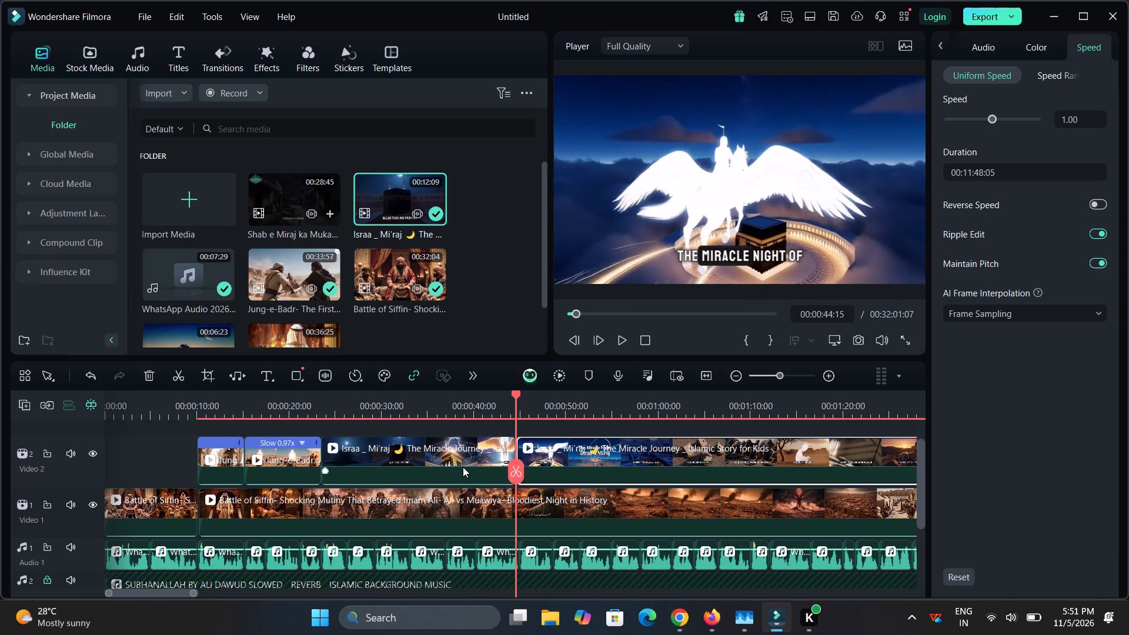
pyautogui.hotkey('ctrl', 'x')
# Move only the trimmed Israa & Mi'raj clip to directly after the first Jung-e-Badr clip on Video 2, overwriting the 0.97x clip, without affecting other tracks.
pyautogui.moveTo(541, 457); pyautogui.dragTo(269, 451)
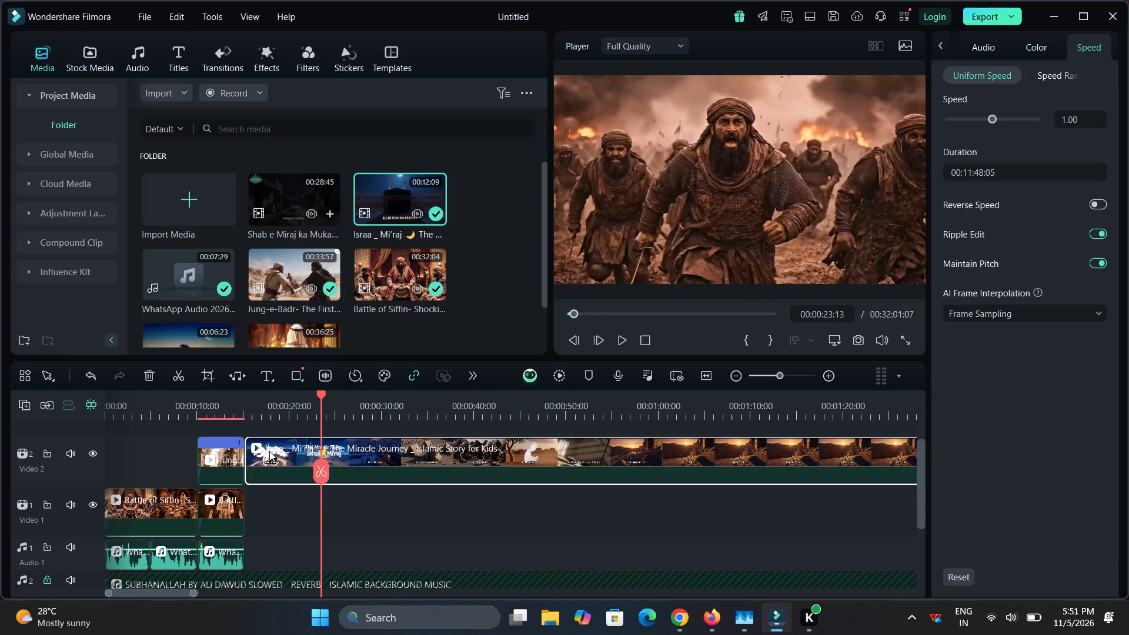
pyautogui.hotkey('ctrl', 'z')
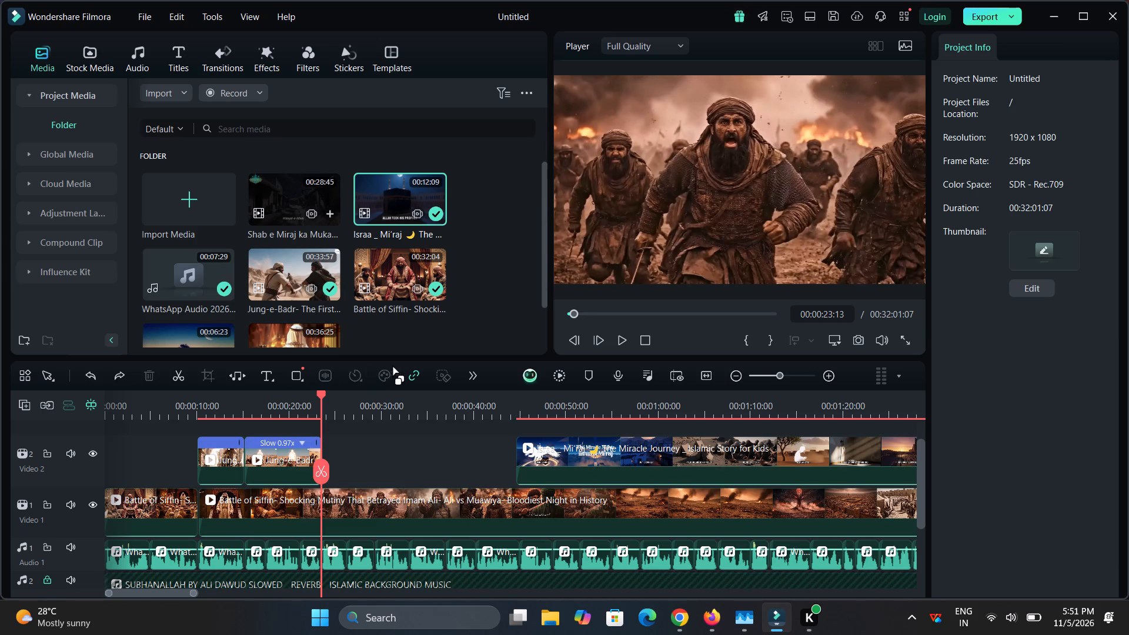
pyautogui.click(412, 370)
pyautogui.moveTo(586, 445); pyautogui.dragTo(303, 462)
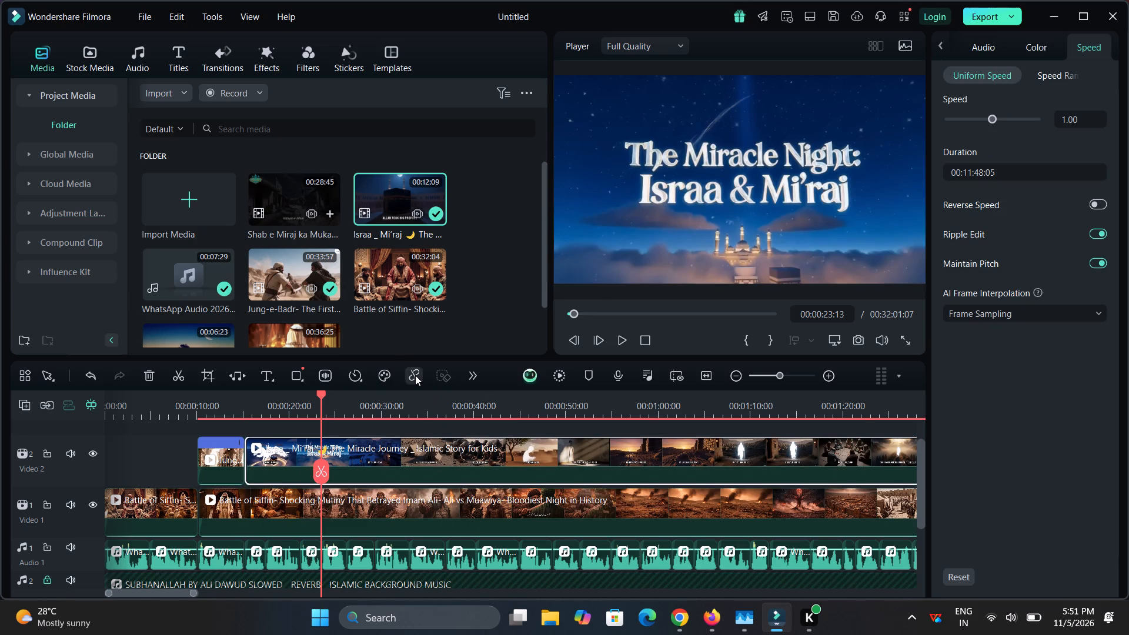
pyautogui.click(415, 375)
# Play the Israa & Mi'raj clip against the narration up to the flight shot, and crop it to 1030 x 580 to exclude the burned-in captions.
pyautogui.click(230, 410)
pyautogui.press('space')
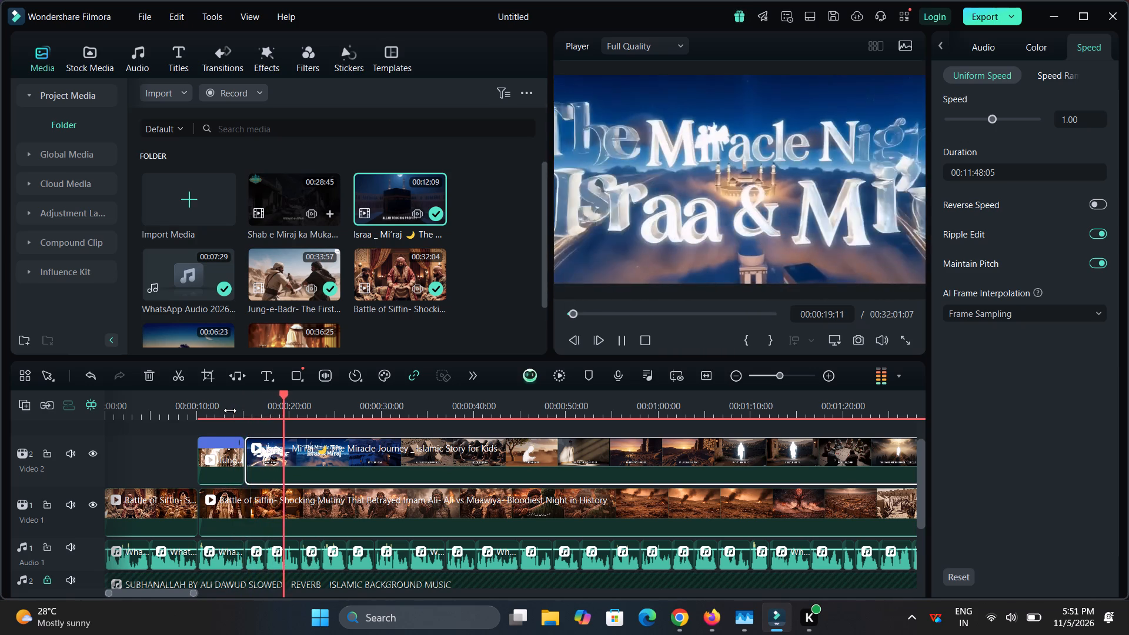
pyautogui.click(253, 391)
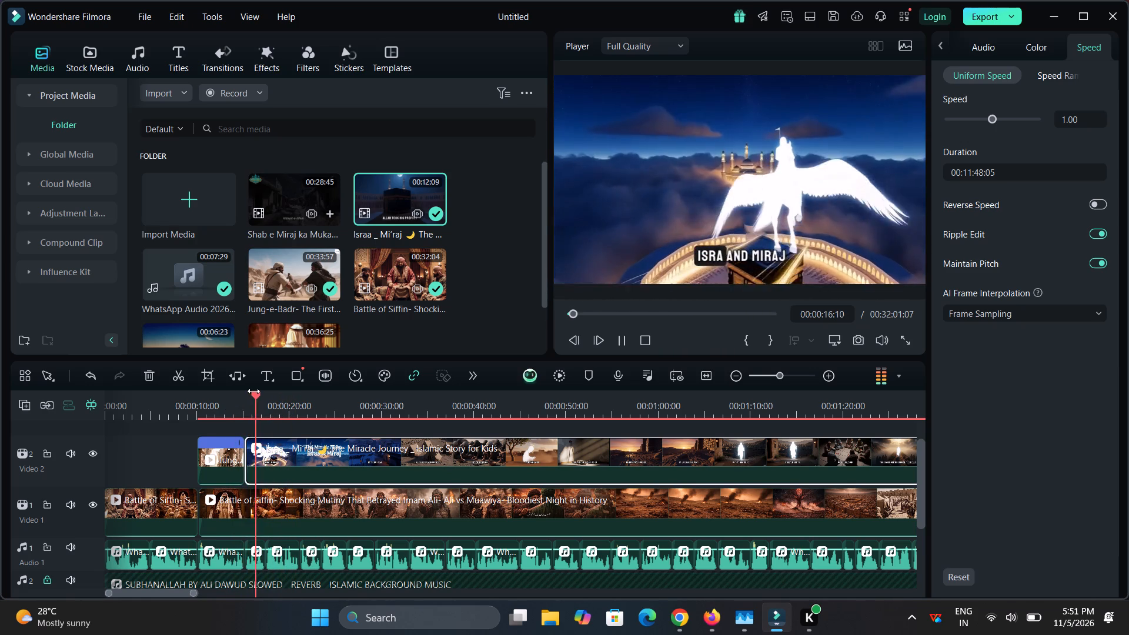
pyautogui.press('space')
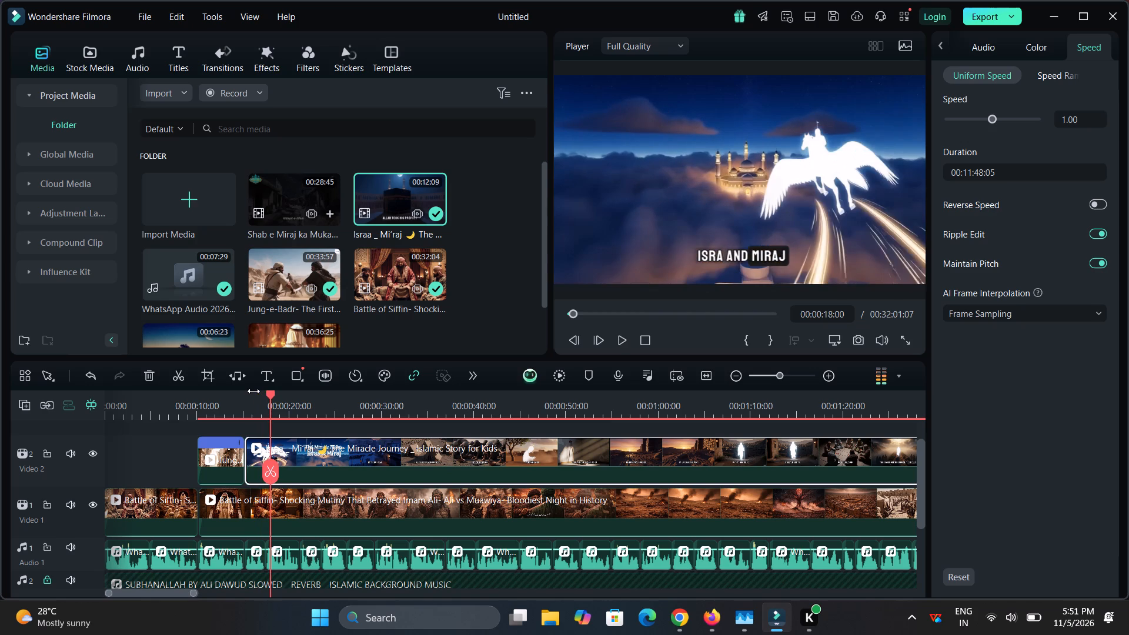
pyautogui.moveTo(273, 474); pyautogui.dragTo(266, 478)
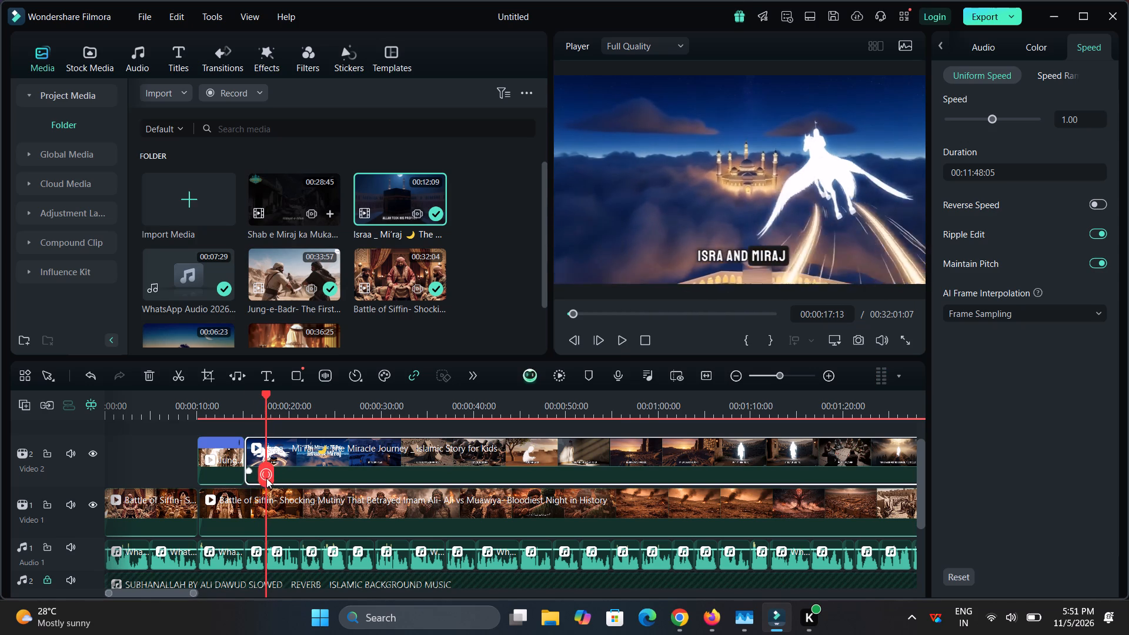
pyautogui.moveTo(266, 478); pyautogui.dragTo(266, 479)
pyautogui.click(203, 373)
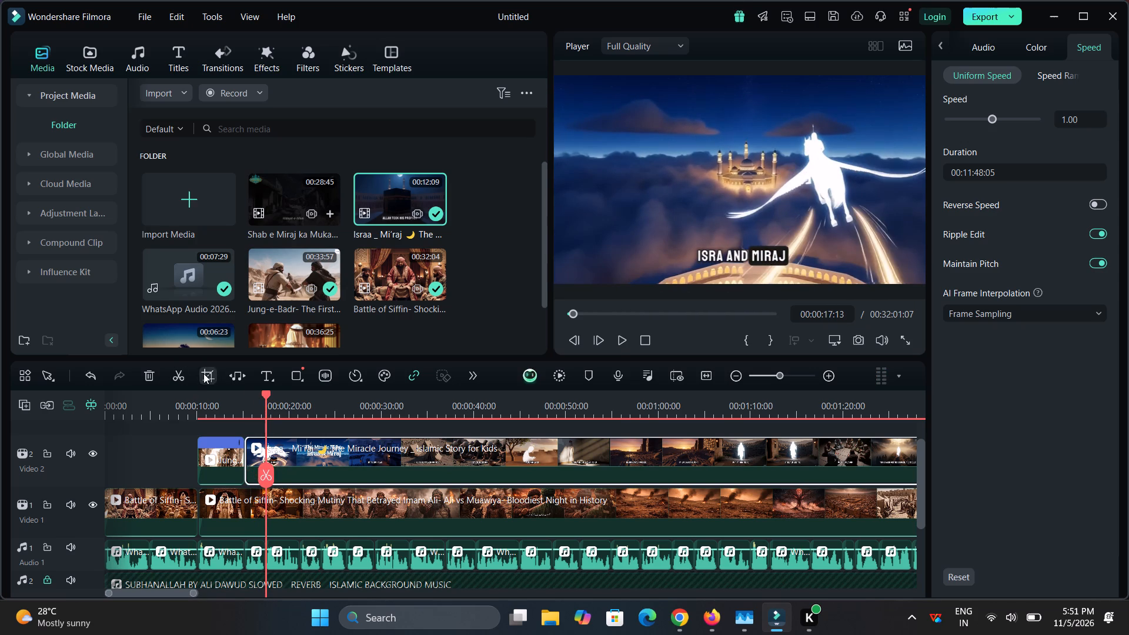
pyautogui.moveTo(246, 421); pyautogui.dragTo(359, 433)
pyautogui.moveTo(683, 203); pyautogui.dragTo(627, 195)
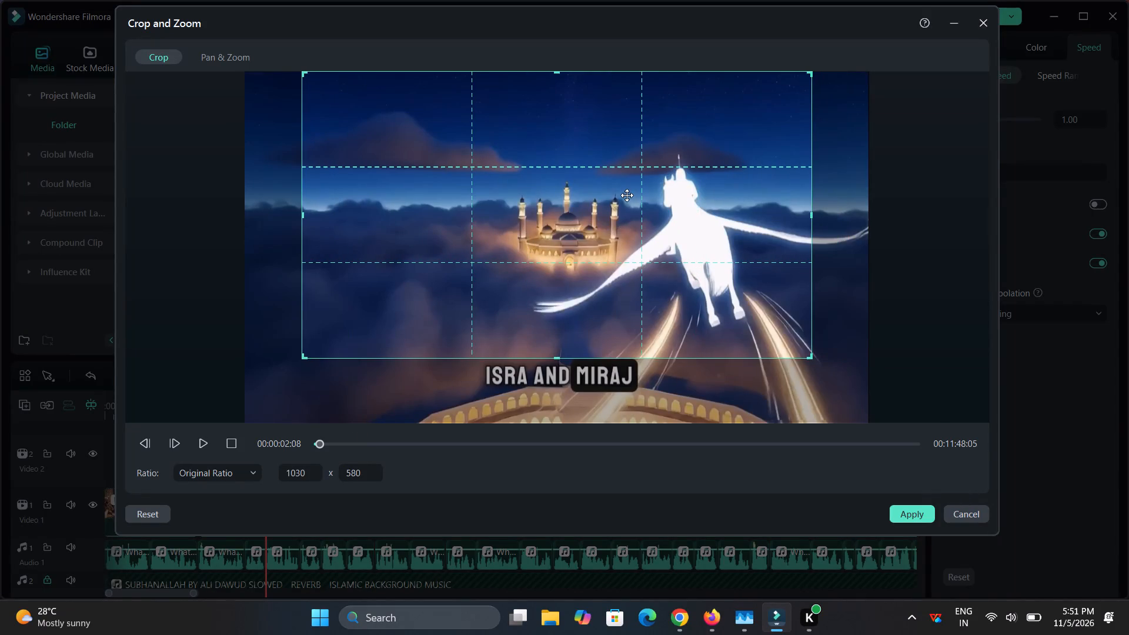
pyautogui.click(923, 513)
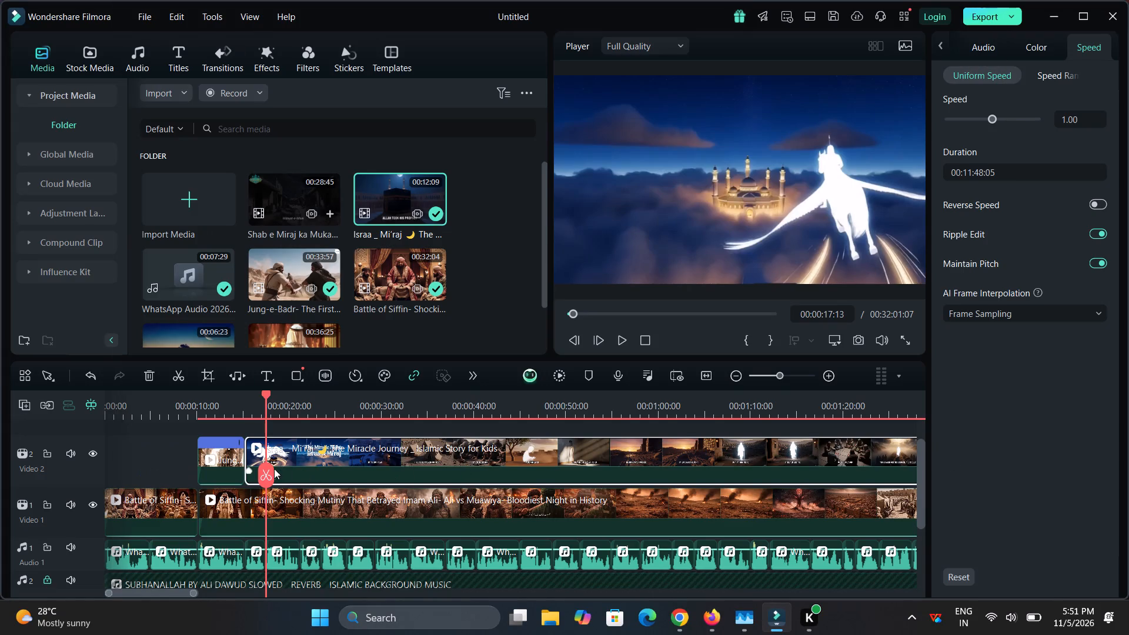
# Split the cropped Israa & Mi'raj clip at 00:00:17:13.
pyautogui.click(271, 469)
# Trim the title-card opening off the second Israa & Mi'raj segment up to the night village scene, and close it up to 00:00:17:13.
pyautogui.press('space')
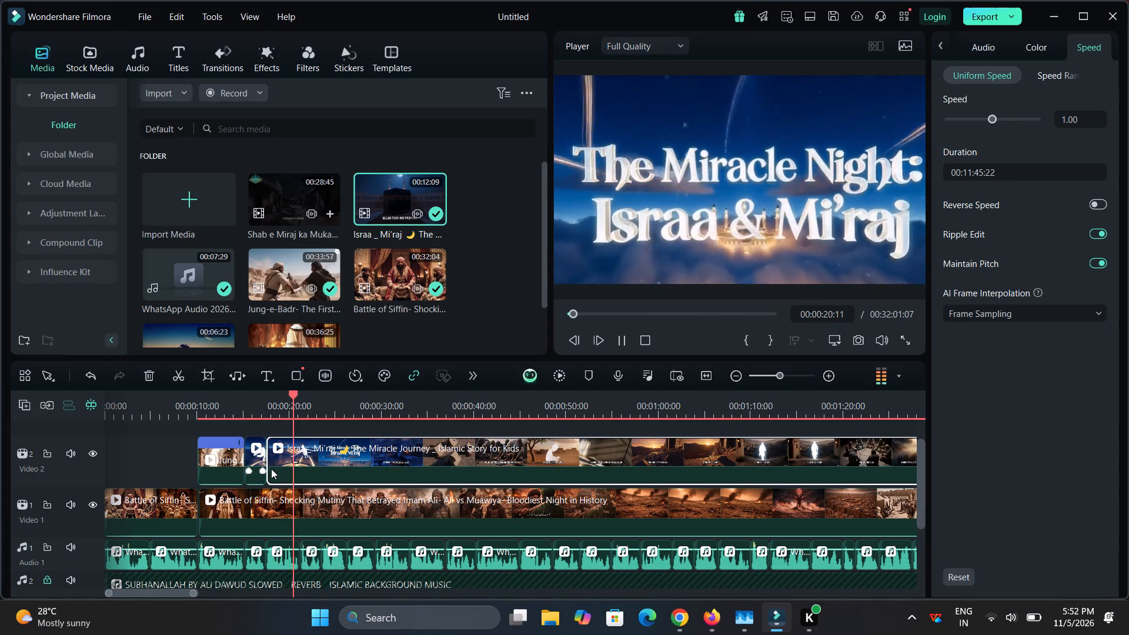
pyautogui.click(271, 469)
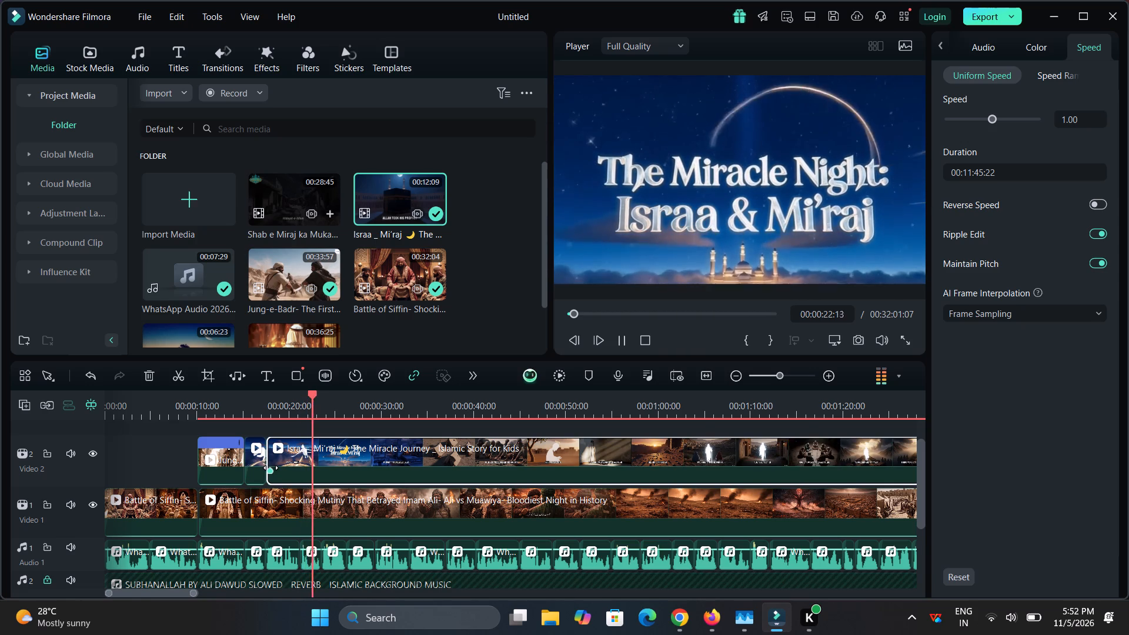
pyautogui.click(271, 469)
pyautogui.press('space')
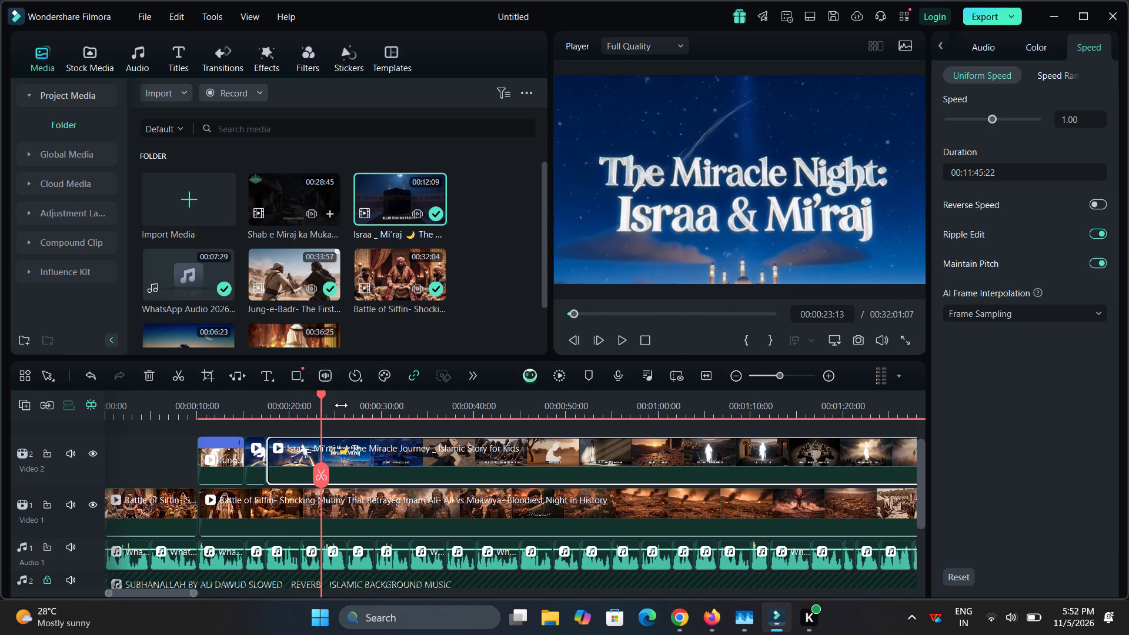
pyautogui.click(341, 405)
pyautogui.moveTo(341, 405); pyautogui.dragTo(385, 417)
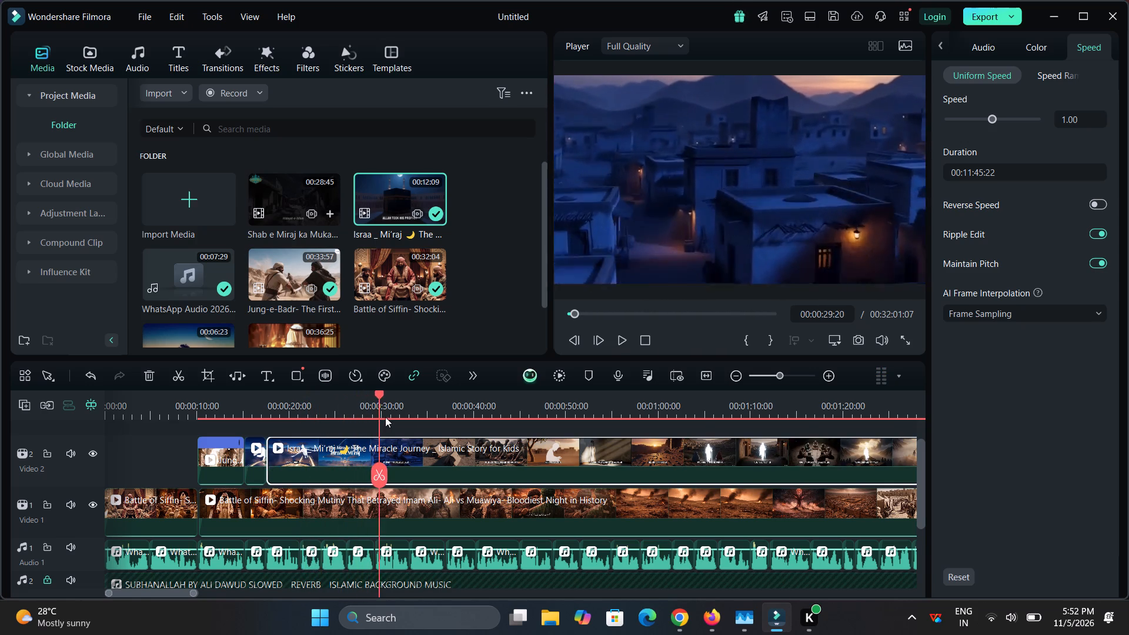
pyautogui.moveTo(385, 417); pyautogui.dragTo(331, 427)
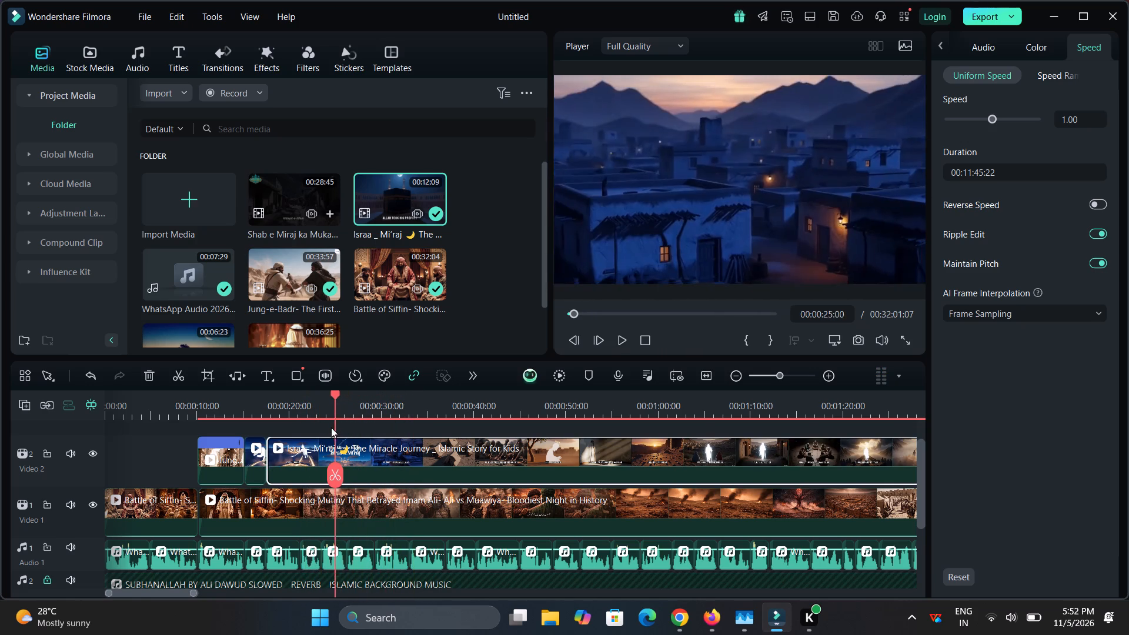
pyautogui.moveTo(331, 427); pyautogui.dragTo(339, 433)
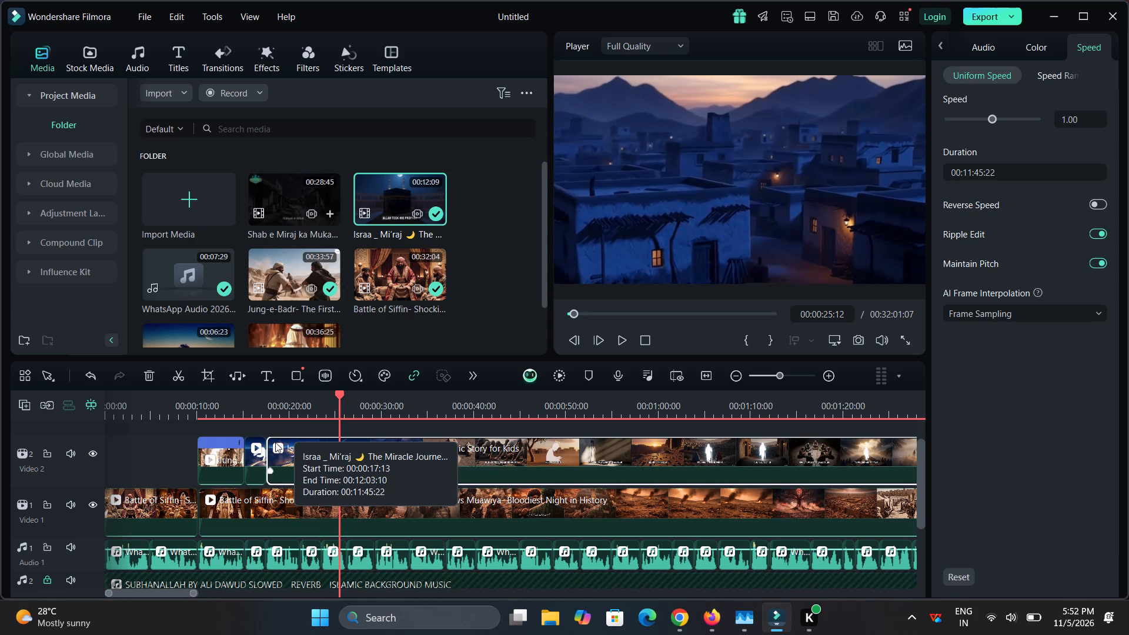
pyautogui.moveTo(272, 449); pyautogui.dragTo(338, 462)
pyautogui.moveTo(380, 462); pyautogui.dragTo(315, 463)
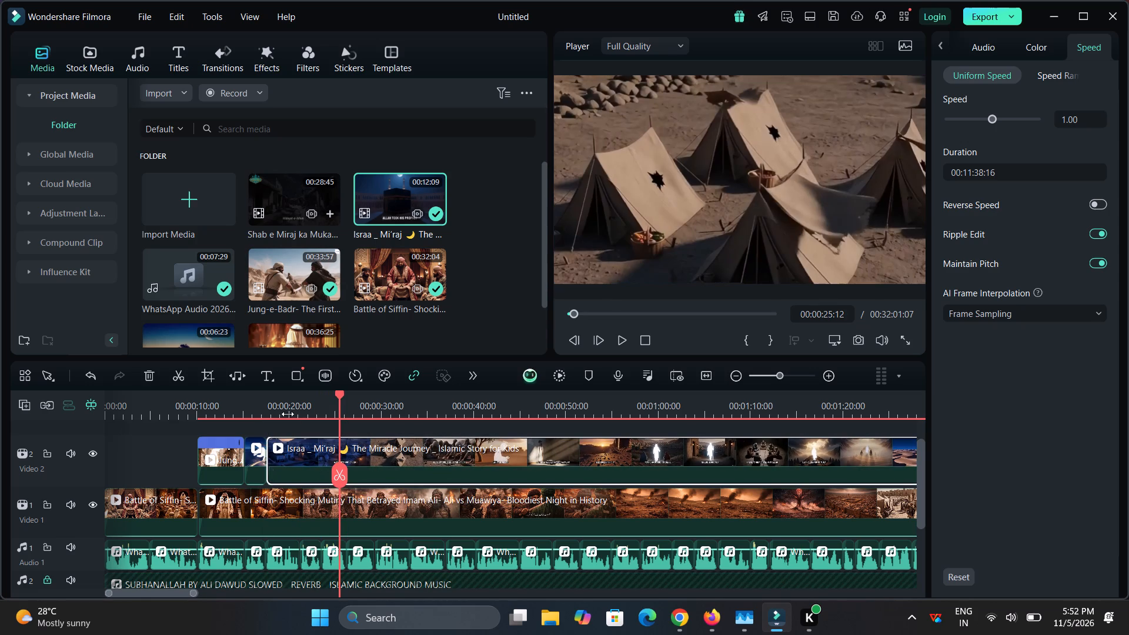
# Play the night village scene against the narration and split the Israa & Mi'raj clip at 00:00:21:04.
pyautogui.click(277, 396)
pyautogui.press('space')
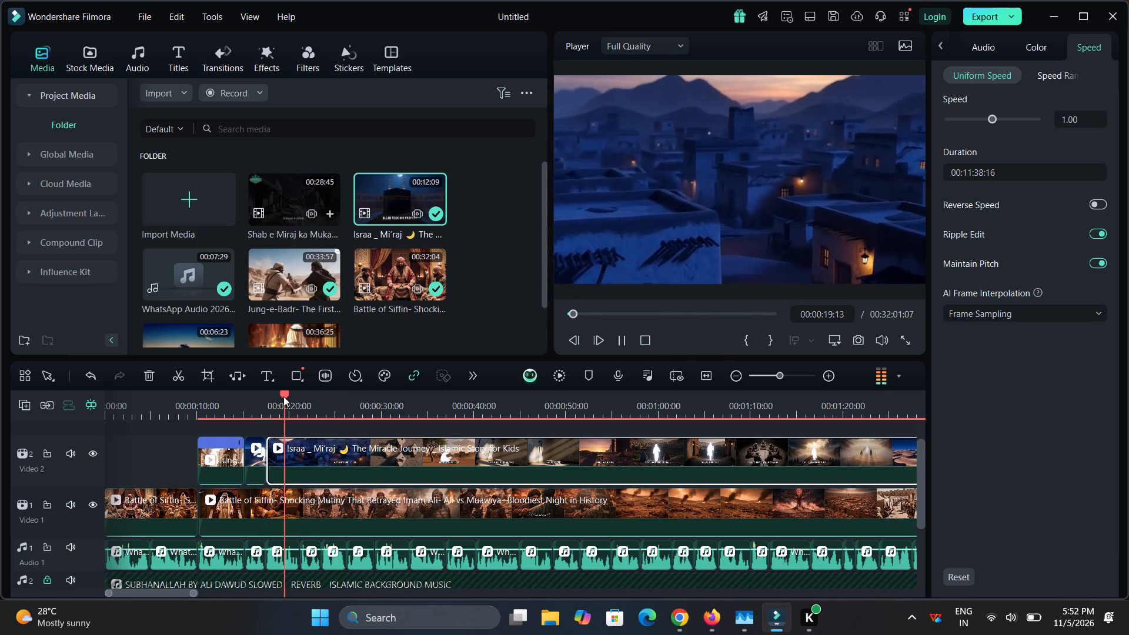
pyautogui.press('space')
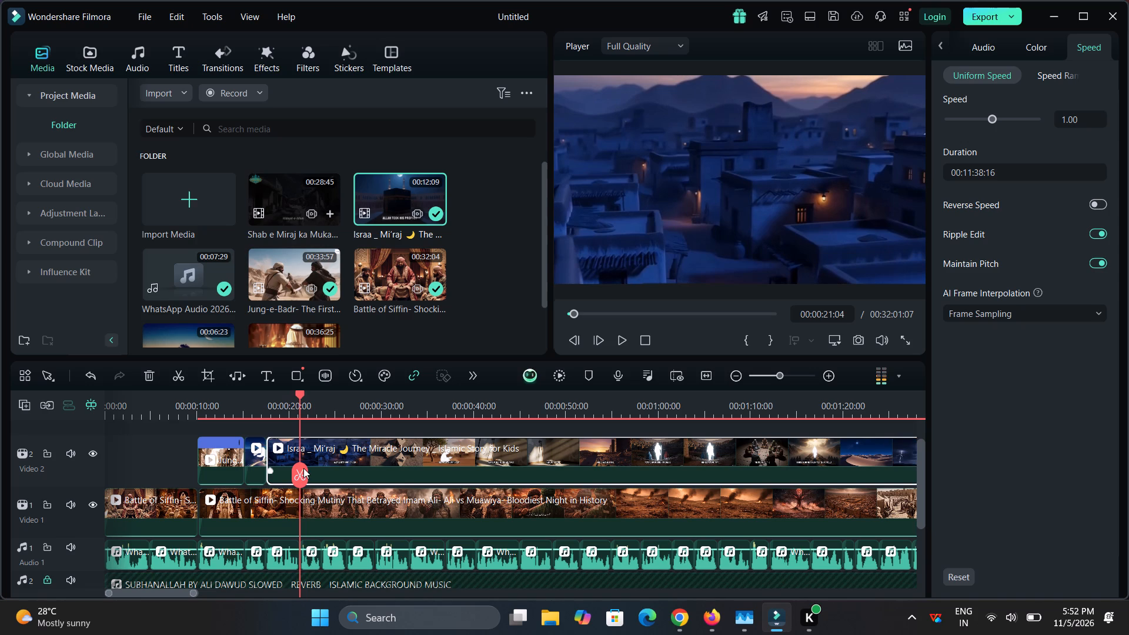
pyautogui.click(303, 478)
# Find the glowing figure facing the city, split the Israa & Mi'raj clip at 00:00:56:06, and remove the preceding segment with its gap.
pyautogui.press('space')
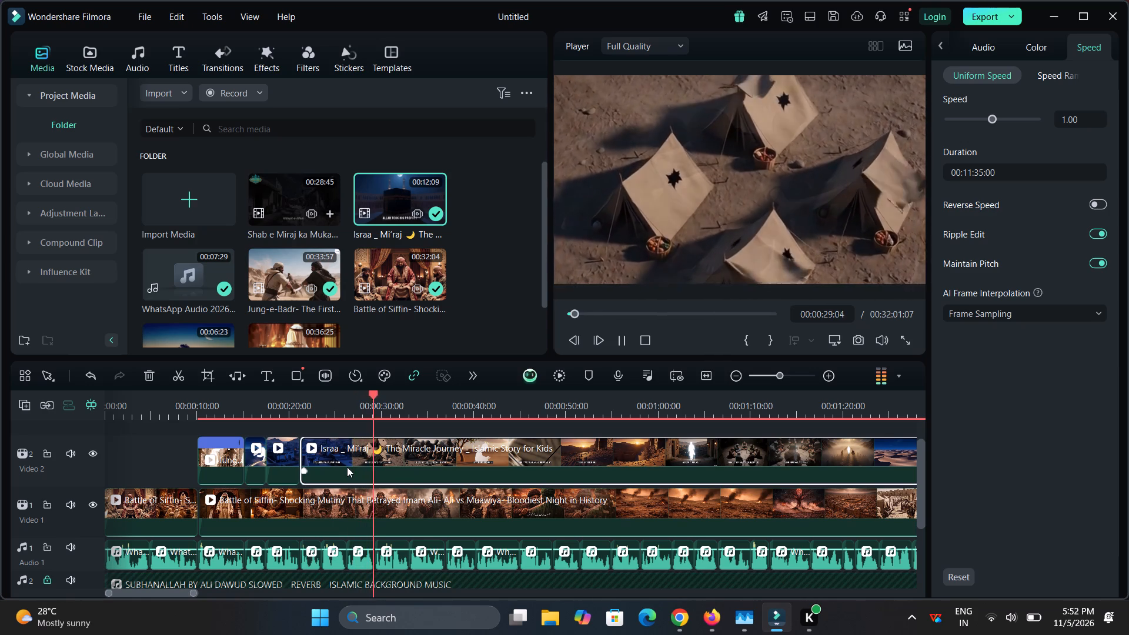
pyautogui.press('space')
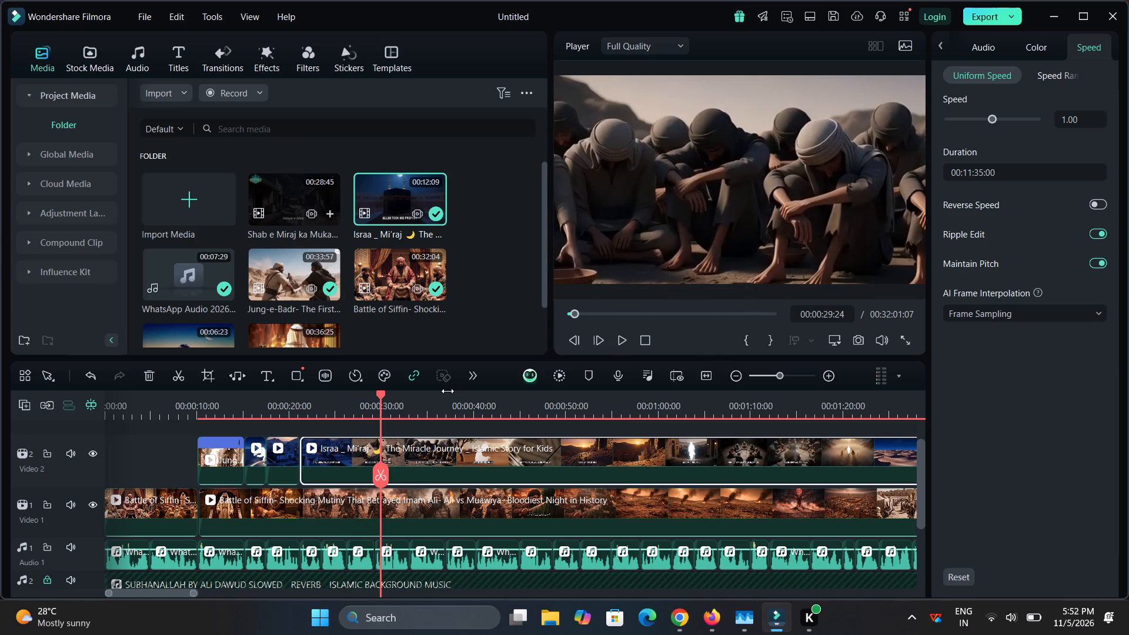
pyautogui.click(447, 391)
pyautogui.doubleClick(431, 402)
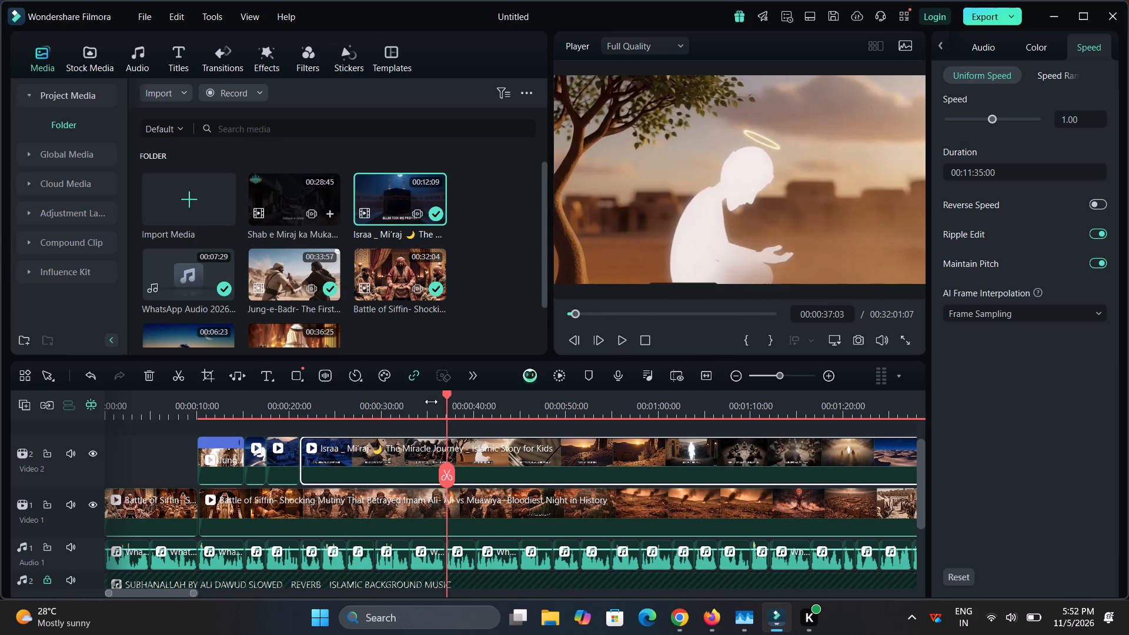
pyautogui.moveTo(431, 402); pyautogui.dragTo(472, 411)
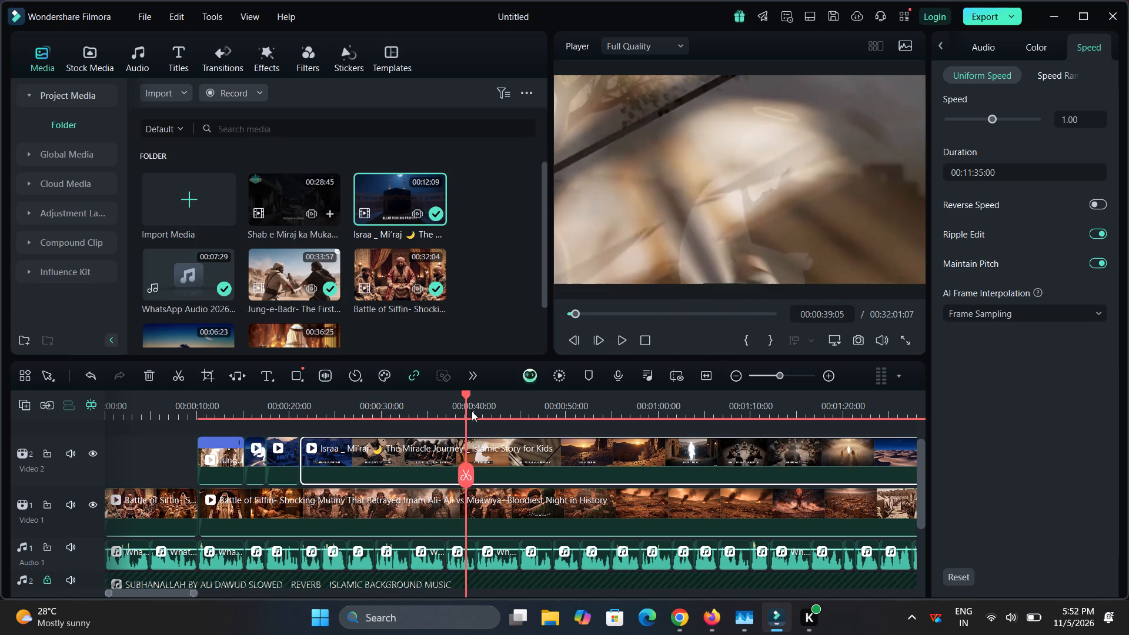
pyautogui.moveTo(472, 411); pyautogui.dragTo(534, 412)
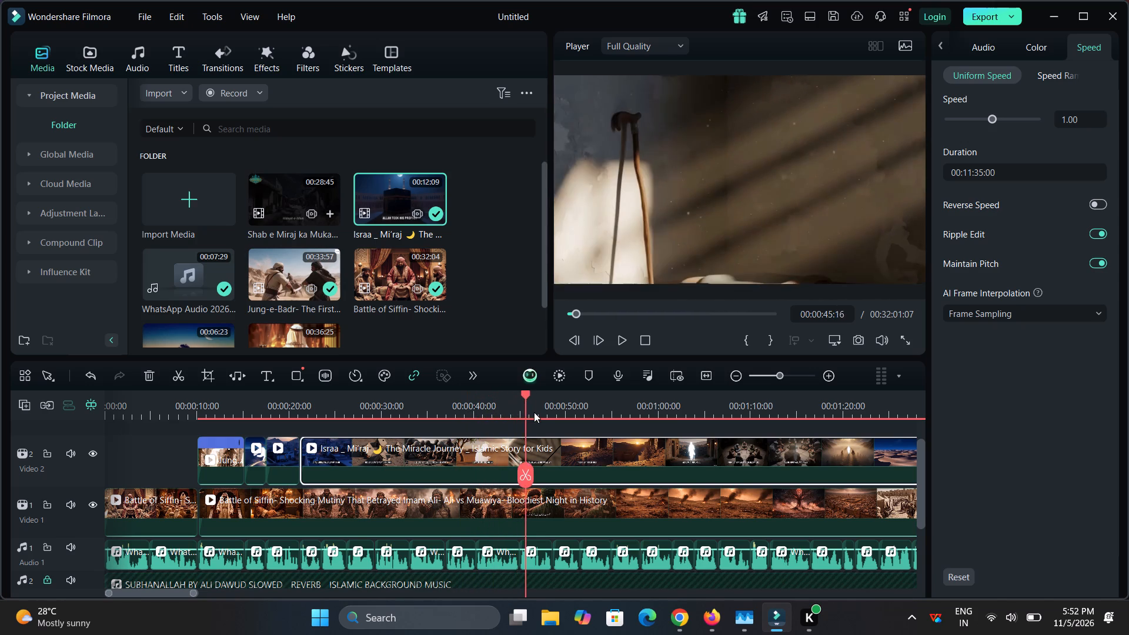
pyautogui.moveTo(534, 412); pyautogui.dragTo(717, 414)
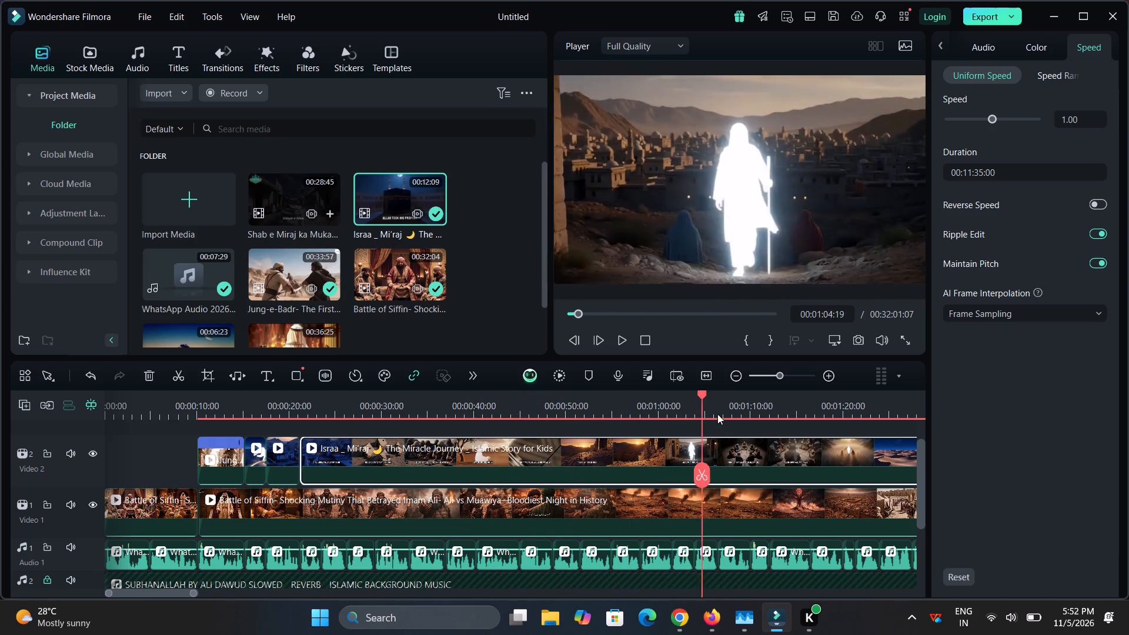
pyautogui.moveTo(717, 414); pyautogui.dragTo(616, 430)
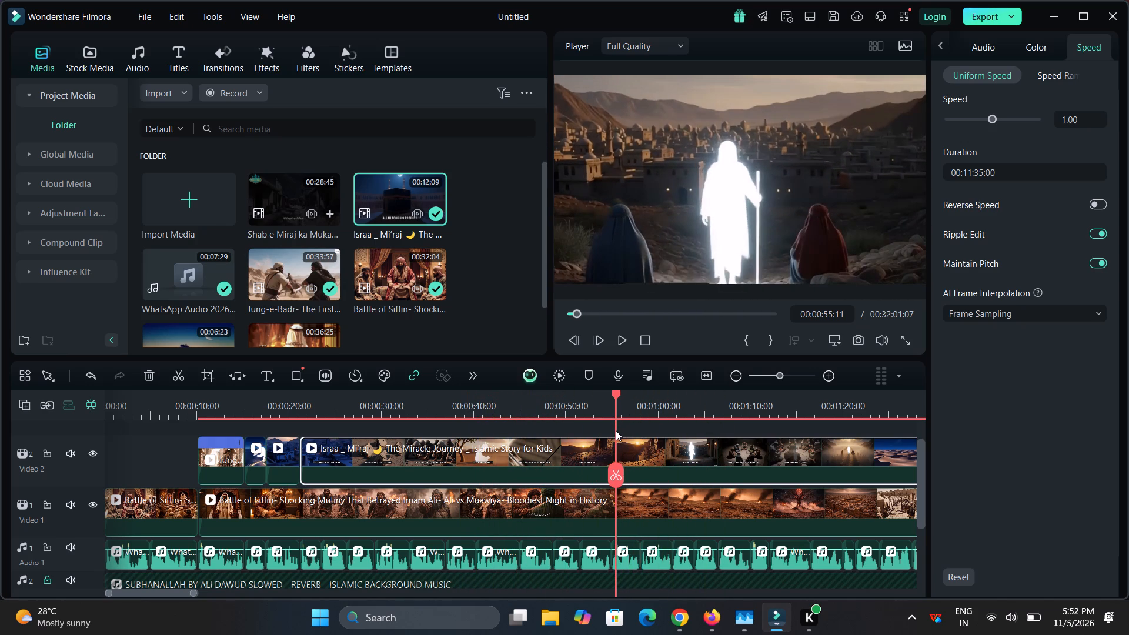
pyautogui.moveTo(616, 430); pyautogui.dragTo(623, 434)
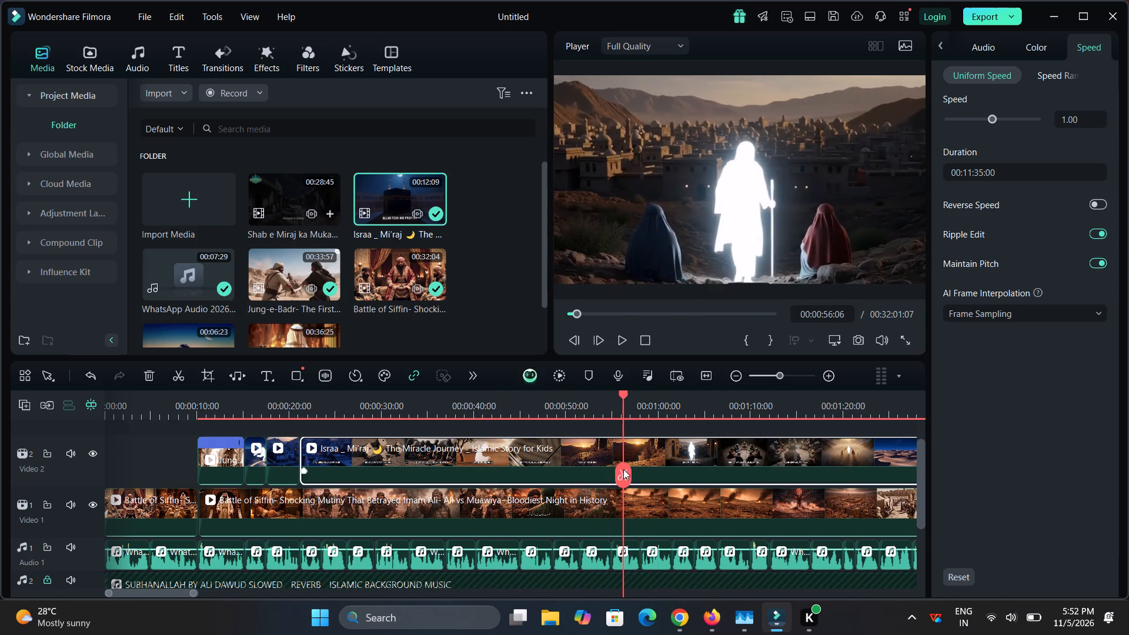
pyautogui.click(623, 480)
pyautogui.click(580, 464)
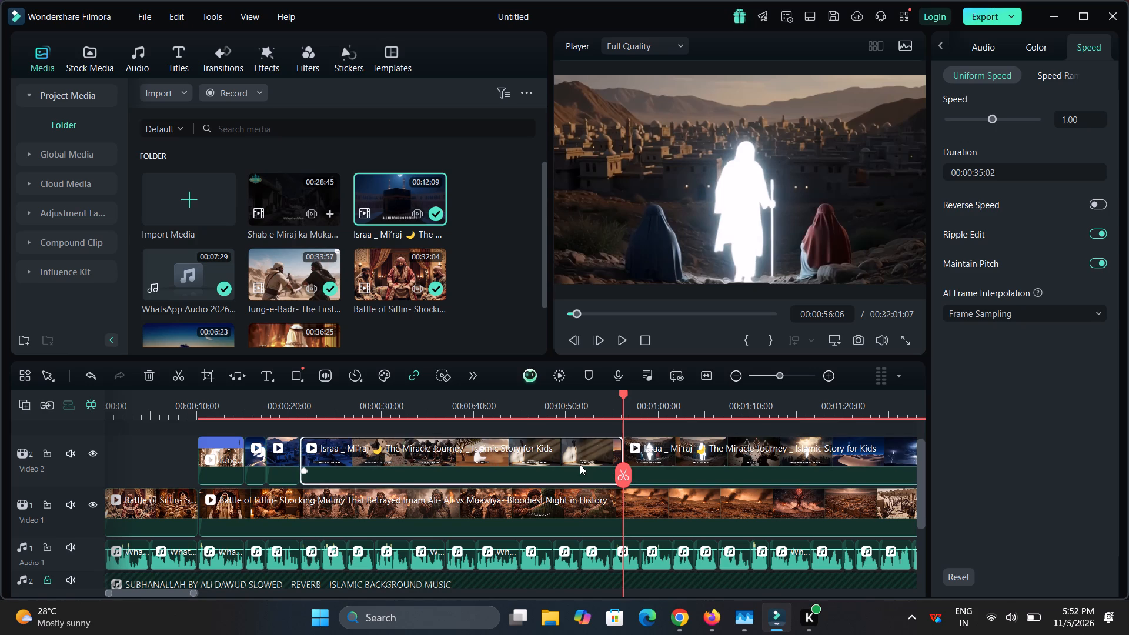
pyautogui.hotkey('ctrl', 'x')
pyautogui.click(580, 464)
pyautogui.click(616, 443)
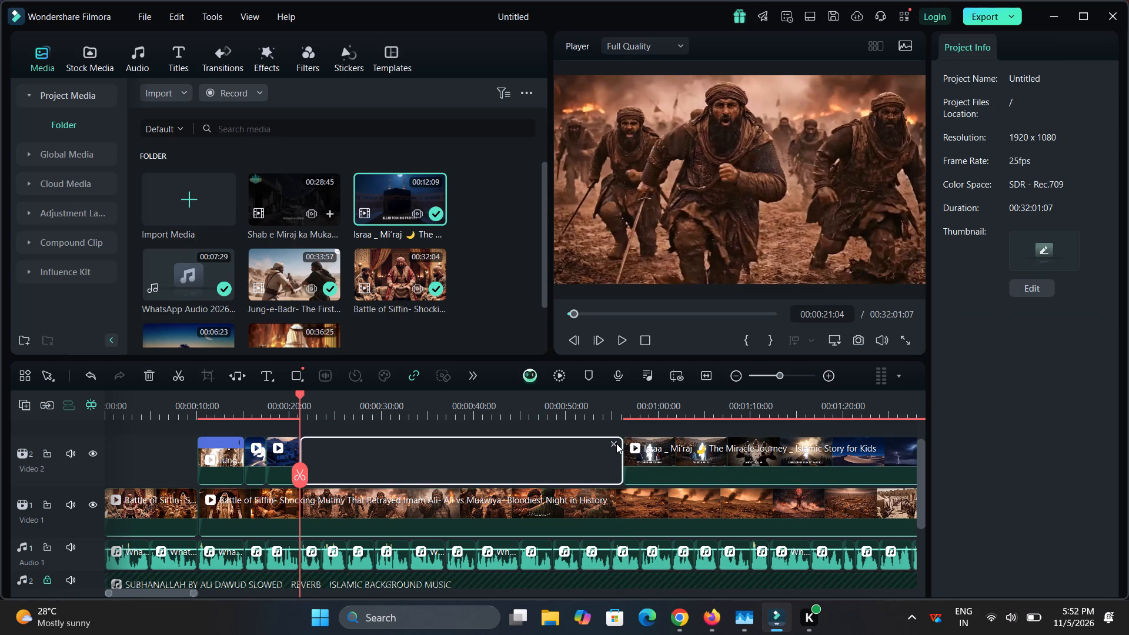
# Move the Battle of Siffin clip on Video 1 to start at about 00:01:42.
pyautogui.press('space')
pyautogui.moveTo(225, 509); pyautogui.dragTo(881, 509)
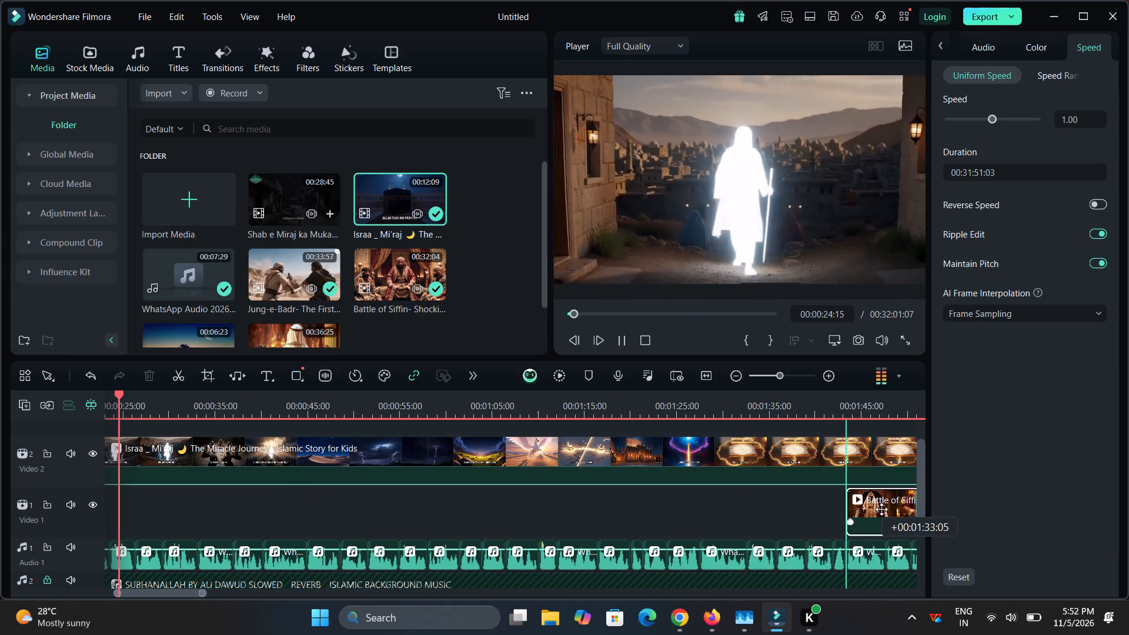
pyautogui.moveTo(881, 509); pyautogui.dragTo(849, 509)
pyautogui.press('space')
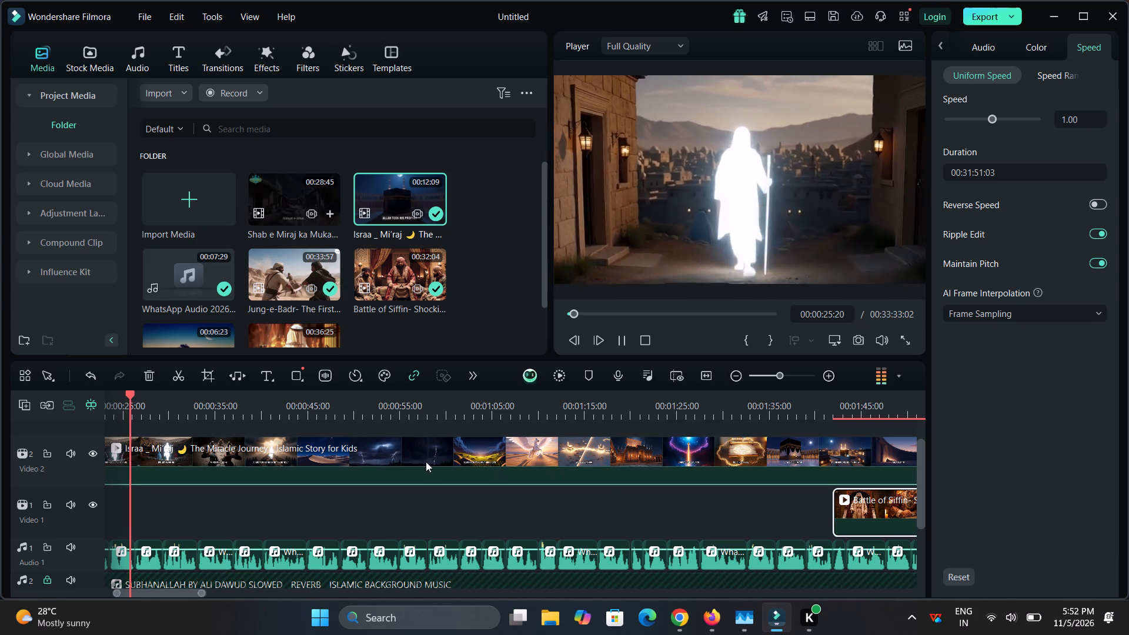
# Play the glowing-figure scene against the narration, split the Israa & Mi'raj clip at 00:00:29:01 and remove everything after the split.
pyautogui.click(426, 462)
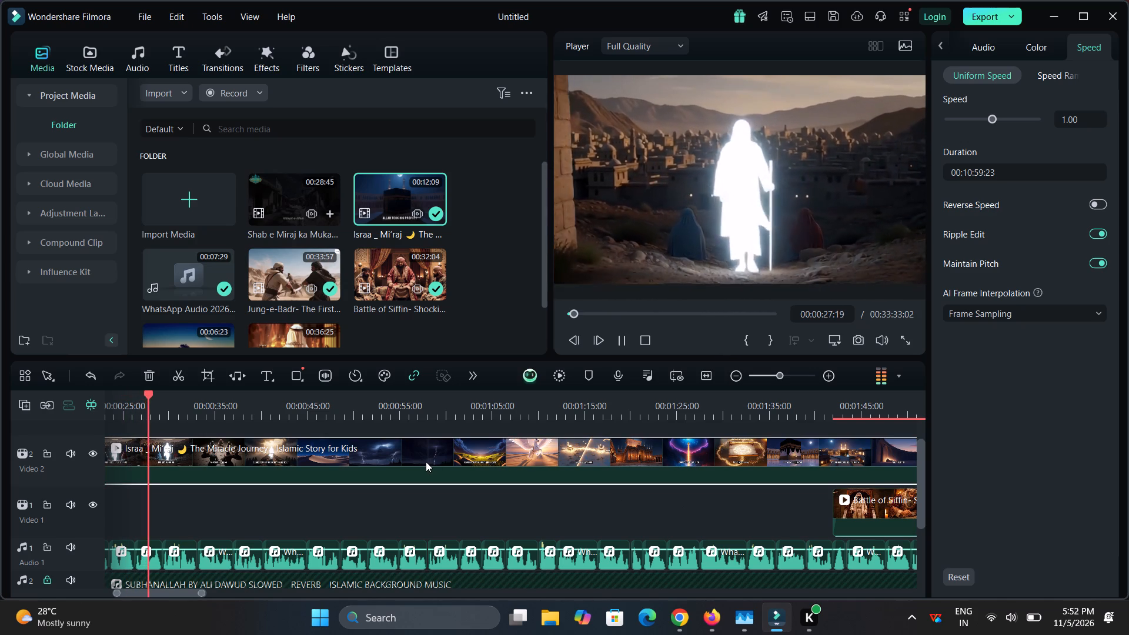
pyautogui.press('space')
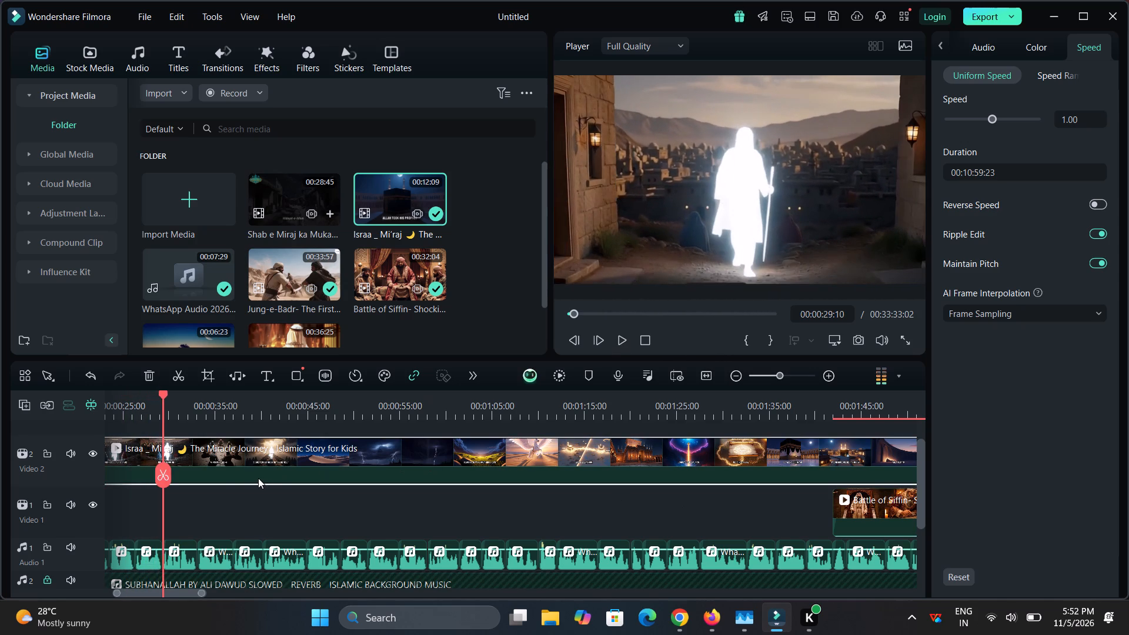
pyautogui.click(160, 476)
pyautogui.click(160, 477)
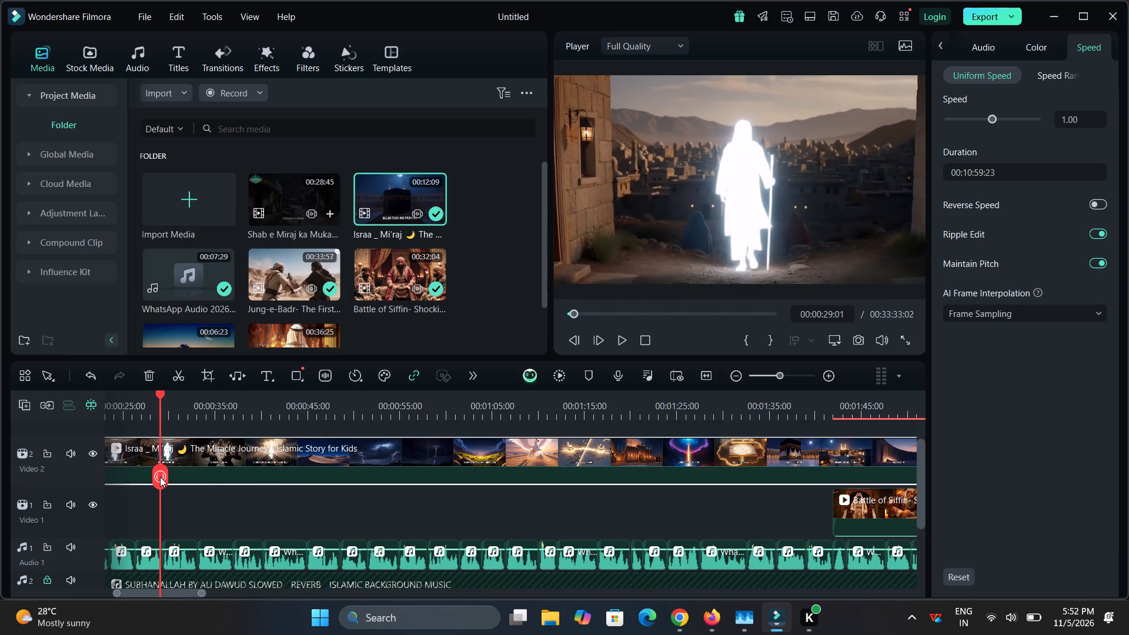
pyautogui.moveTo(160, 477); pyautogui.dragTo(488, 455)
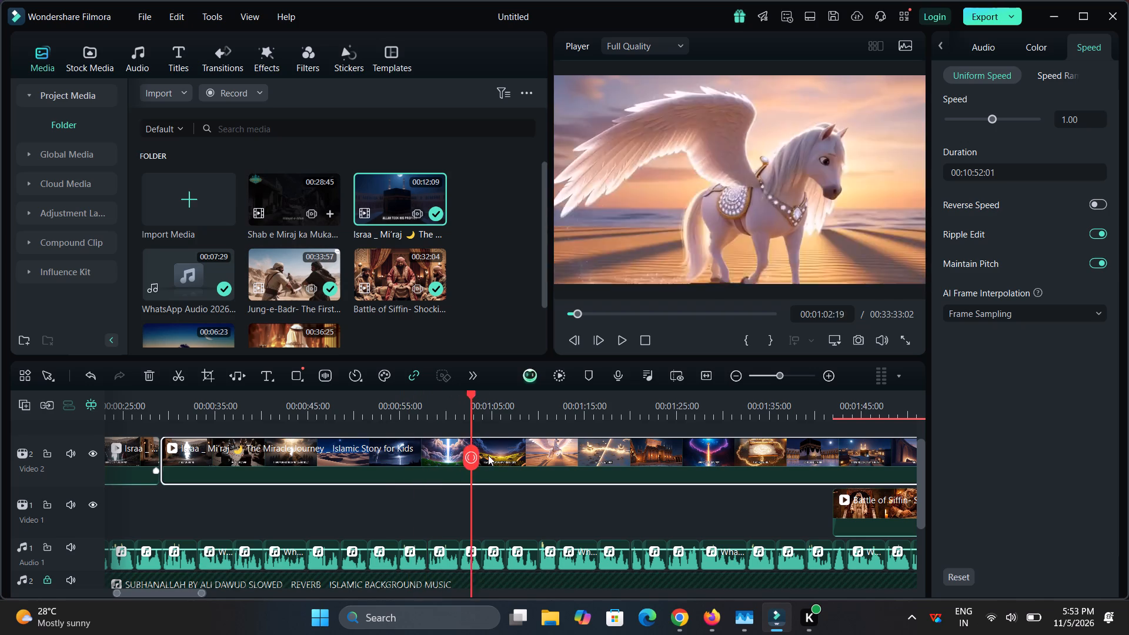
pyautogui.moveTo(488, 455); pyautogui.dragTo(724, 454)
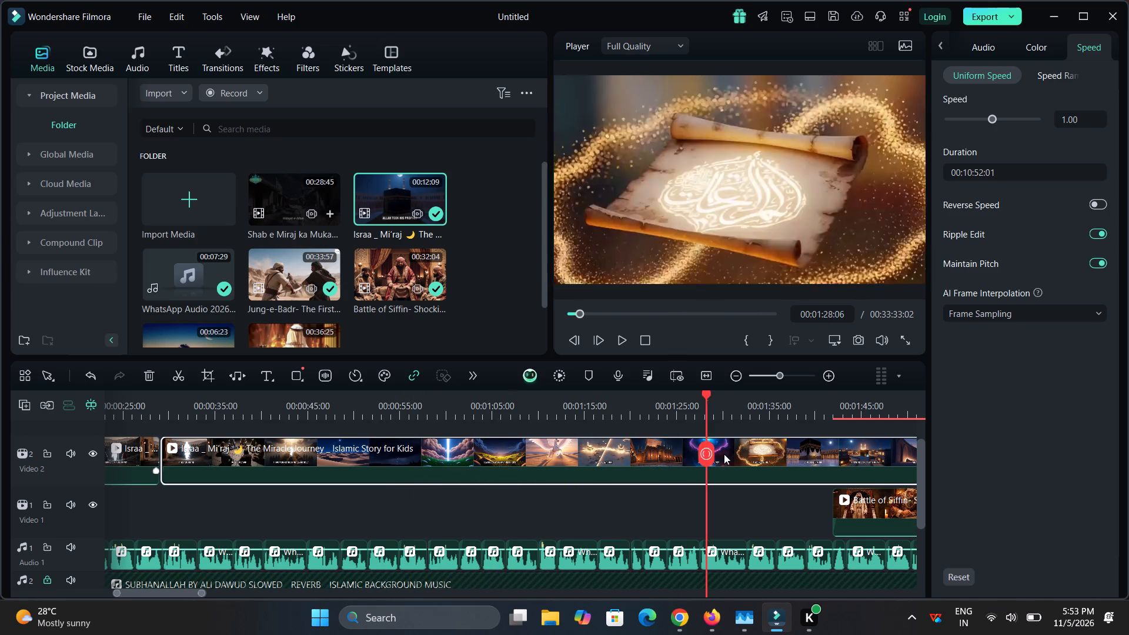
pyautogui.moveTo(724, 454); pyautogui.dragTo(684, 474)
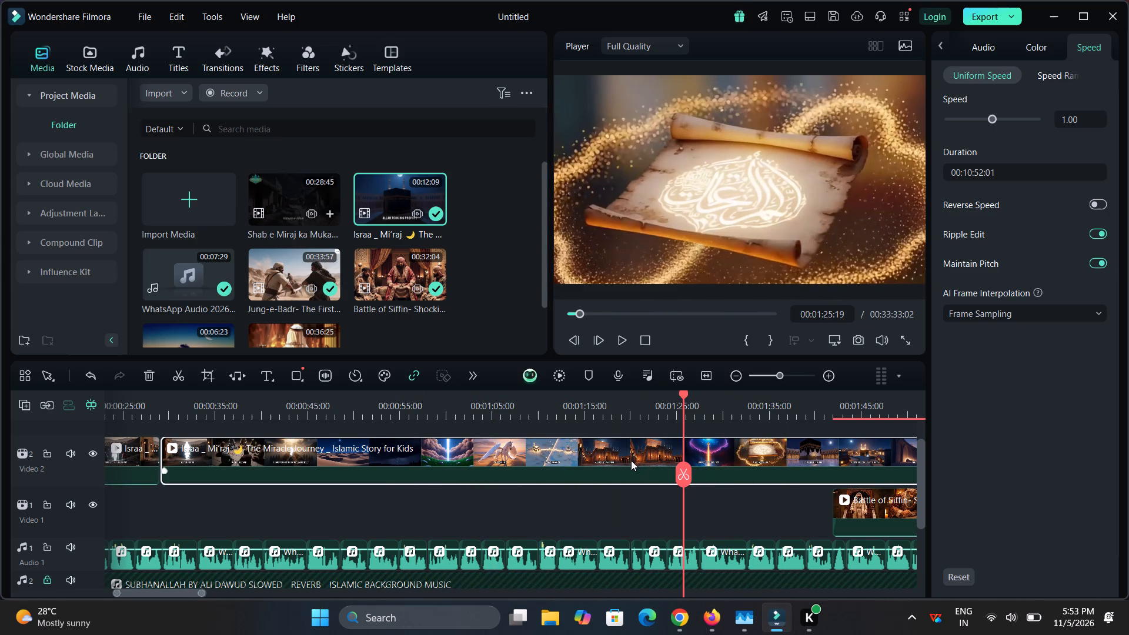
pyautogui.click(631, 460)
pyautogui.click(631, 460)
pyautogui.hotkey('ctrl', 'x')
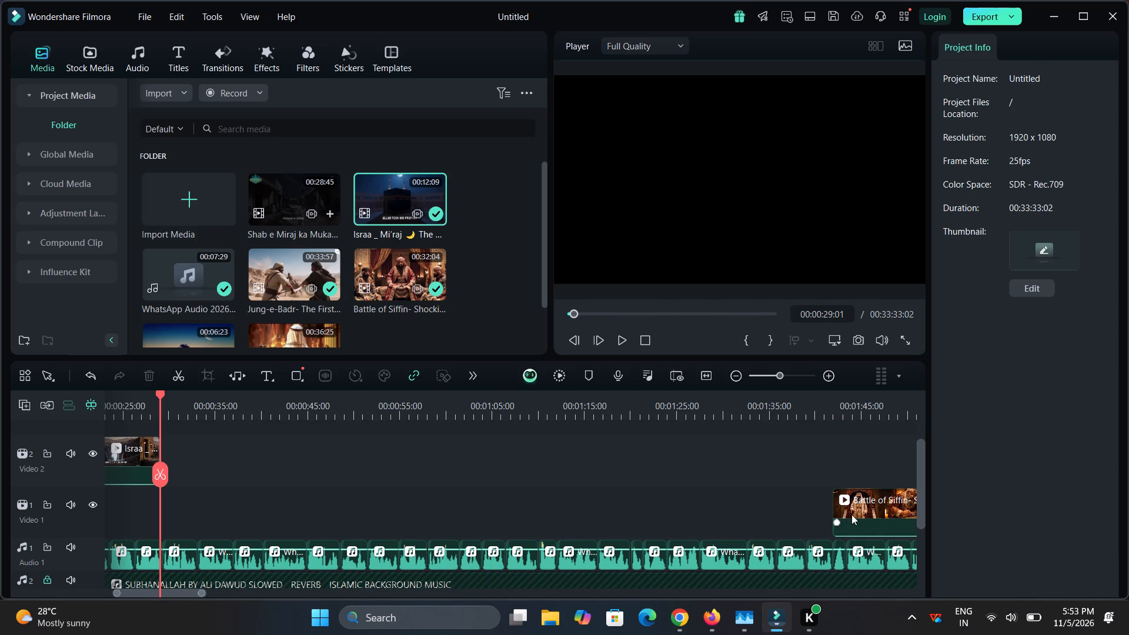
# Move the Battle of Siffin clip to just after the Israa & Mi'raj footage and extend the last Israa & Mi'raj segment to 00:00:08:04.
pyautogui.moveTo(866, 518); pyautogui.dragTo(198, 517)
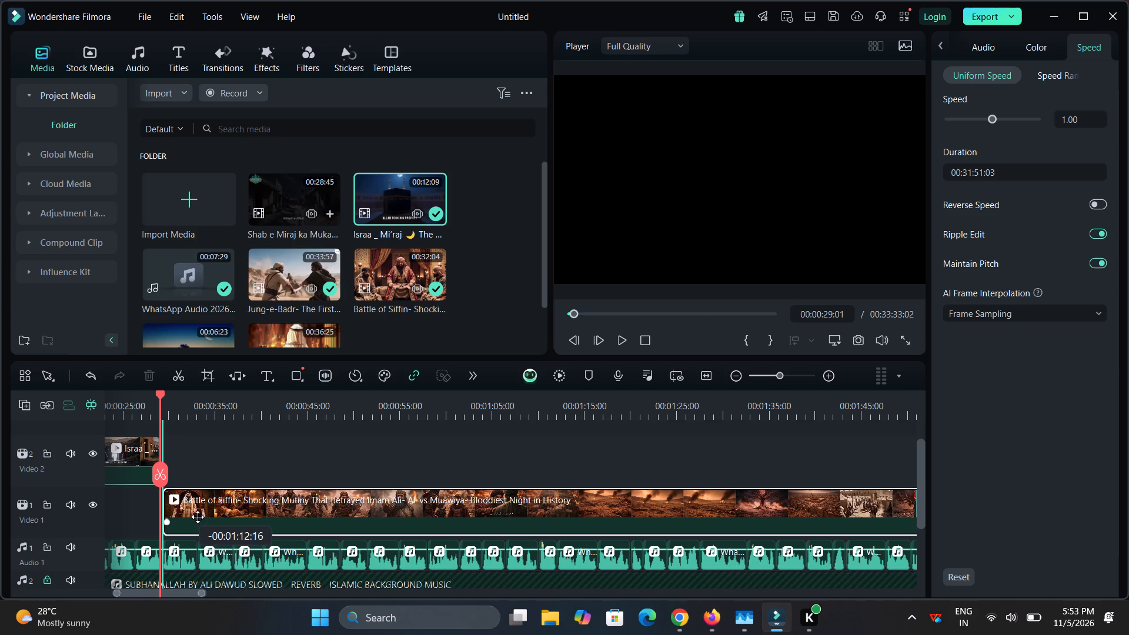
pyautogui.moveTo(198, 517); pyautogui.dragTo(198, 516)
pyautogui.press('space')
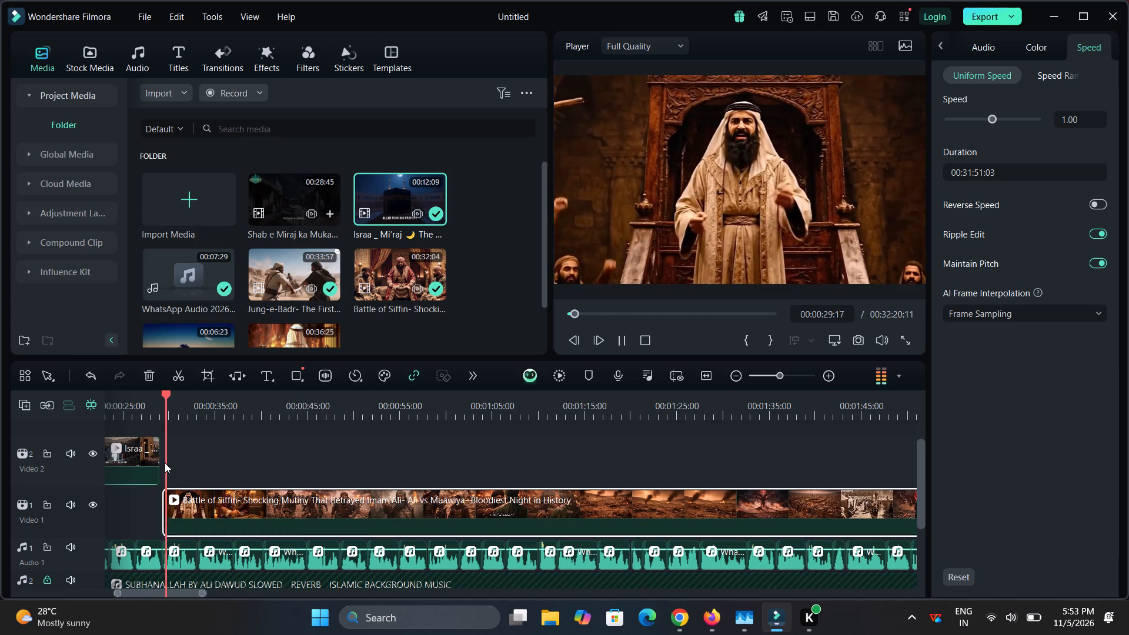
pyautogui.click(154, 456)
pyautogui.press('space')
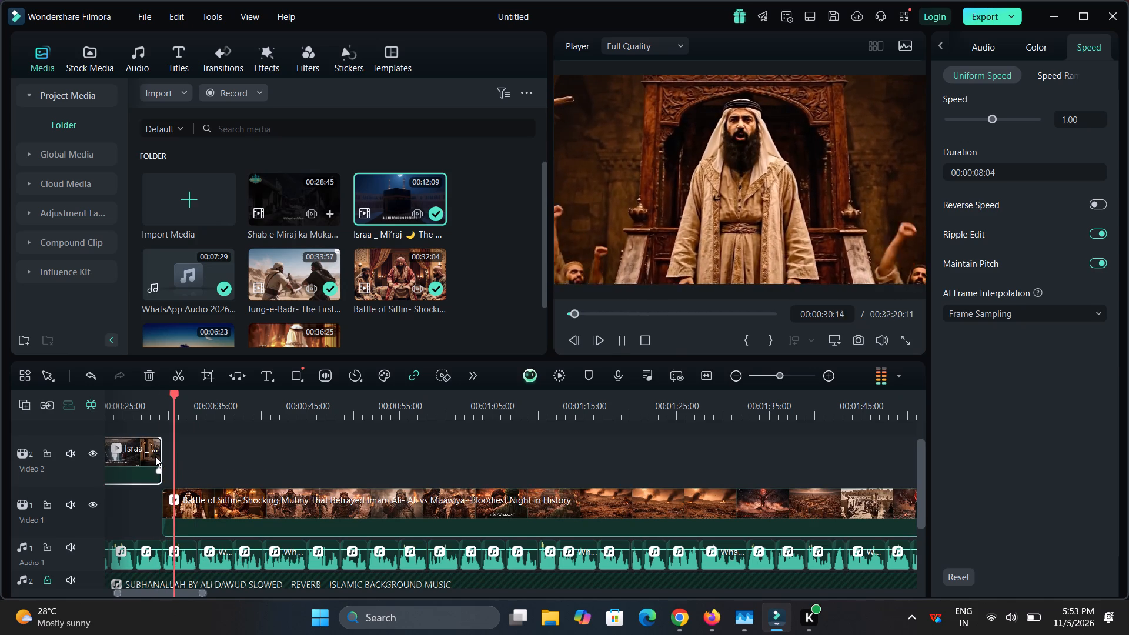
# Trim the Battle of Siffin clip's opening to a duration of 00:31:47:09, move it back against the Israa & Mi'raj footage and play the result.
pyautogui.click(210, 490)
pyautogui.click(243, 512)
pyautogui.press('space')
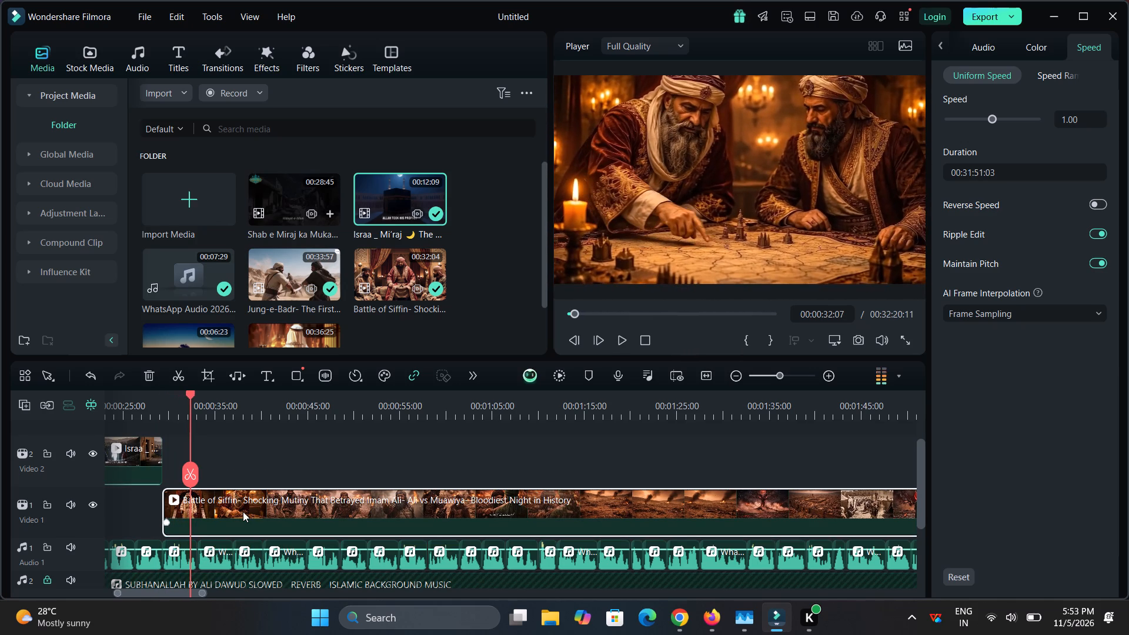
pyautogui.moveTo(166, 507); pyautogui.dragTo(193, 512)
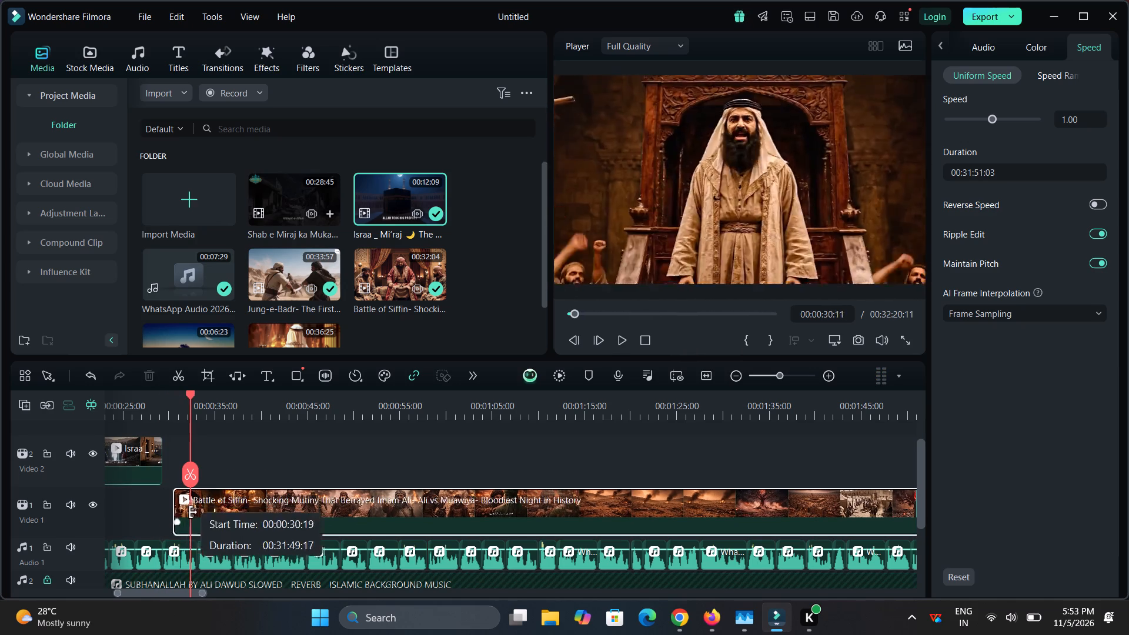
pyautogui.moveTo(193, 512); pyautogui.dragTo(199, 513)
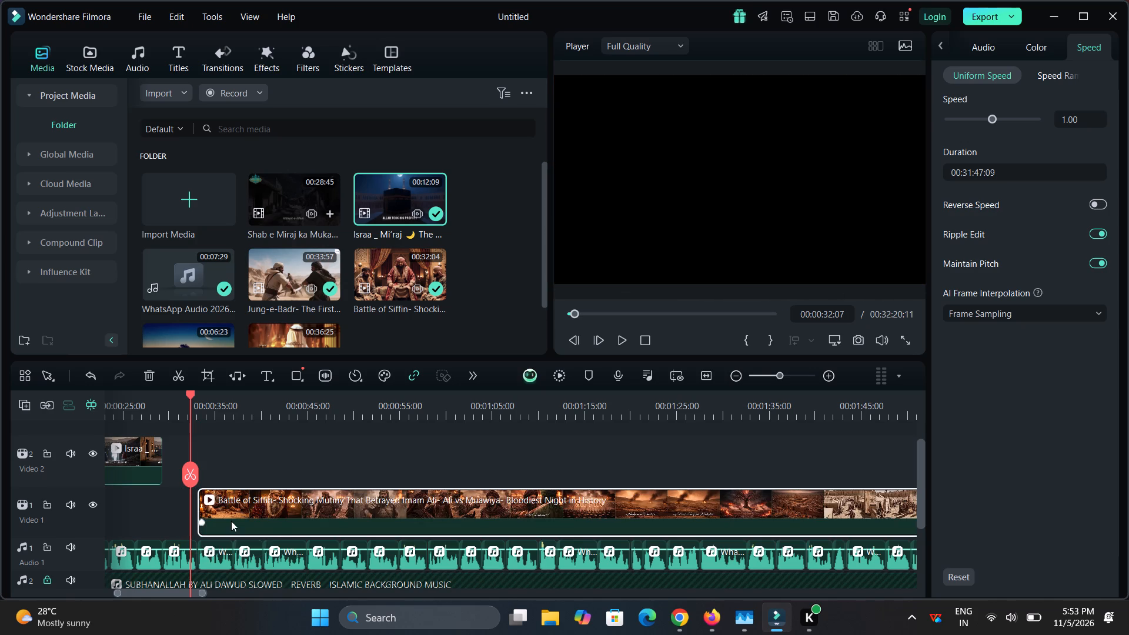
pyautogui.moveTo(231, 521); pyautogui.dragTo(194, 521)
pyautogui.press('space')
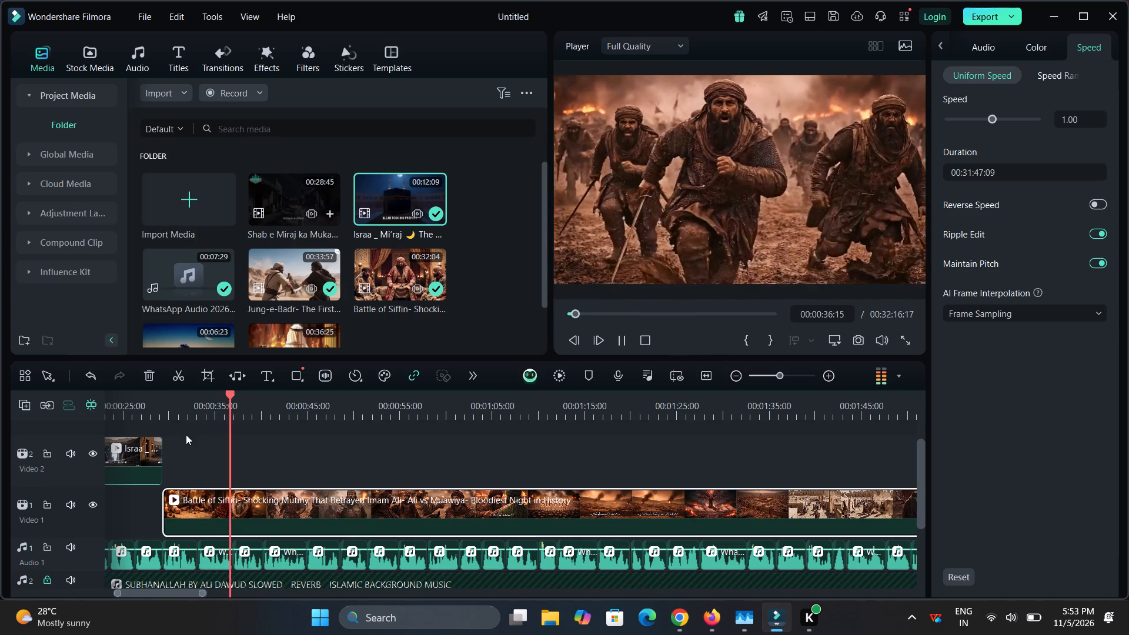
# Play the robed-leader scene against the narration and split the Battle of Siffin clip at 00:00:33:03.
pyautogui.click(173, 404)
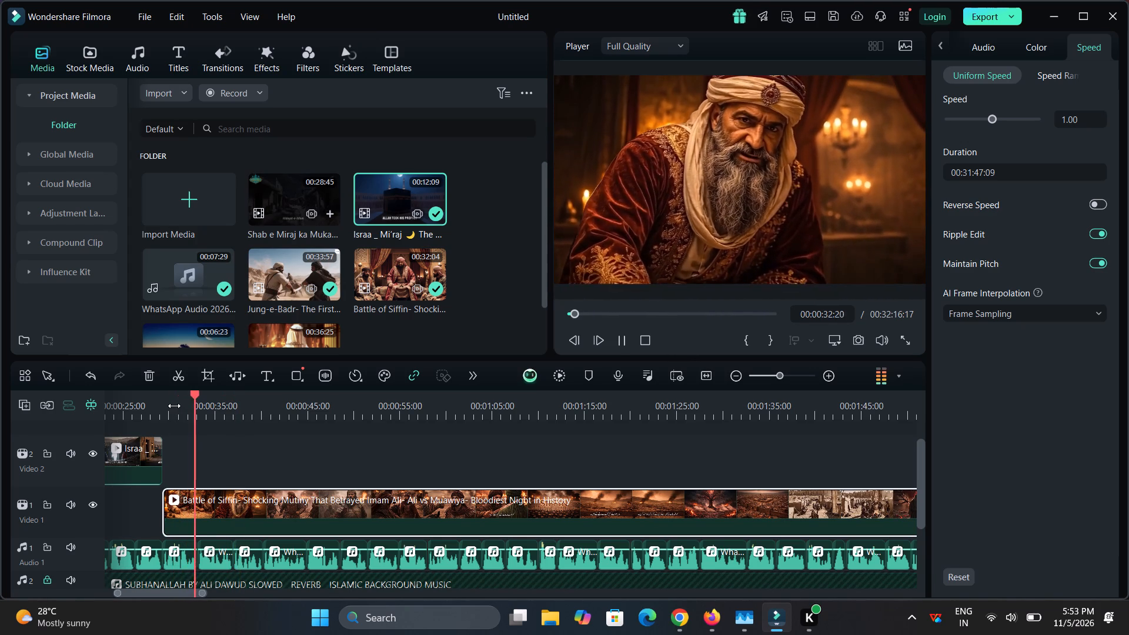
pyautogui.press('space')
pyautogui.click(198, 470)
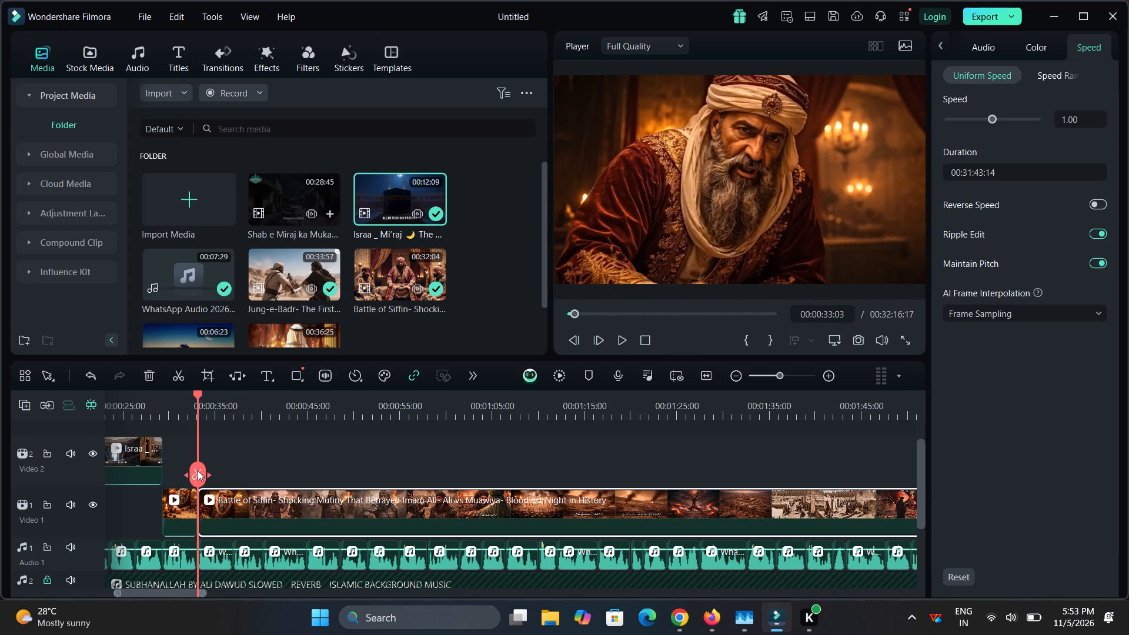
# Find the throne-room council scene, split the Battle of Siffin clip at 00:02:45:01 and remove the section between the two splits.
pyautogui.press('space')
pyautogui.press('space')
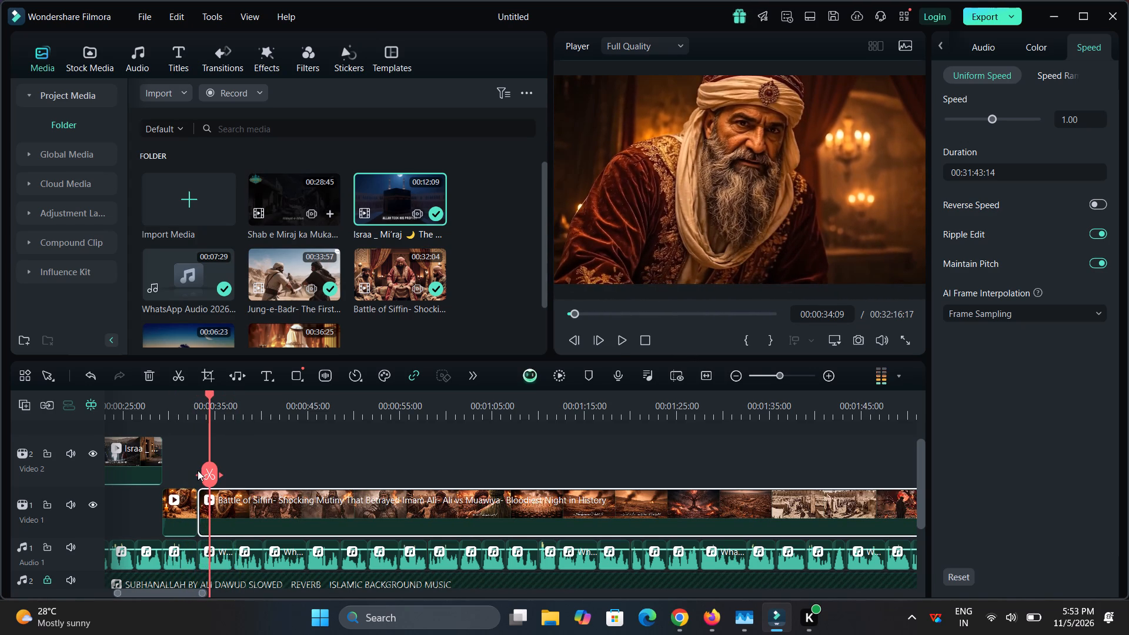
pyautogui.moveTo(207, 473); pyautogui.dragTo(377, 478)
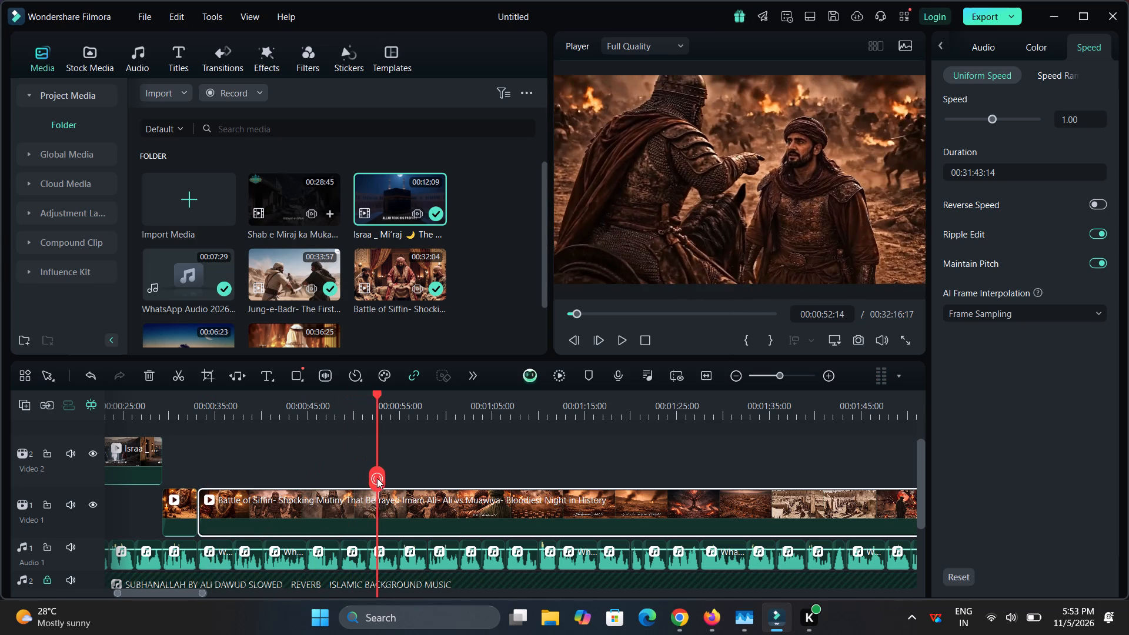
pyautogui.moveTo(377, 478); pyautogui.dragTo(679, 485)
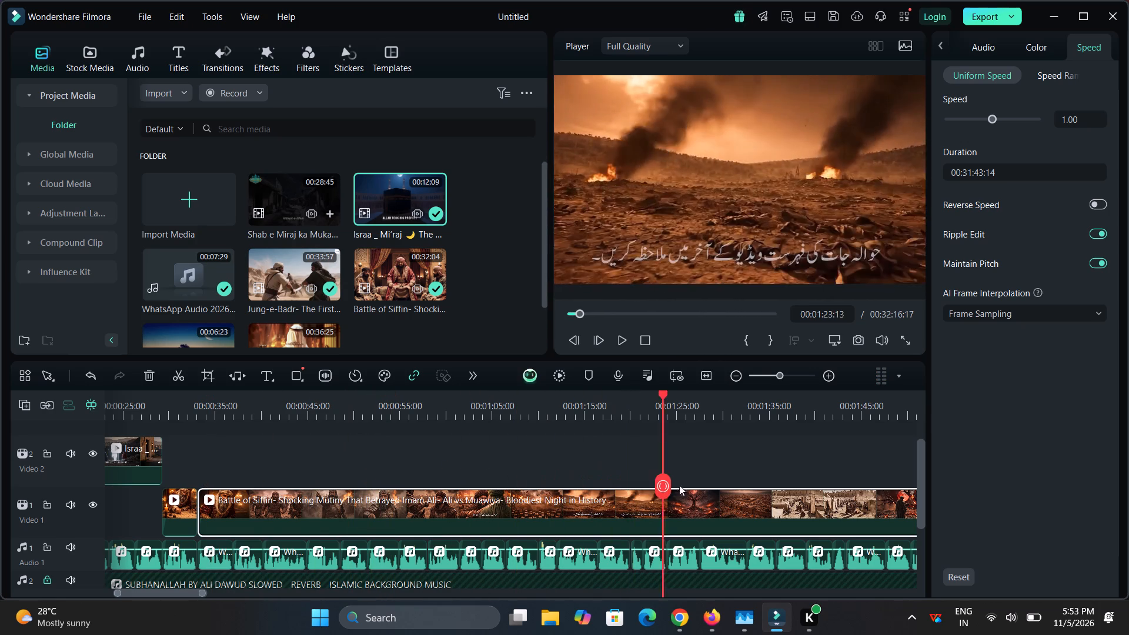
pyautogui.moveTo(679, 485); pyautogui.dragTo(927, 487)
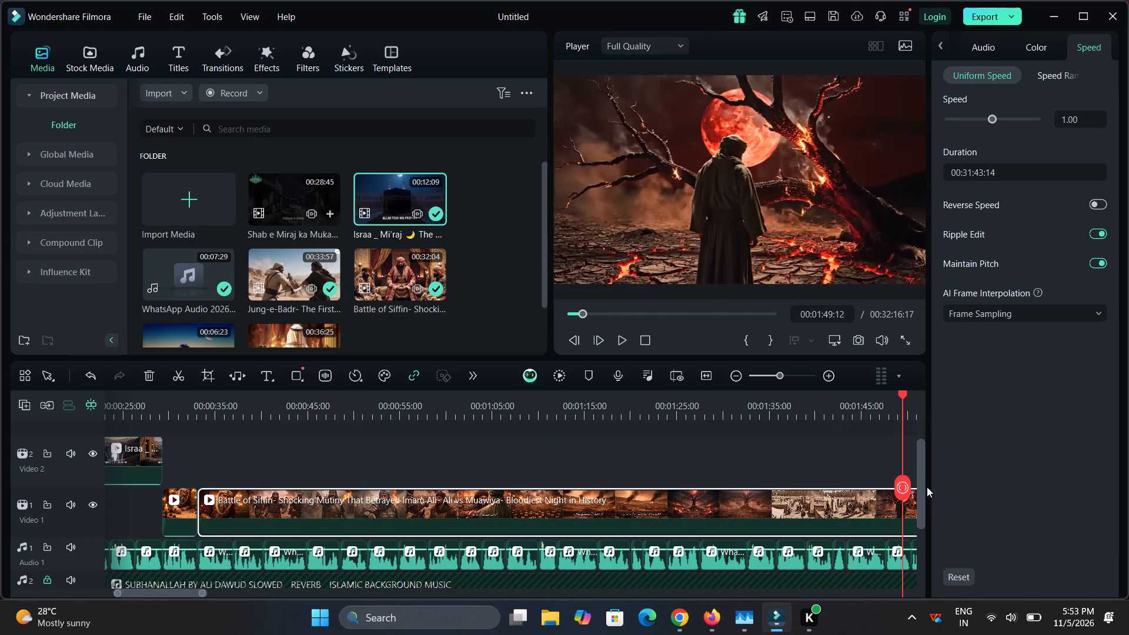
pyautogui.moveTo(927, 487); pyautogui.dragTo(1050, 474)
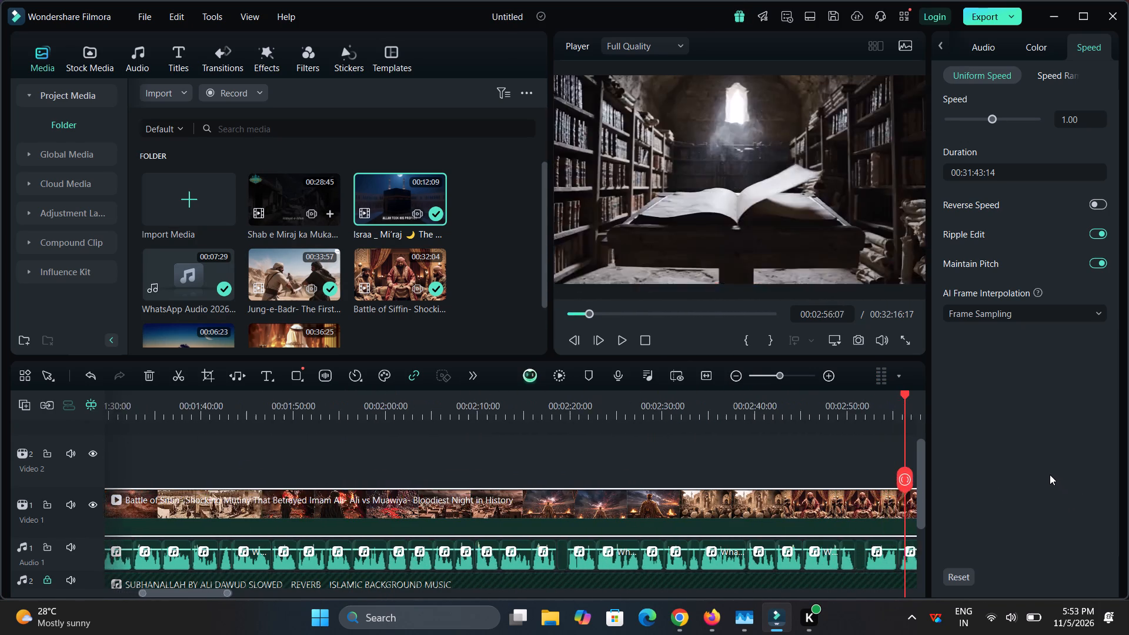
pyautogui.moveTo(1050, 474); pyautogui.dragTo(669, 492)
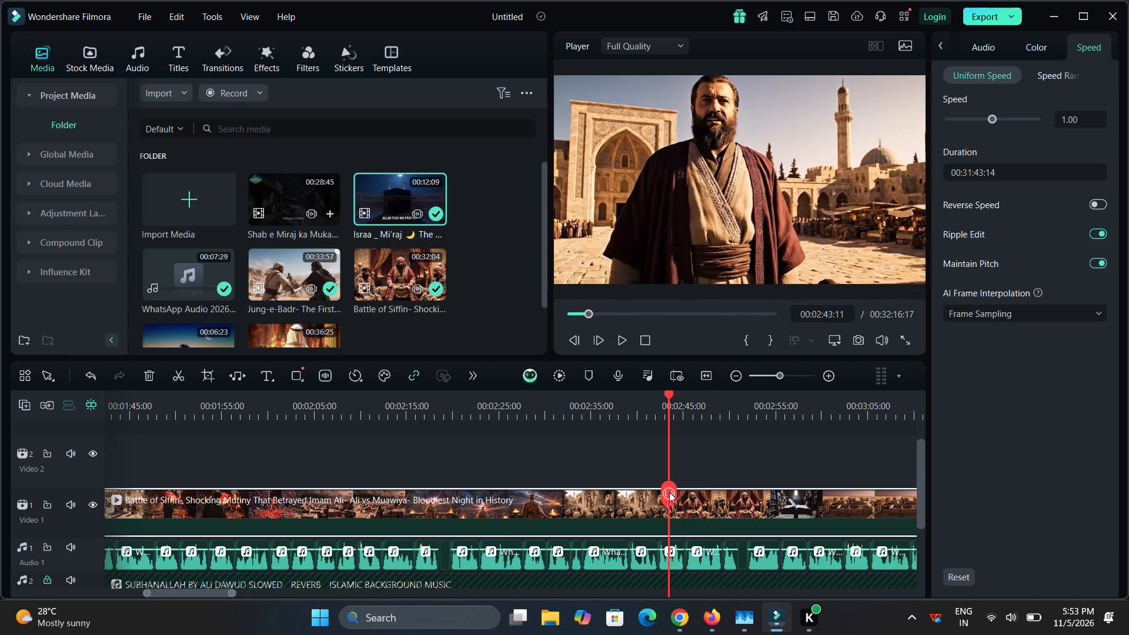
pyautogui.moveTo(669, 492); pyautogui.dragTo(683, 492)
pyautogui.click(683, 492)
pyautogui.click(660, 509)
pyautogui.hotkey('ctrl', 'x')
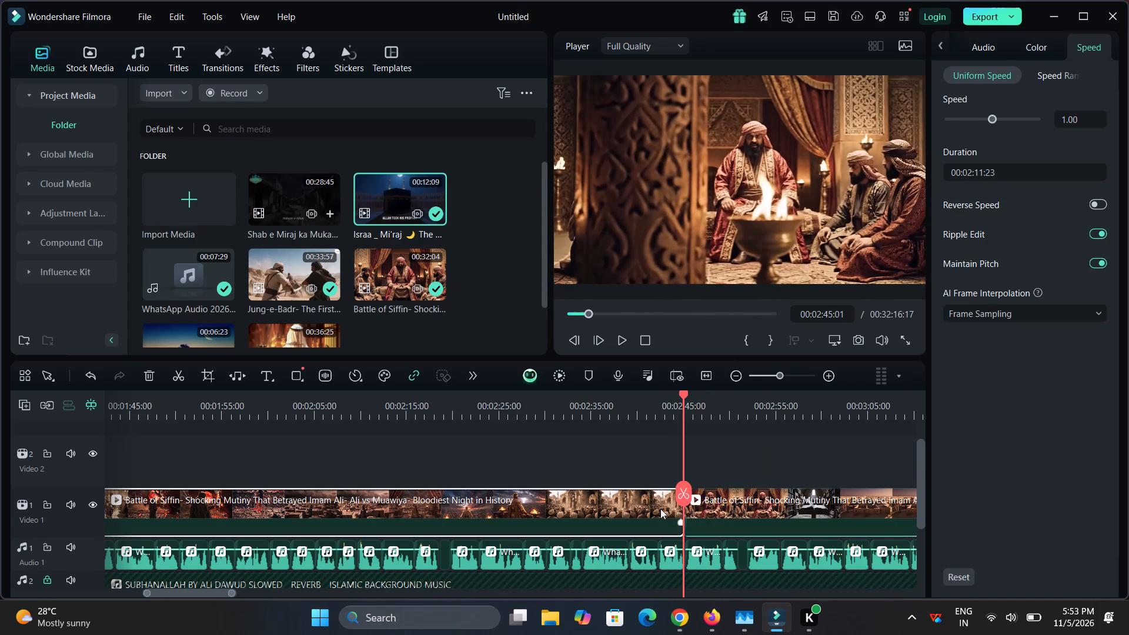
# Close the gap before the council scene on Video 1 and play the join against the narration.
pyautogui.moveTo(801, 396); pyautogui.dragTo(676, 419)
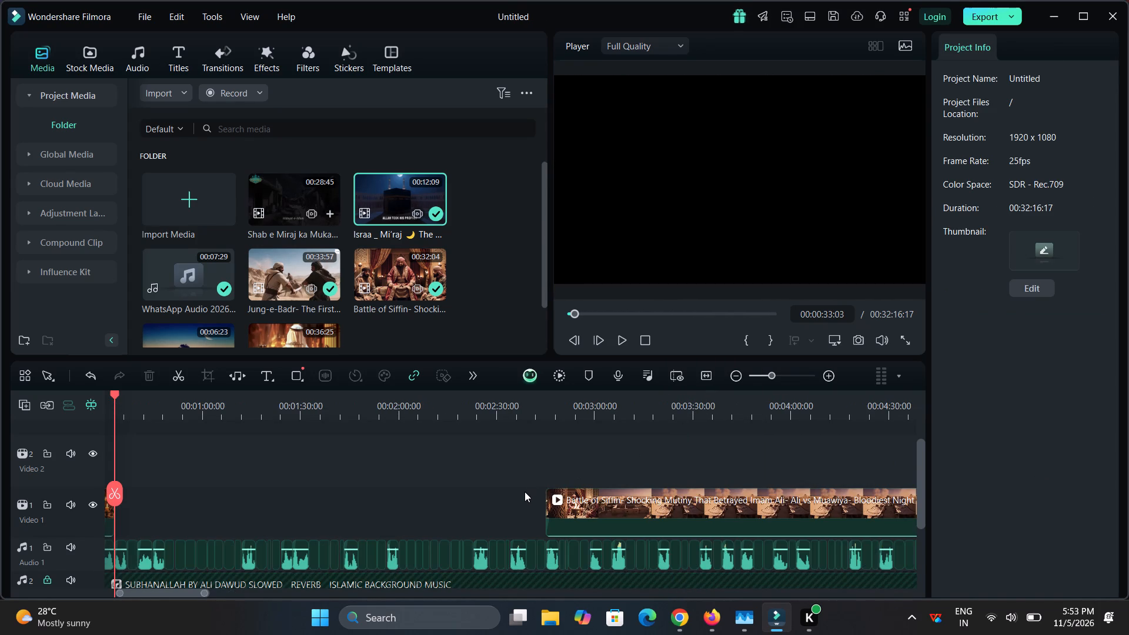
pyautogui.click(525, 496)
pyautogui.click(533, 496)
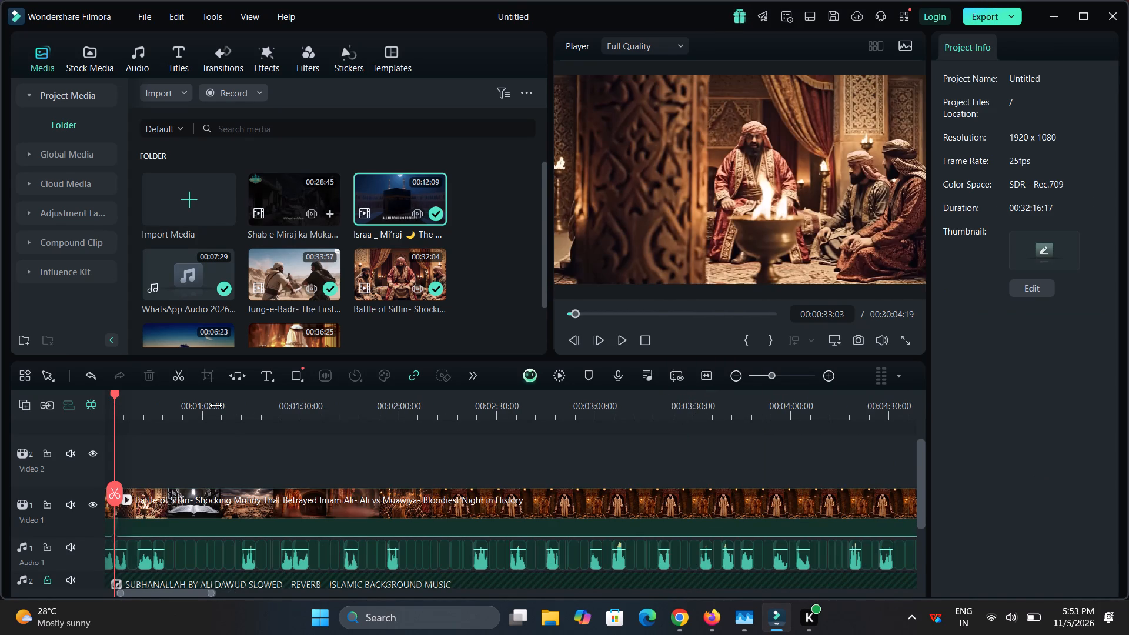
pyautogui.moveTo(216, 405); pyautogui.dragTo(530, 401)
pyautogui.press('space')
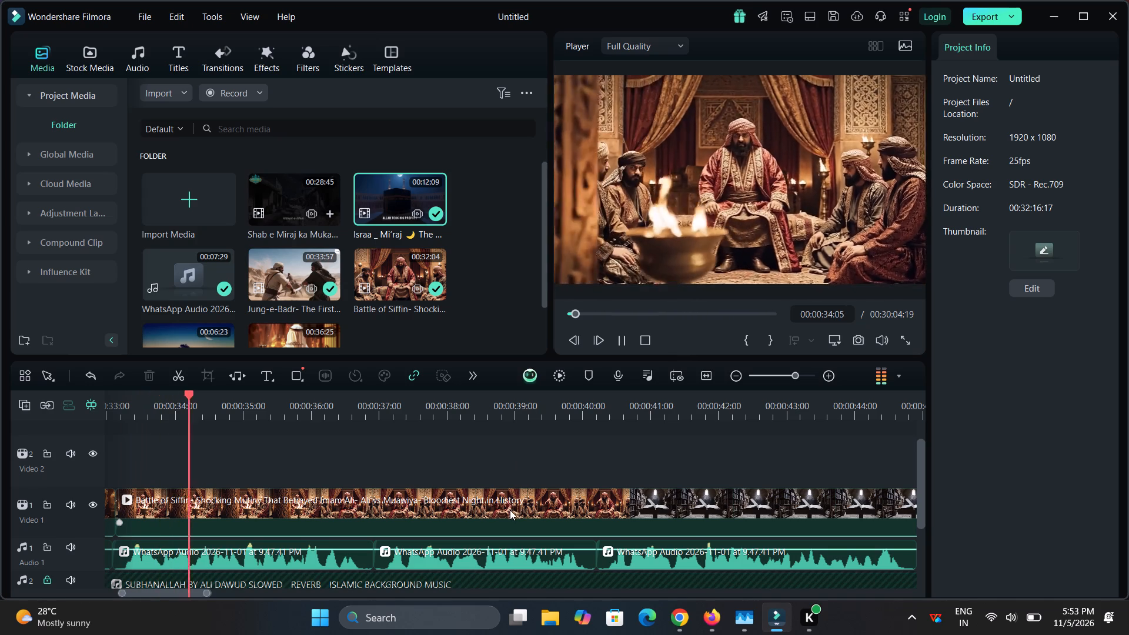
pyautogui.press('space')
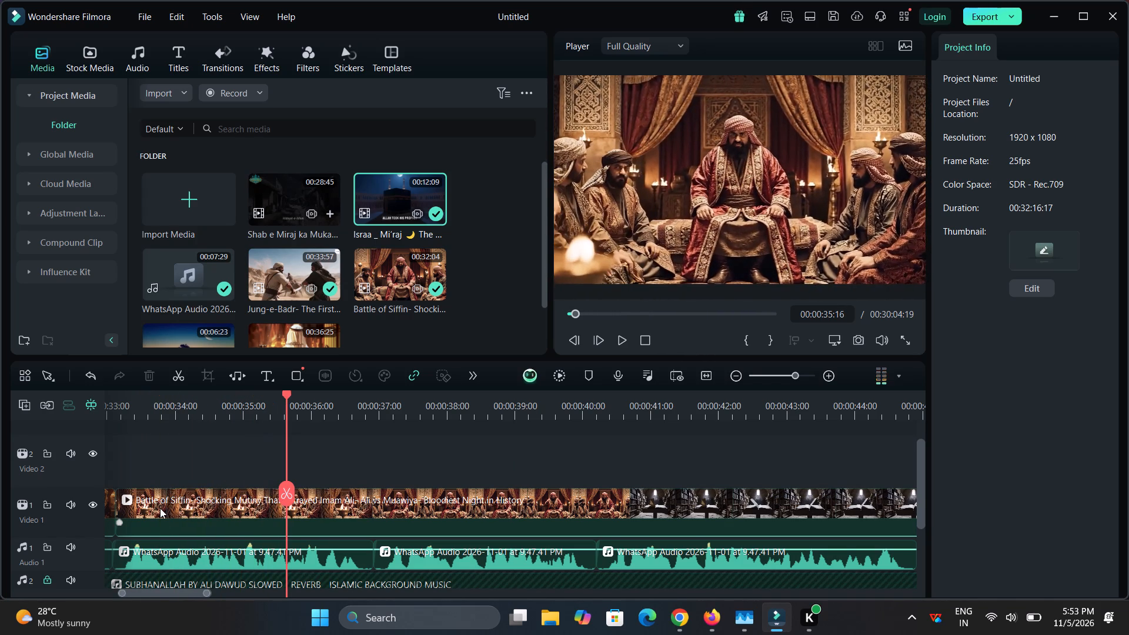
# Move the council-scene clip slightly later, extend the preceding Battle of Siffin segment to 00:00:04:10 to meet it and play the join.
pyautogui.moveTo(160, 508); pyautogui.dragTo(199, 514)
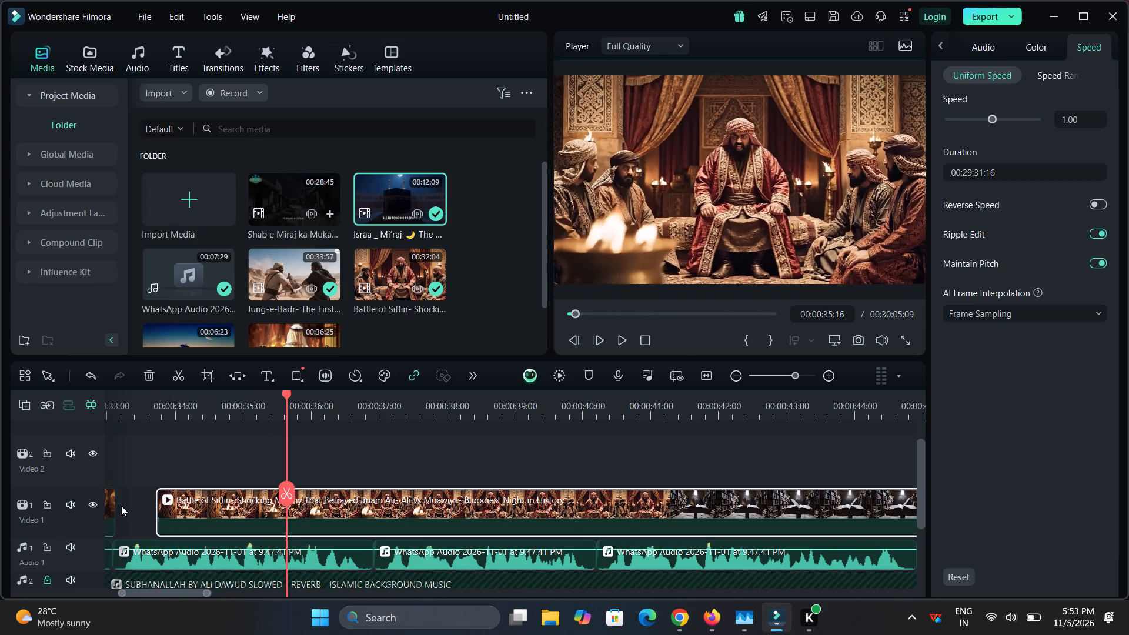
pyautogui.moveTo(113, 505); pyautogui.dragTo(178, 513)
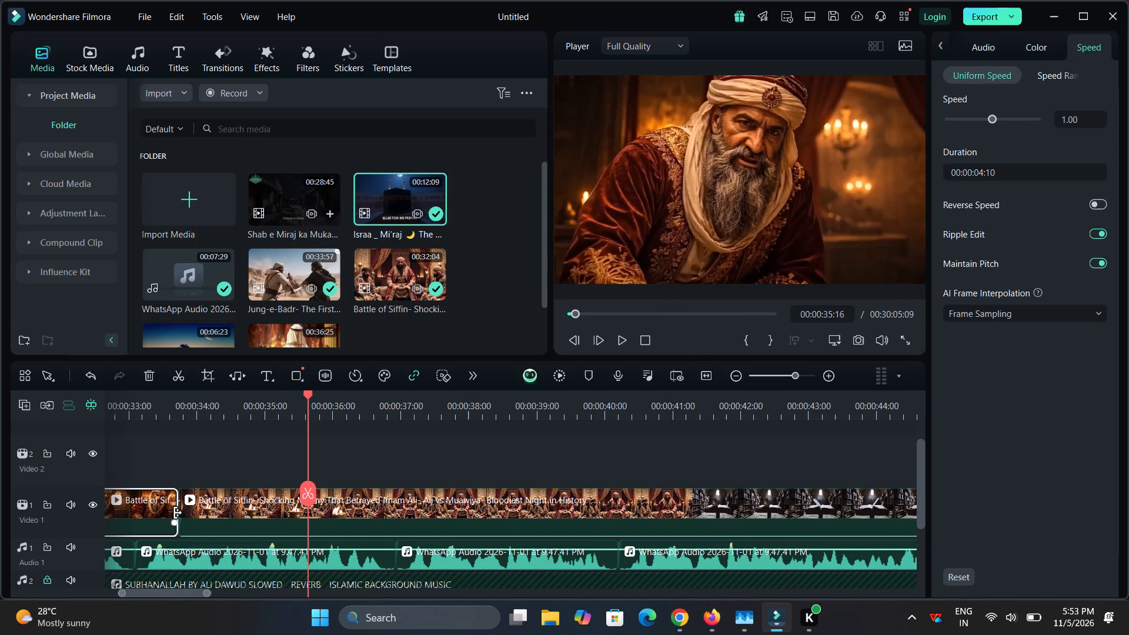
pyautogui.click(153, 405)
pyautogui.press('space')
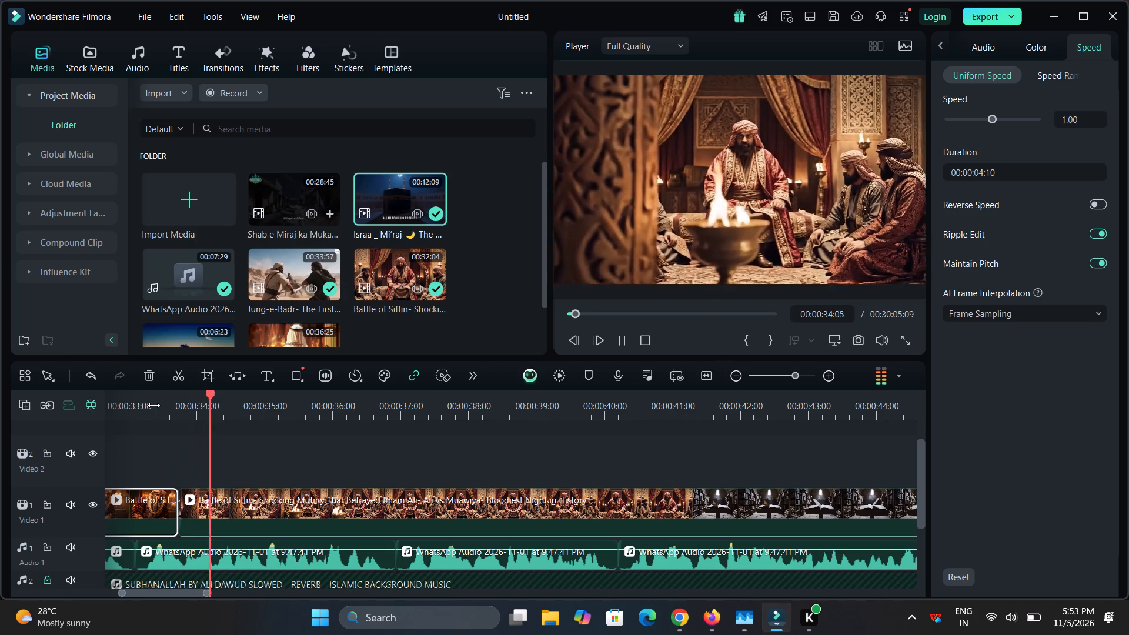
pyautogui.press('space')
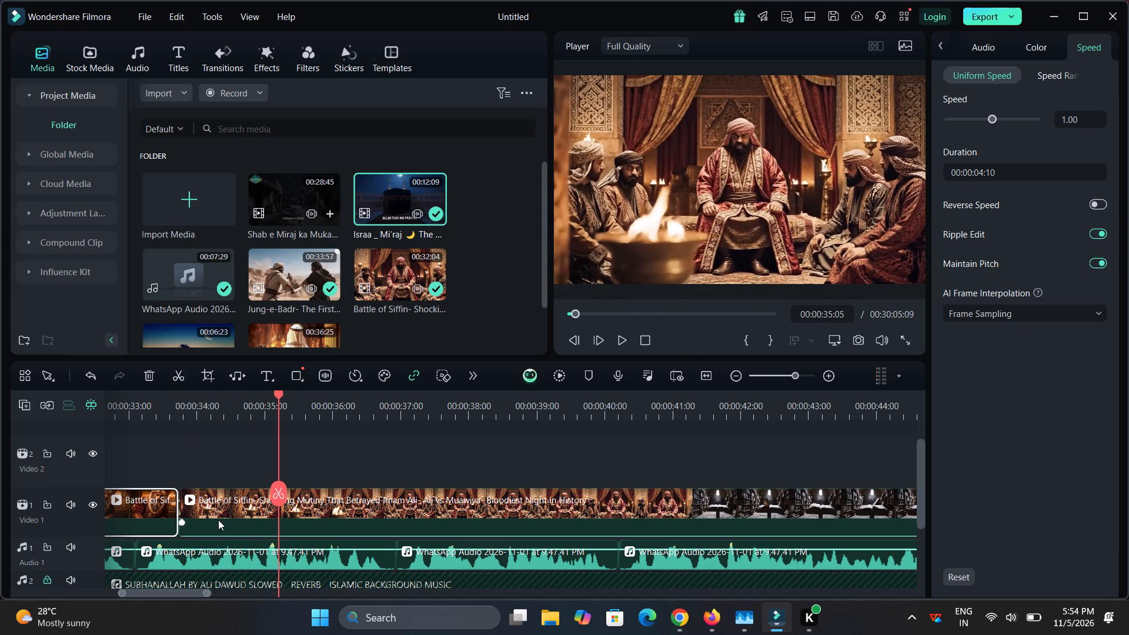
# Move the council-scene clip to start at about 00:00:34:07 and extend the preceding Battle of Siffin segment to 00:00:04:24.
pyautogui.moveTo(218, 520); pyautogui.dragTo(258, 515)
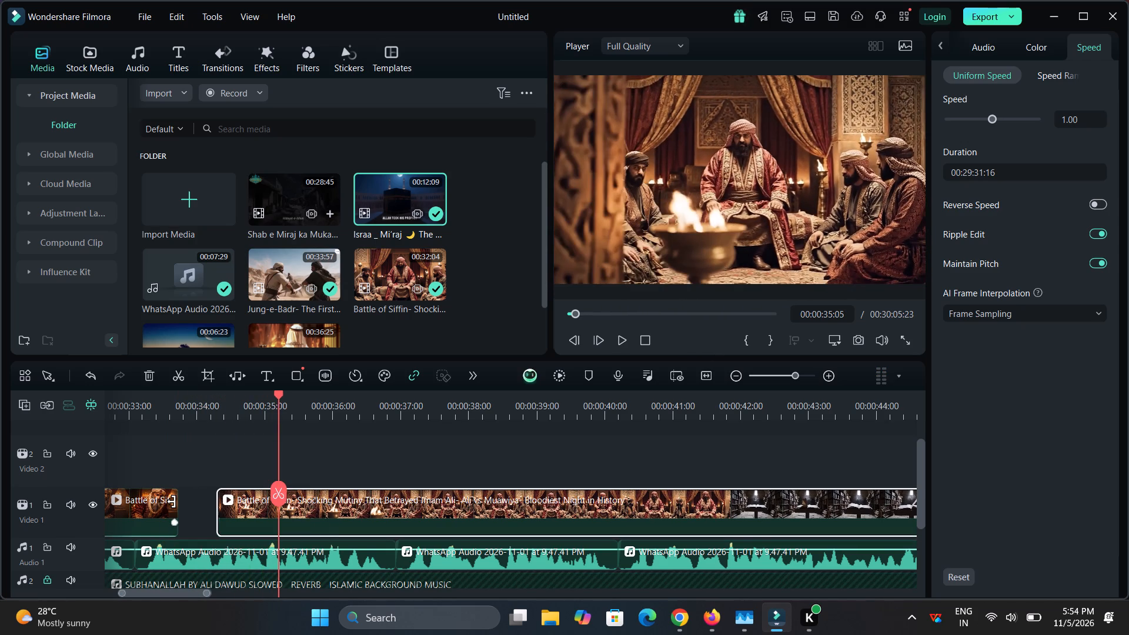
pyautogui.moveTo(173, 502); pyautogui.dragTo(213, 510)
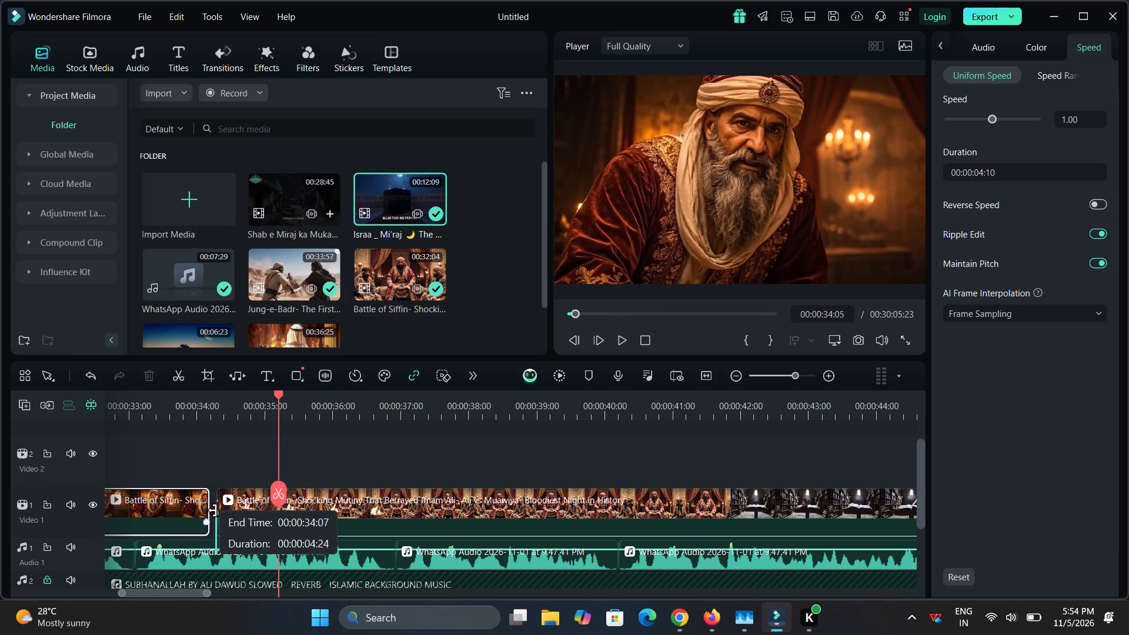
pyautogui.moveTo(213, 510); pyautogui.dragTo(232, 513)
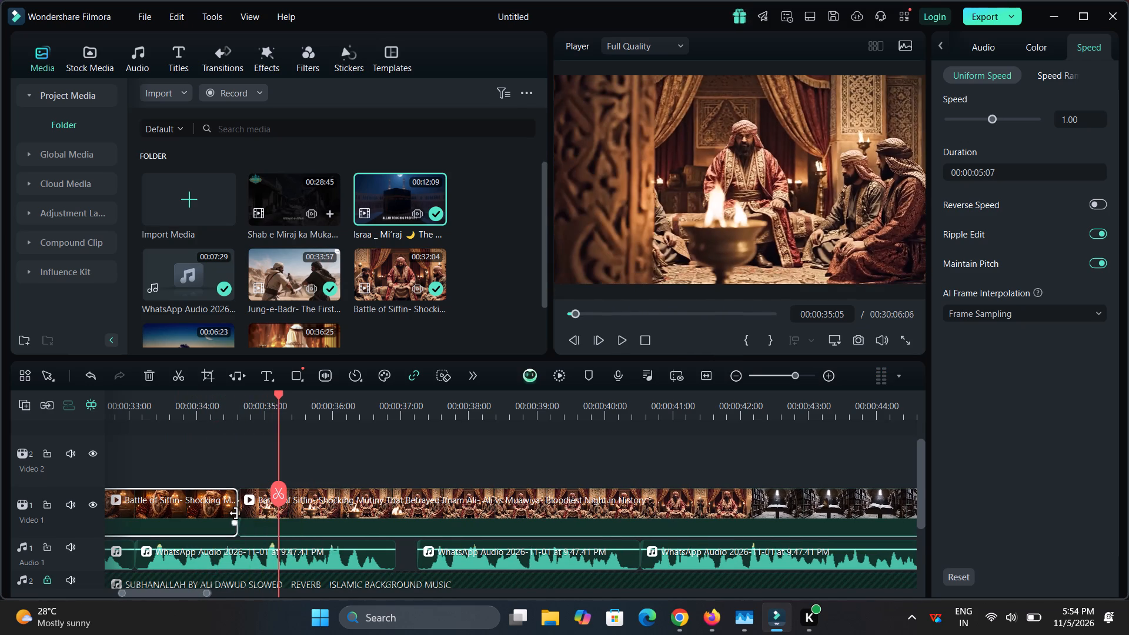
pyautogui.hotkey('ctrl', 'z')
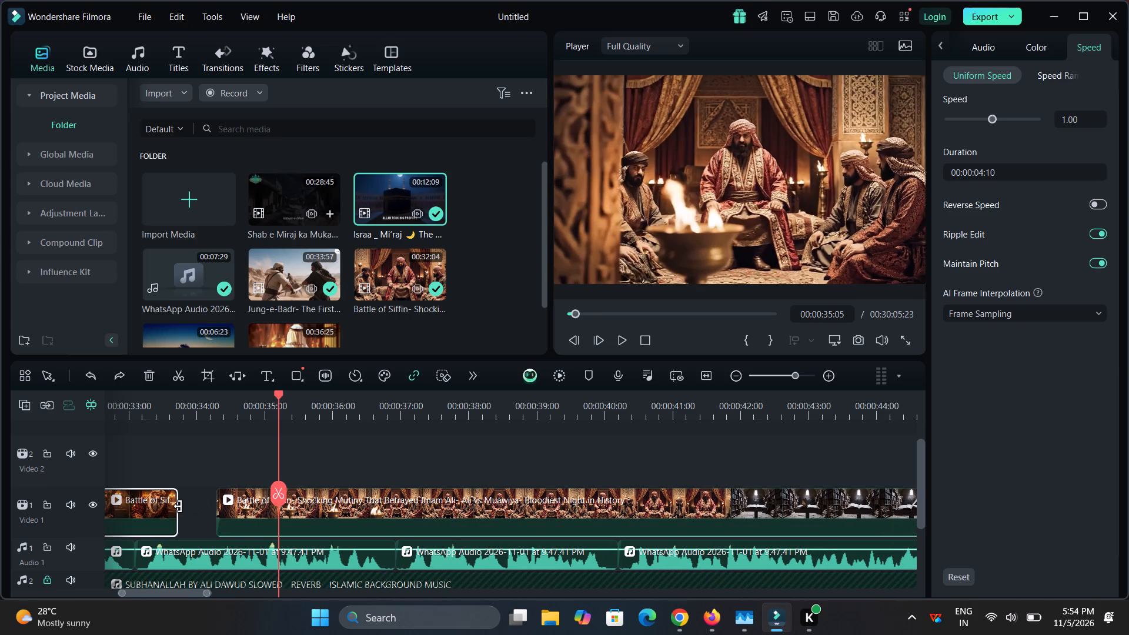
pyautogui.moveTo(178, 506); pyautogui.dragTo(175, 512)
pyautogui.moveTo(175, 512); pyautogui.dragTo(216, 512)
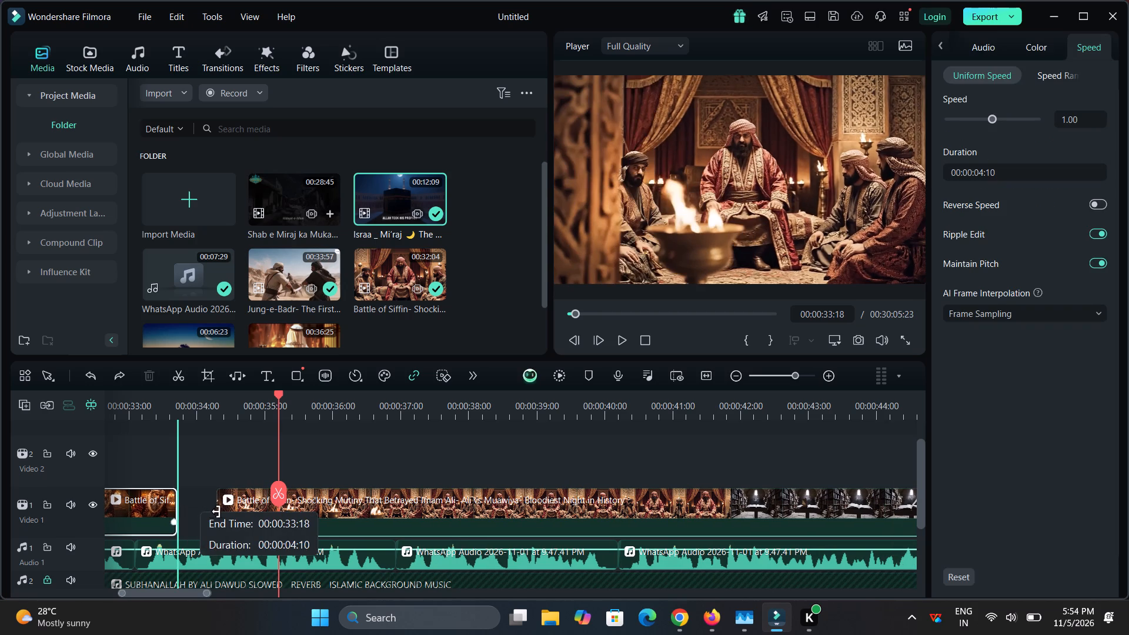
pyautogui.moveTo(216, 512); pyautogui.dragTo(211, 512)
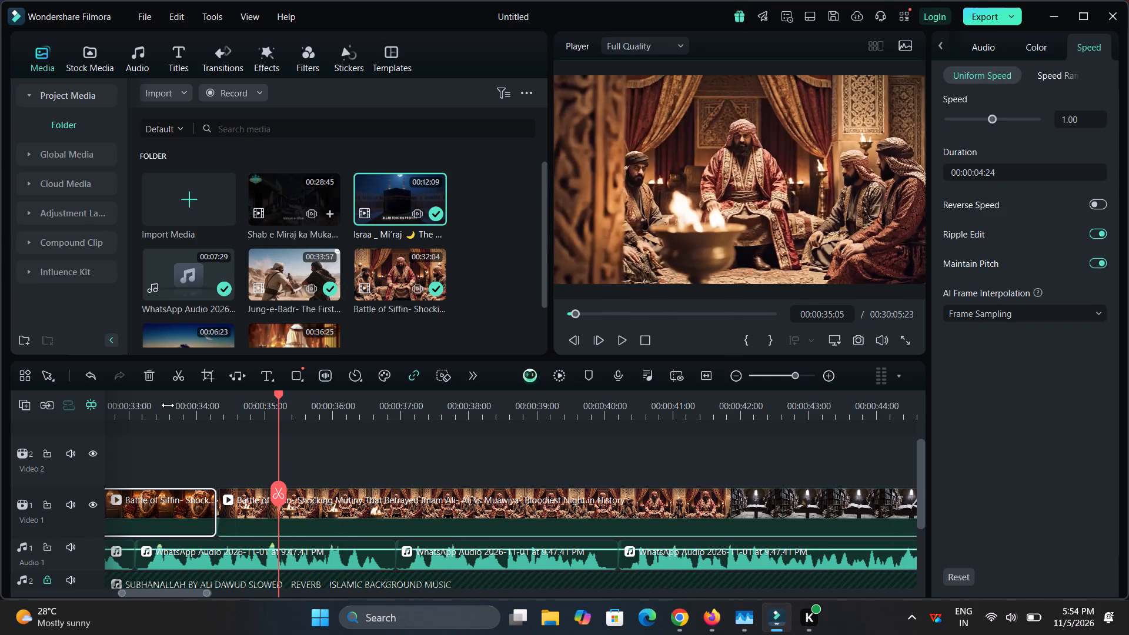
# Play the council scene against the narration and split its clip at 00:00:40:06.
pyautogui.click(168, 405)
pyautogui.press('space')
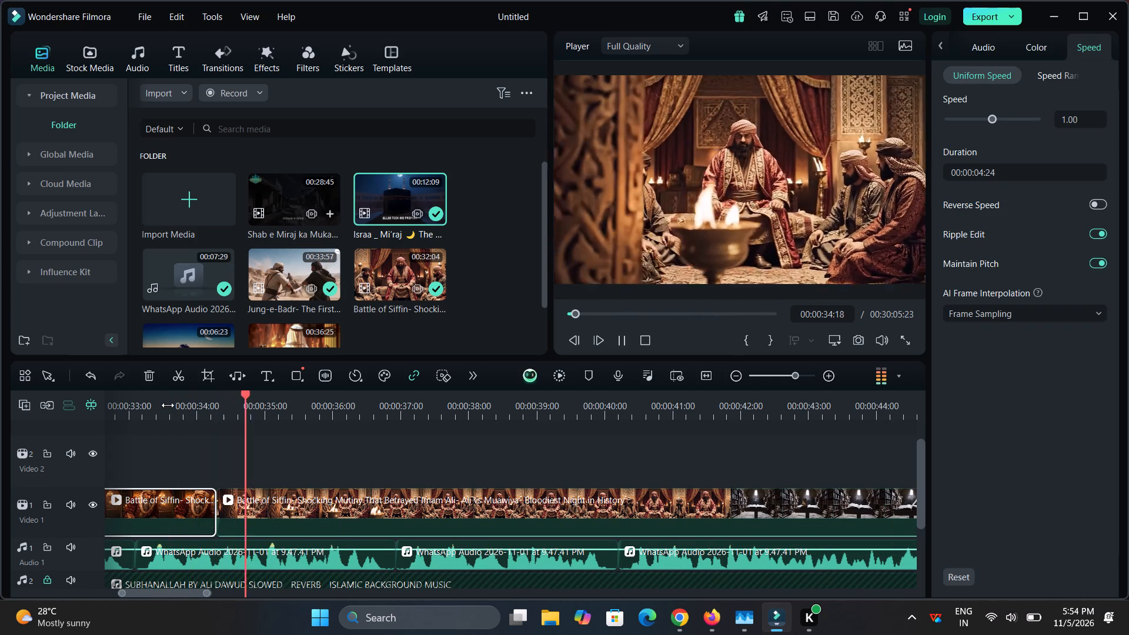
pyautogui.click(436, 506)
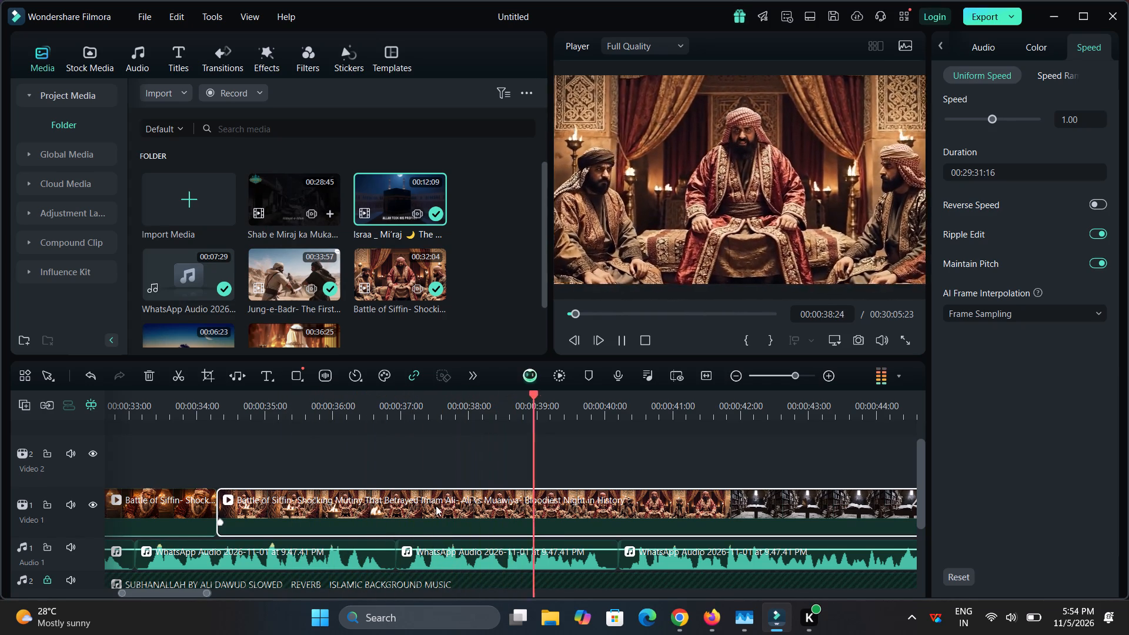
pyautogui.press('space')
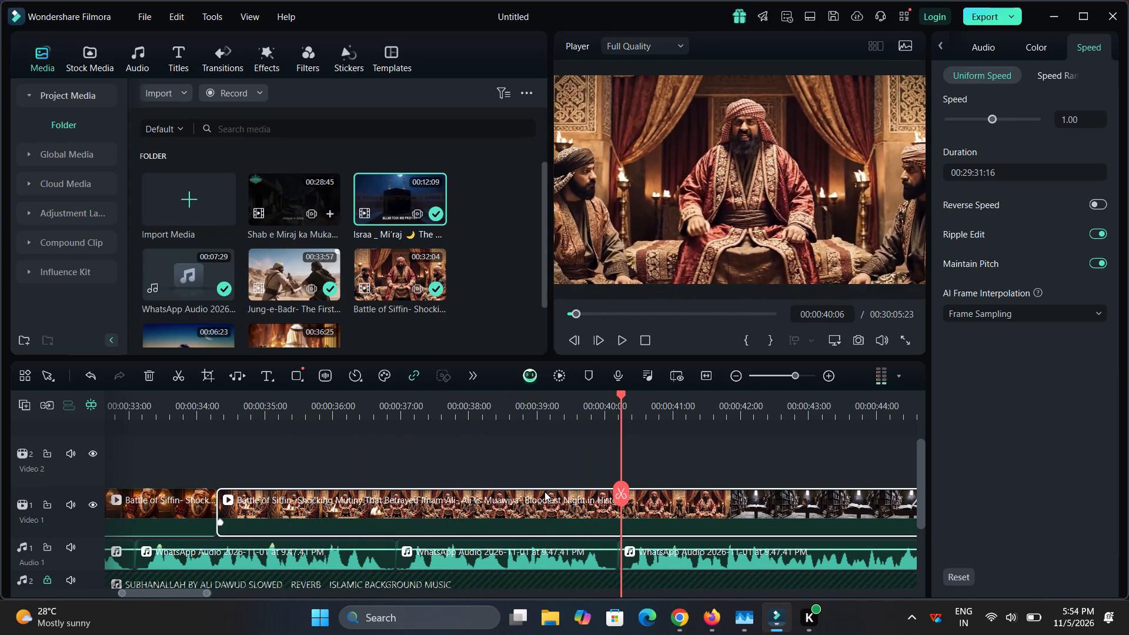
pyautogui.click(623, 496)
# Remove the narration segment starting at about 00:00:36:23 on Audio 1 and close the gap it leaves.
pyautogui.press('space')
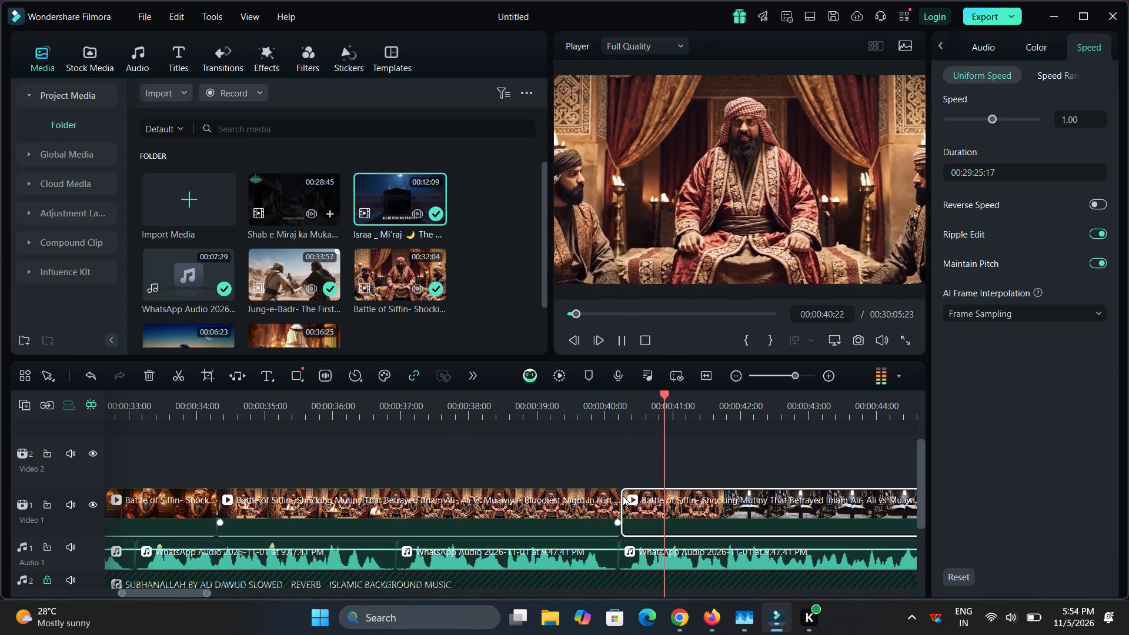
pyautogui.press('space')
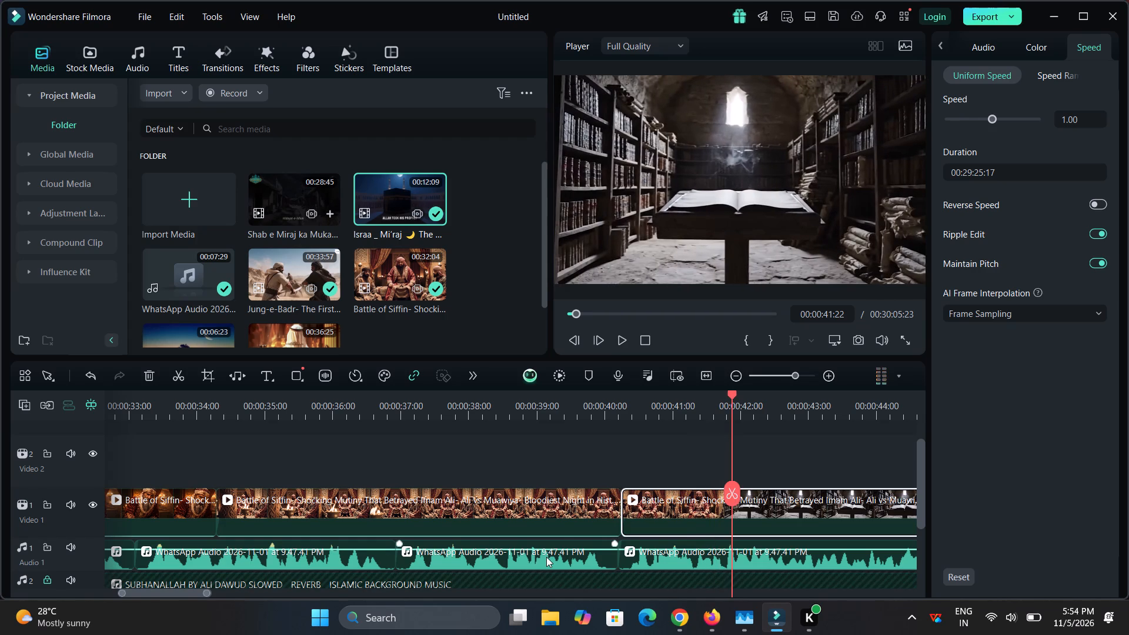
pyautogui.click(546, 557)
pyautogui.hotkey('ctrl', 'x')
pyautogui.click(590, 544)
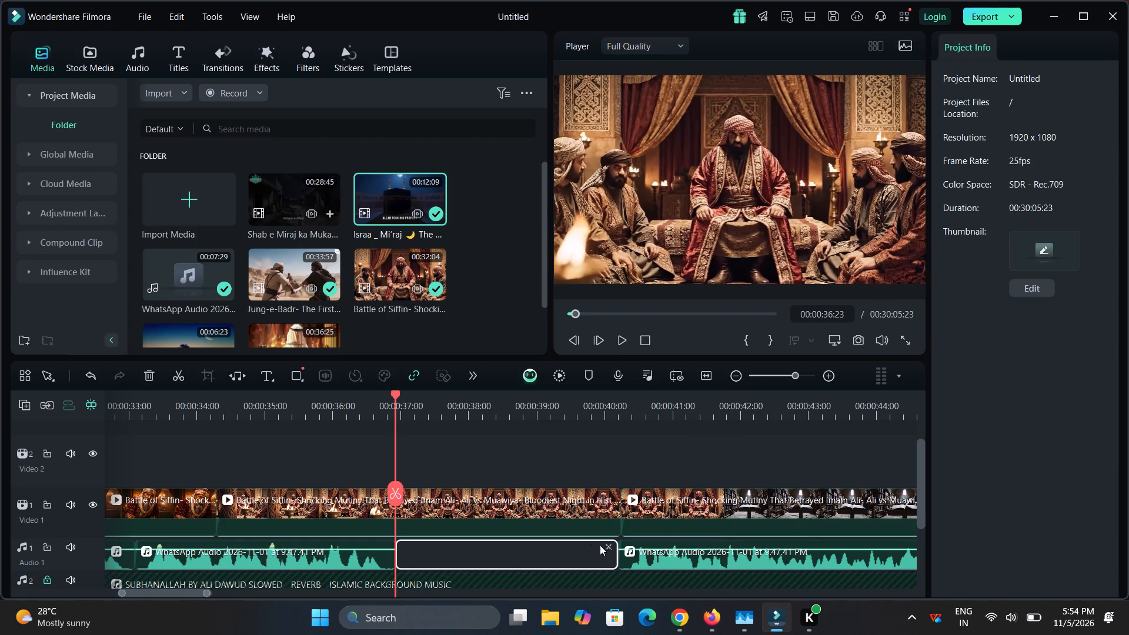
pyautogui.click(607, 546)
# Play the council scene against the shortened narration and trim the end of its segment to a duration of 00:00:04:06.
pyautogui.press('space')
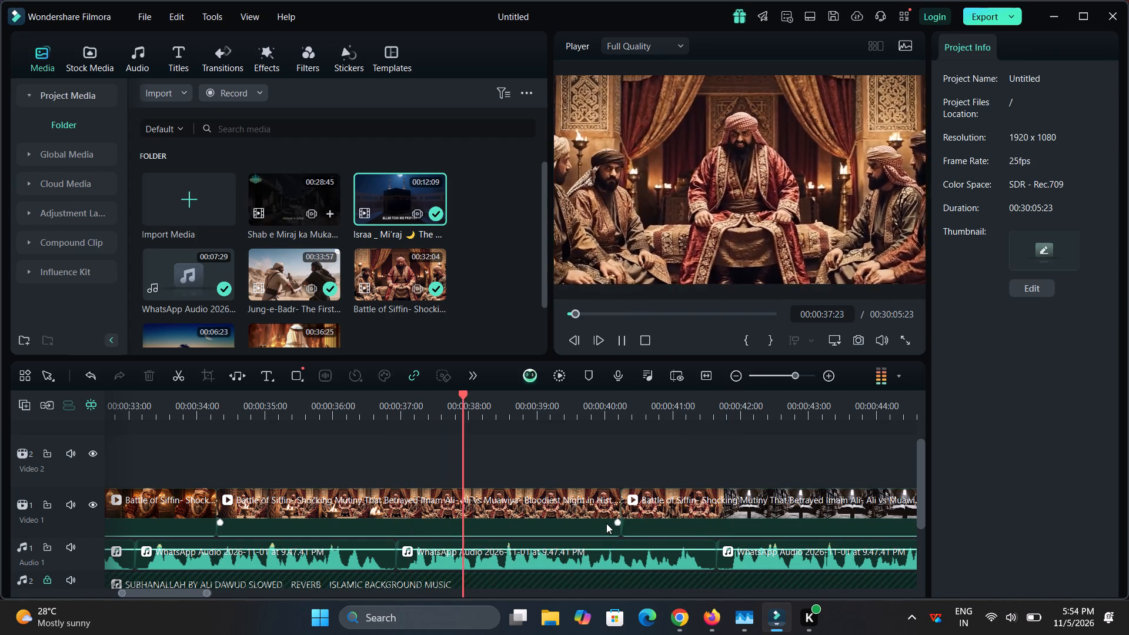
pyautogui.press('space')
pyautogui.moveTo(616, 512); pyautogui.dragTo(501, 543)
# Look through the long Battle of Siffin clip for the man walking through the doorway and split it at 00:01:41:04.
pyautogui.press('space')
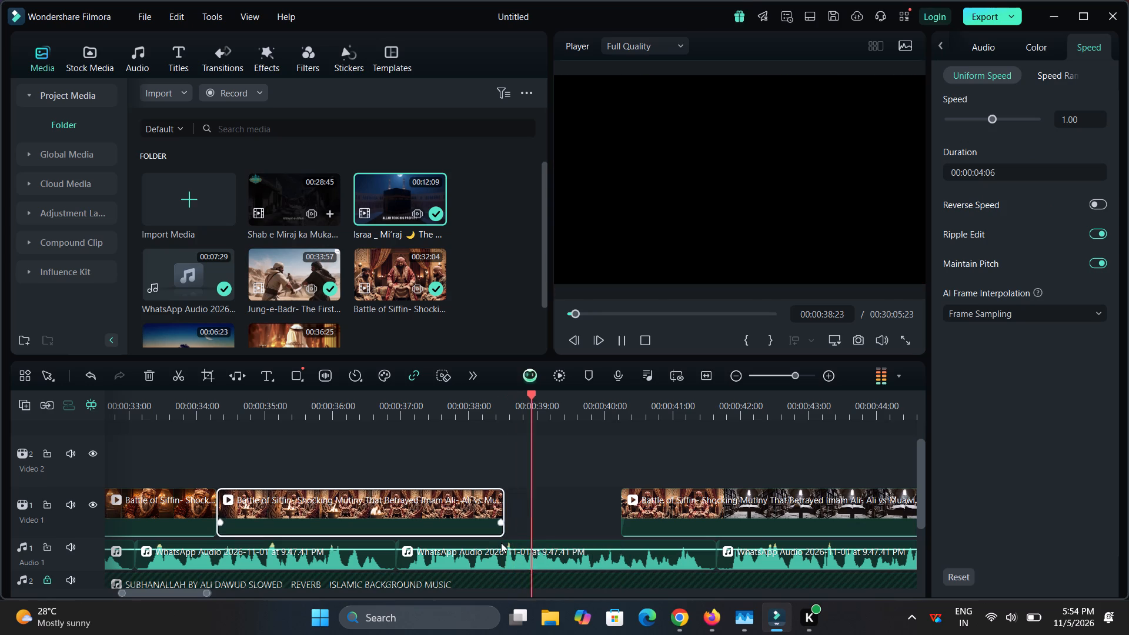
pyautogui.moveTo(703, 419); pyautogui.dragTo(470, 474)
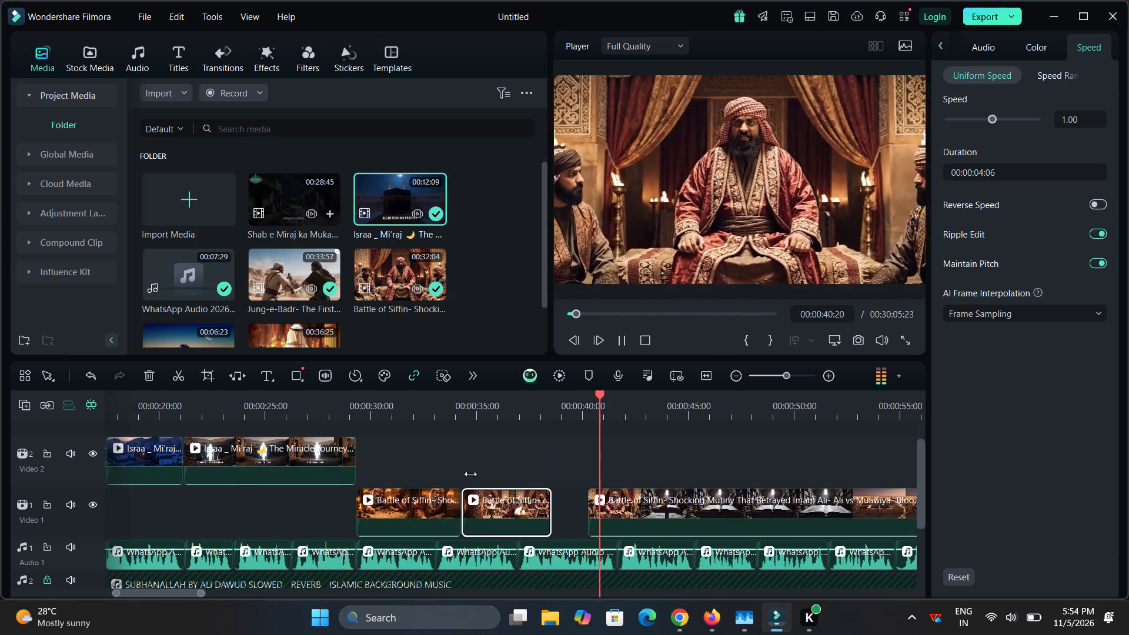
pyautogui.moveTo(470, 474); pyautogui.dragTo(425, 488)
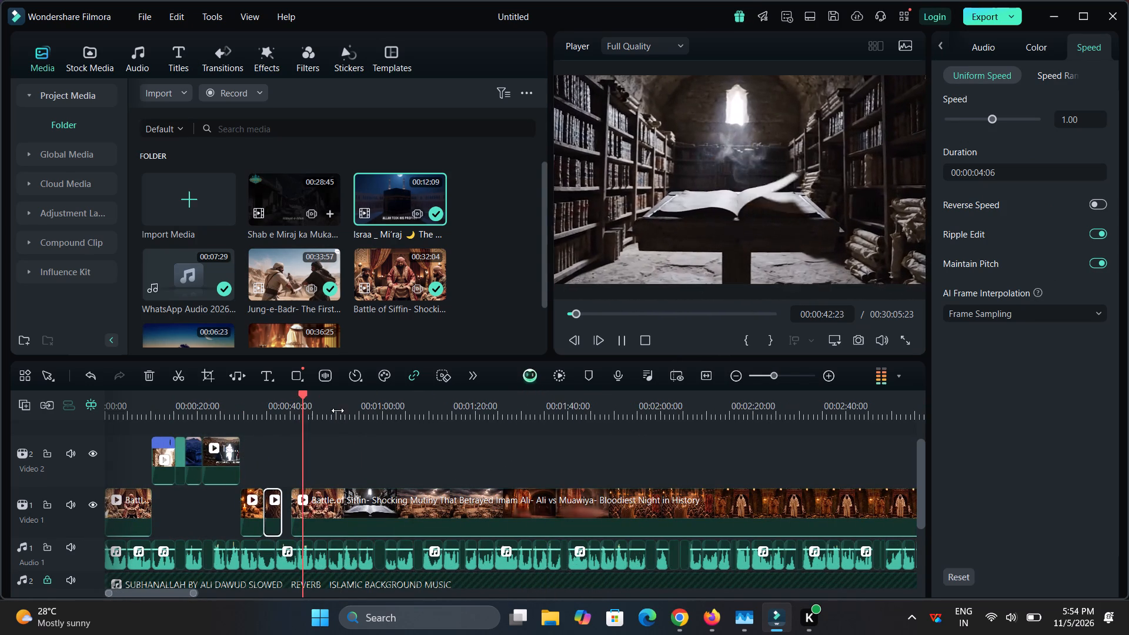
pyautogui.moveTo(338, 410); pyautogui.dragTo(471, 408)
pyautogui.click(389, 517)
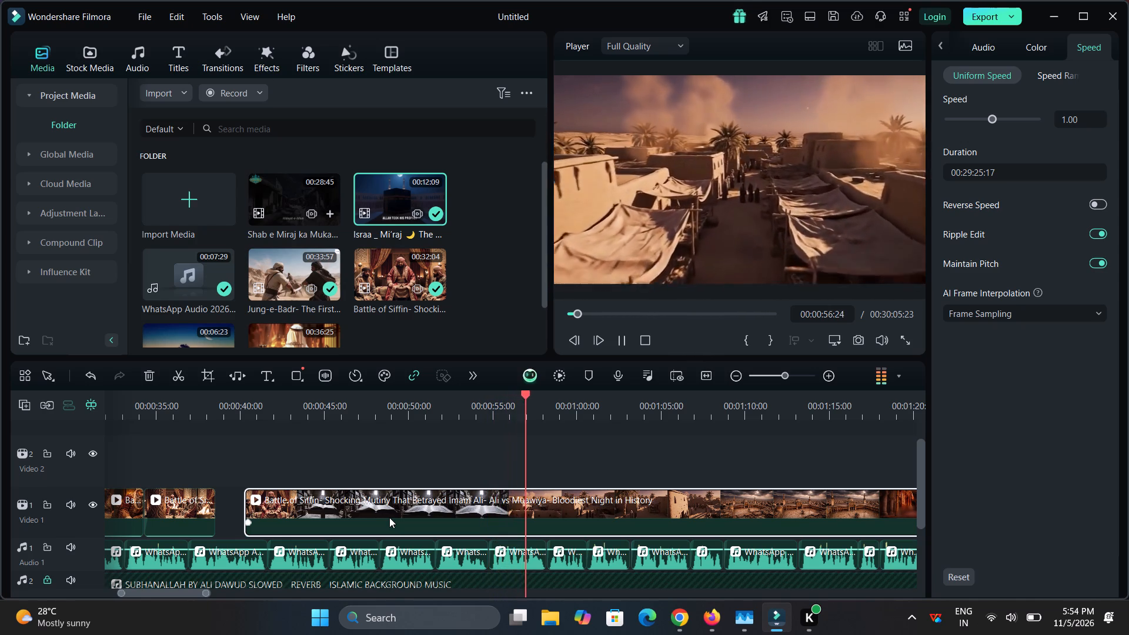
pyautogui.press('space')
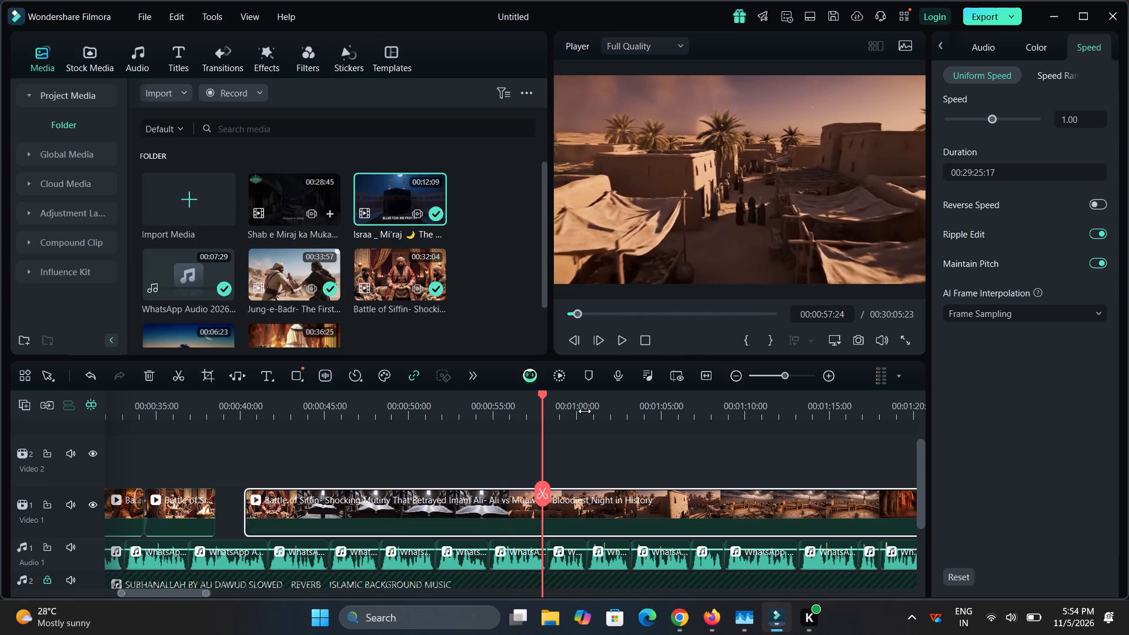
pyautogui.click(600, 390)
pyautogui.moveTo(600, 390); pyautogui.dragTo(654, 412)
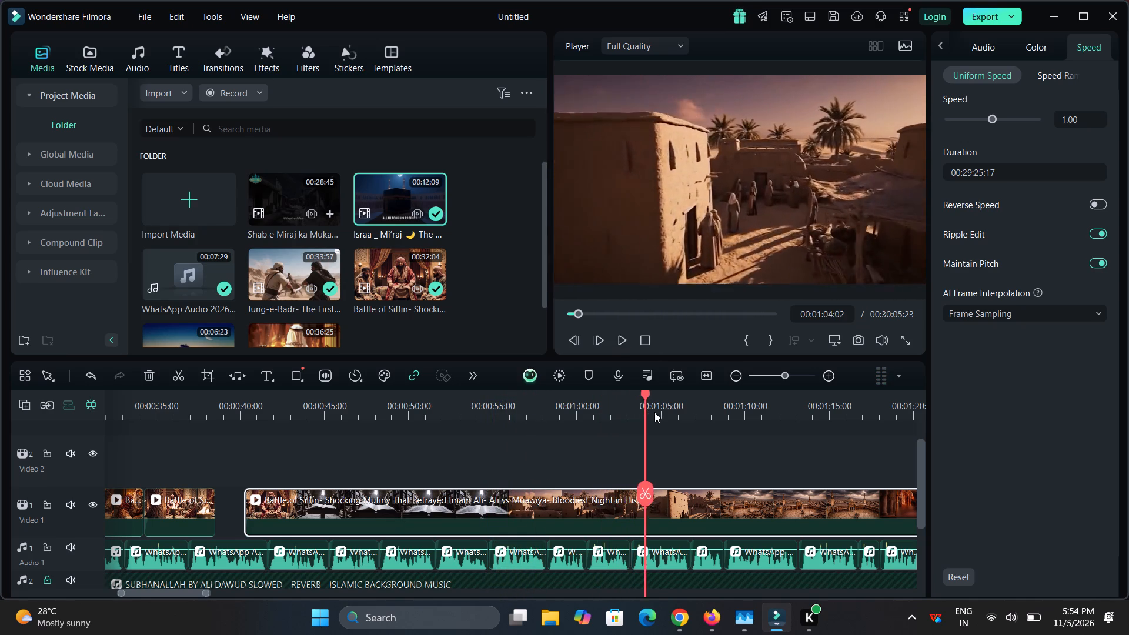
pyautogui.moveTo(654, 412); pyautogui.dragTo(904, 437)
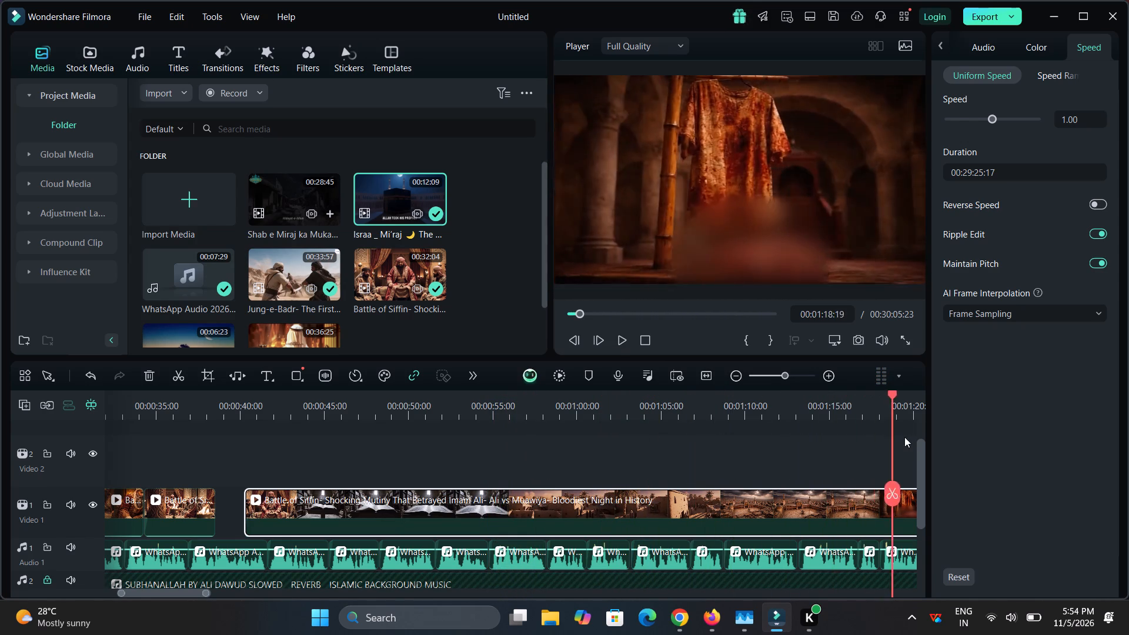
pyautogui.moveTo(904, 437); pyautogui.dragTo(987, 451)
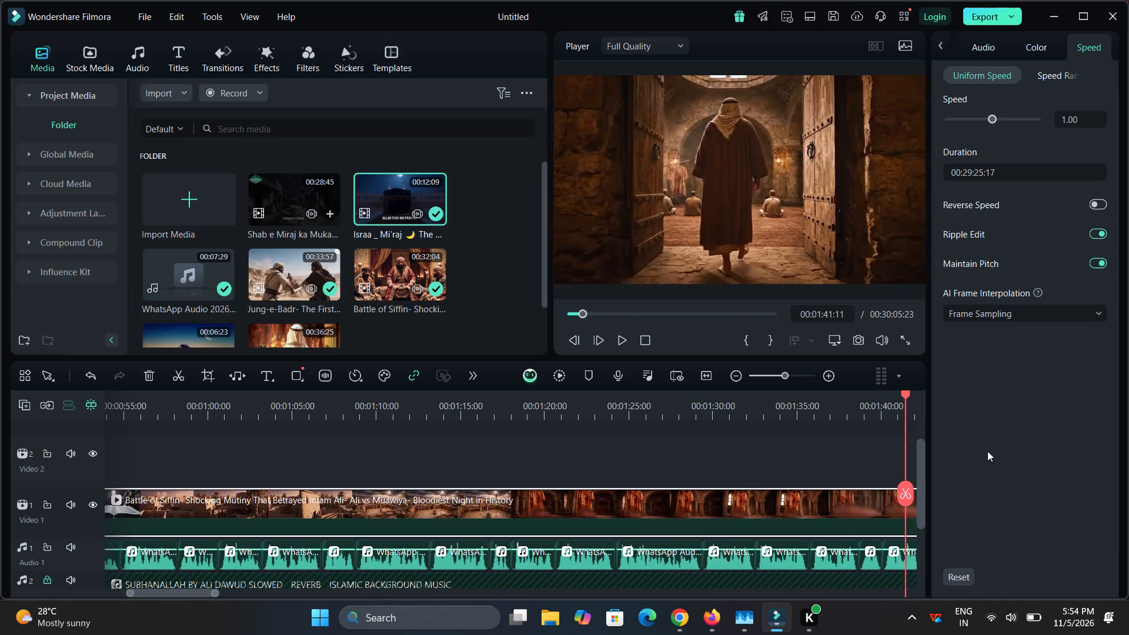
pyautogui.moveTo(987, 451); pyautogui.dragTo(739, 466)
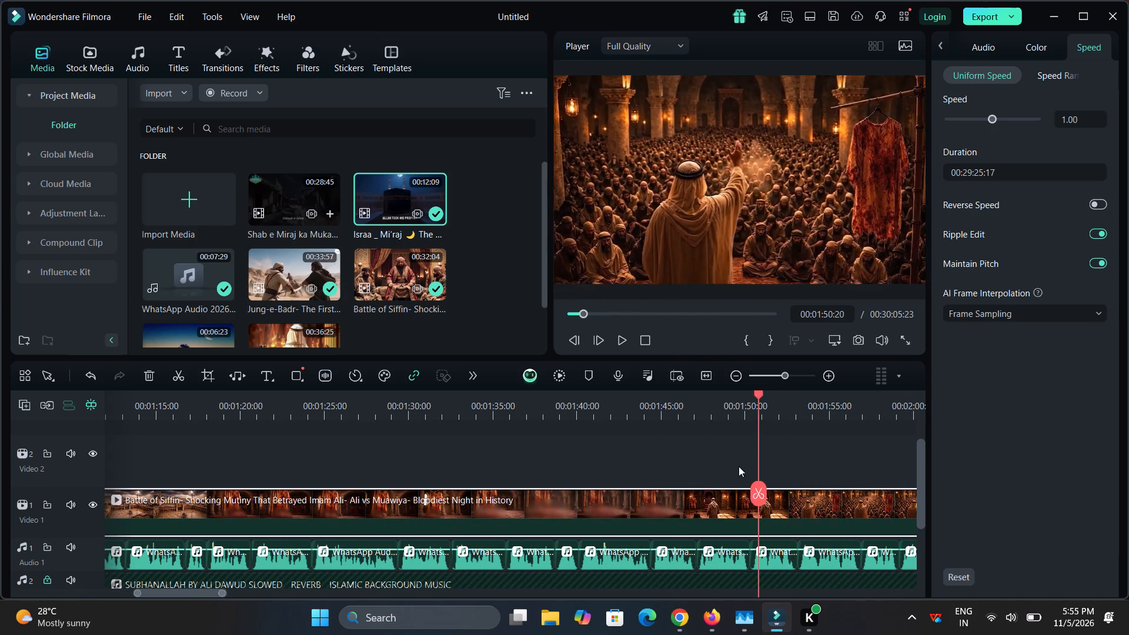
pyautogui.moveTo(739, 466); pyautogui.dragTo(589, 487)
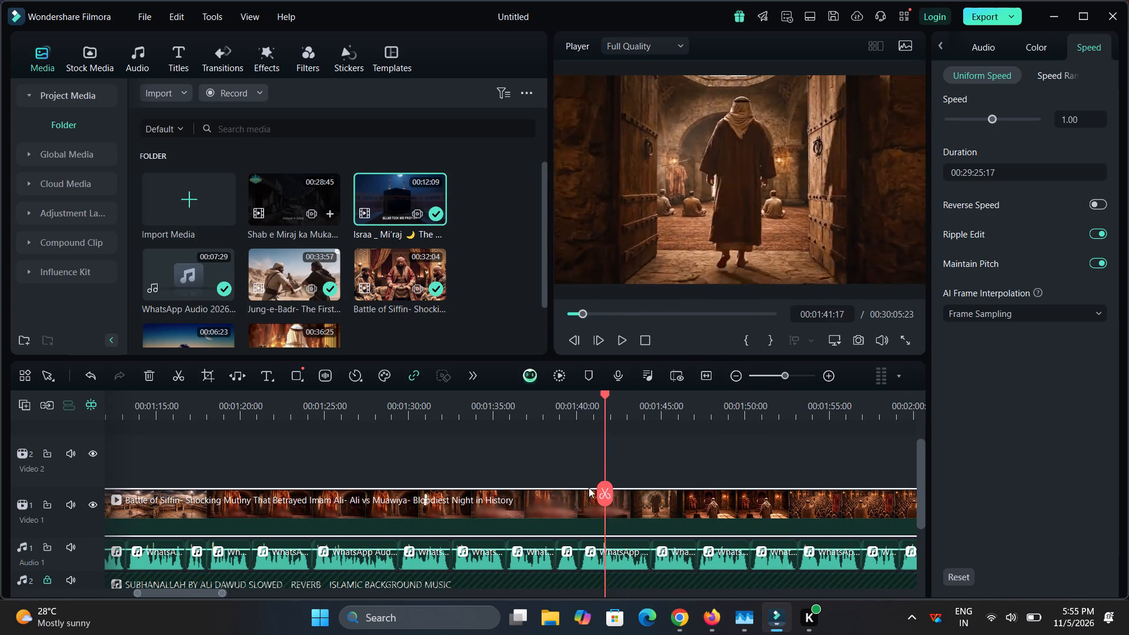
pyautogui.moveTo(589, 487); pyautogui.dragTo(596, 499)
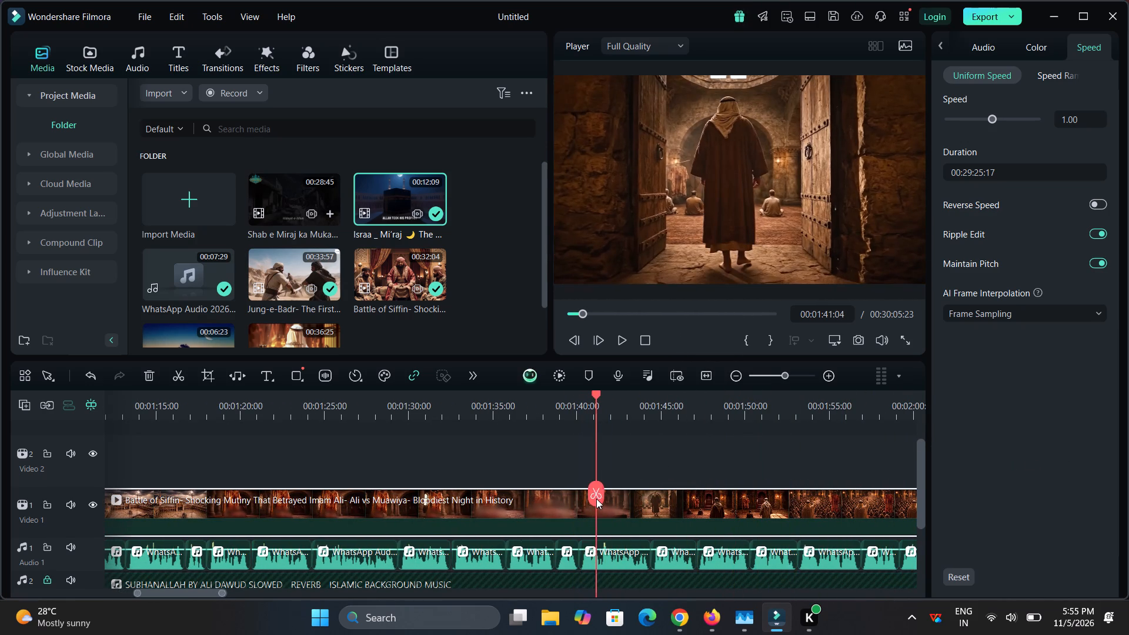
pyautogui.click(596, 499)
# Move the split-off doorway segment to Video 2, starting at about 00:00:38:13 where the council scene ends.
pyautogui.moveTo(630, 514); pyautogui.dragTo(96, 456)
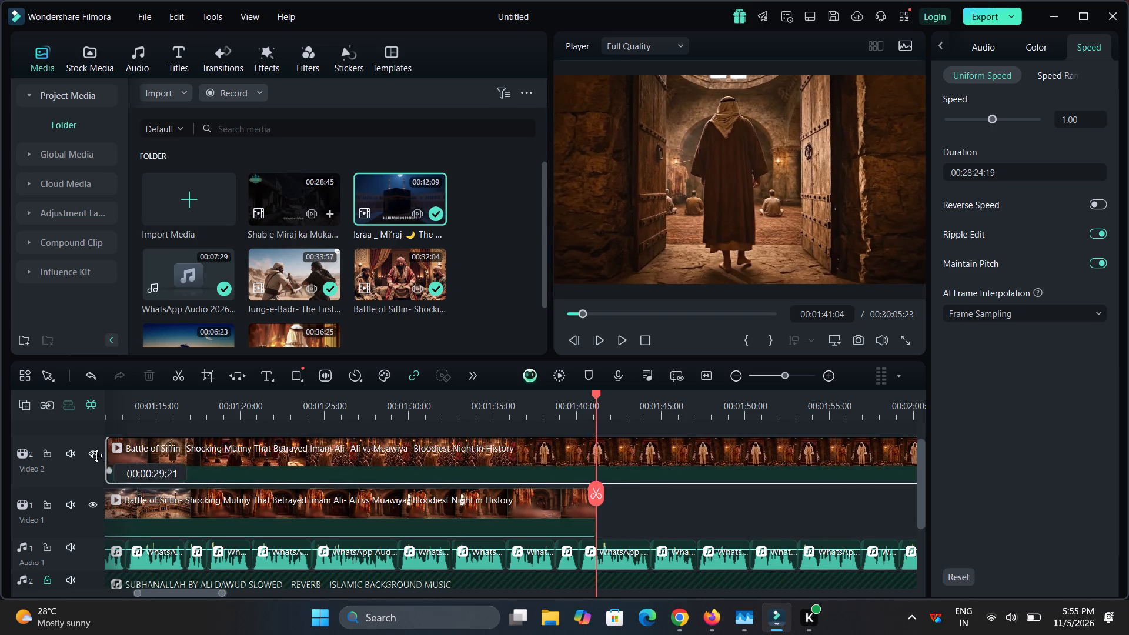
pyautogui.moveTo(96, 456); pyautogui.dragTo(409, 431)
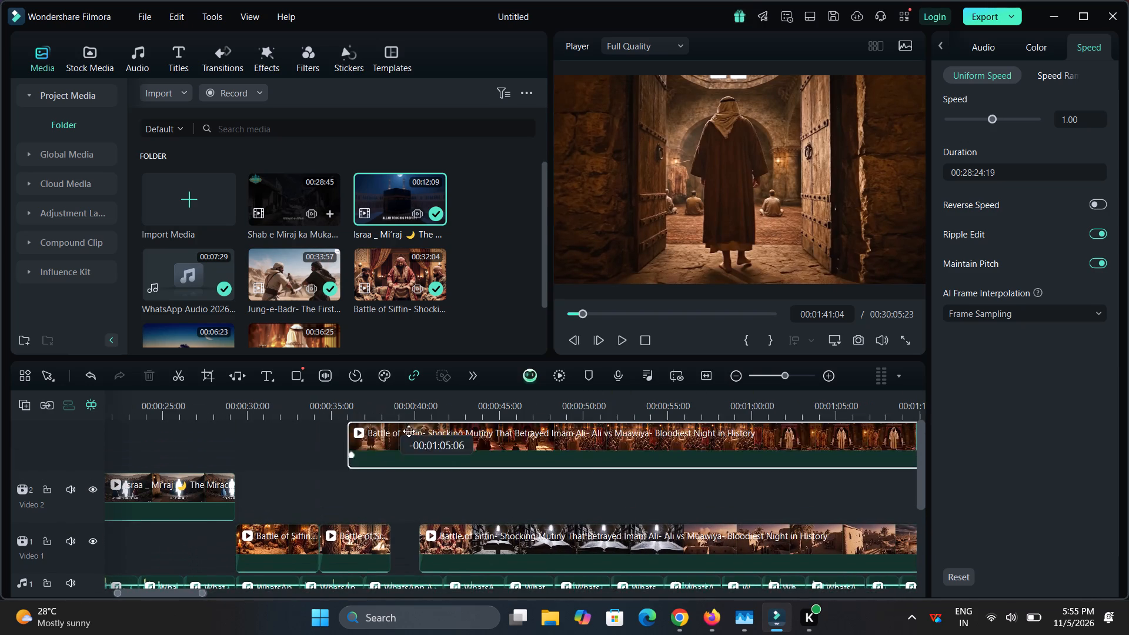
pyautogui.moveTo(409, 431); pyautogui.dragTo(430, 496)
# Play the doorway scene against the narration and split its clip at 00:00:41:16 and 00:00:45:12.
pyautogui.click(390, 409)
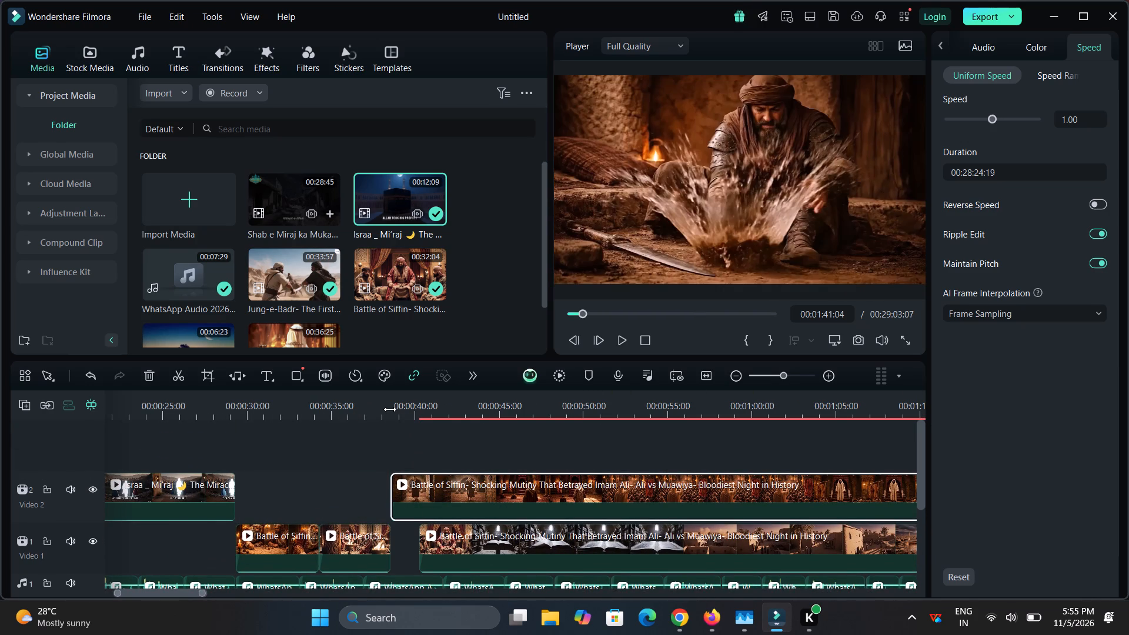
pyautogui.press('space')
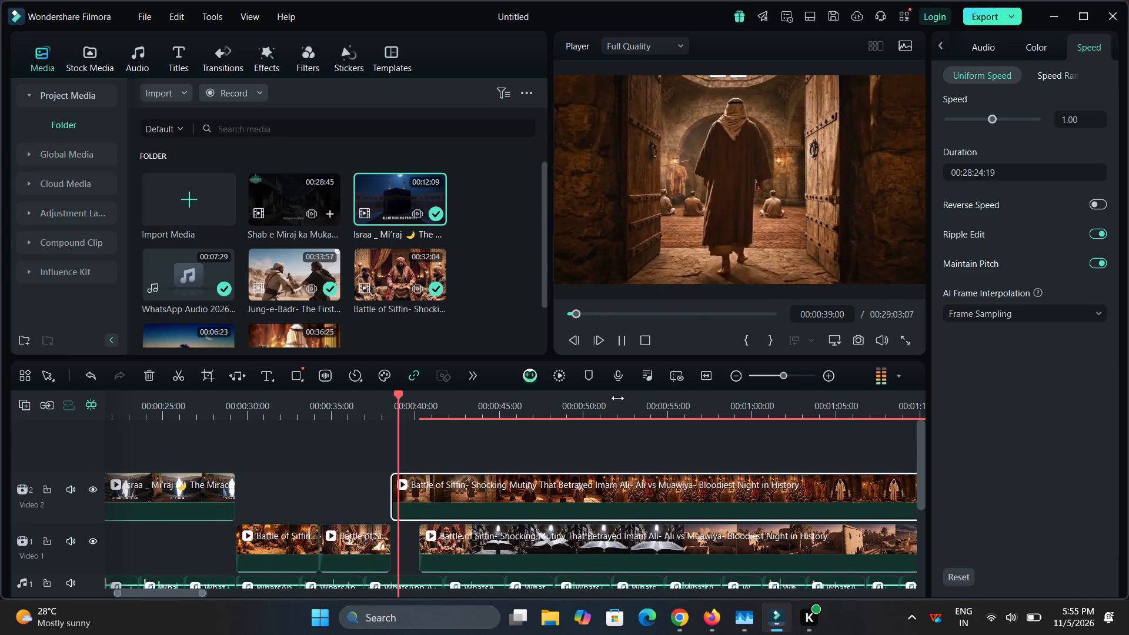
pyautogui.scroll(-1, 616, 466)
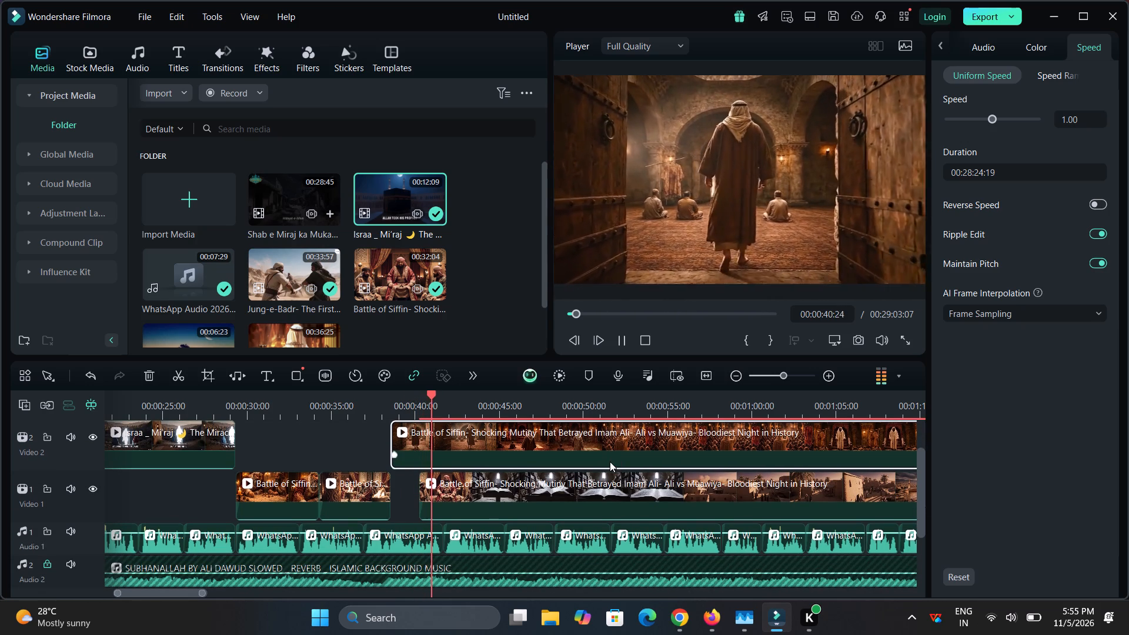
pyautogui.press('space')
pyautogui.click(439, 496)
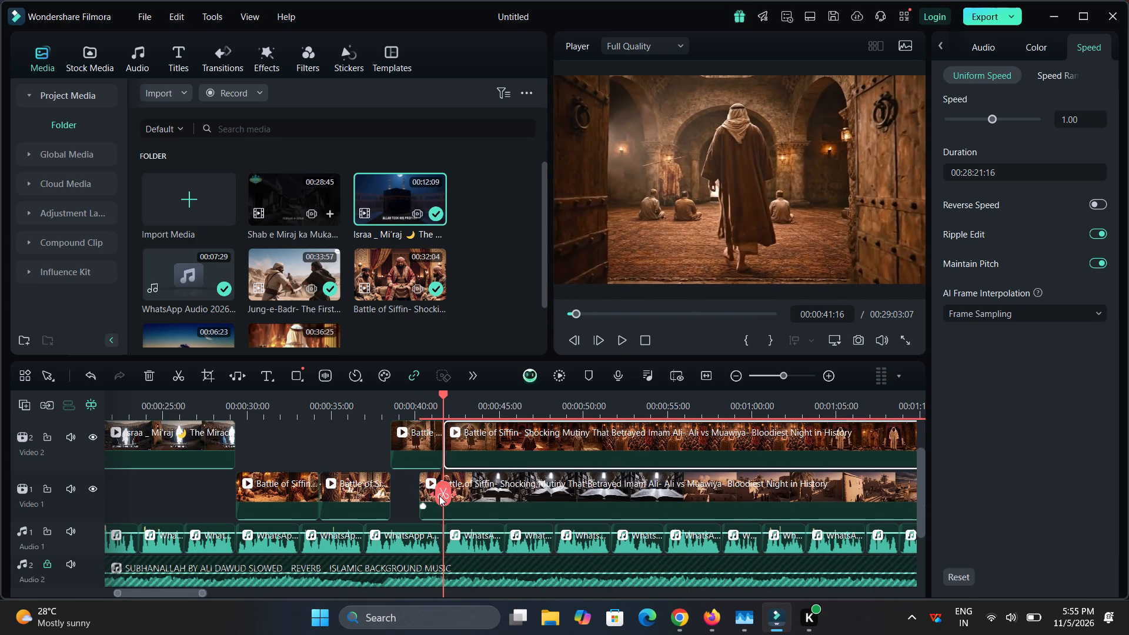
pyautogui.press('space')
pyautogui.moveTo(487, 439); pyautogui.dragTo(493, 459)
pyautogui.press('space')
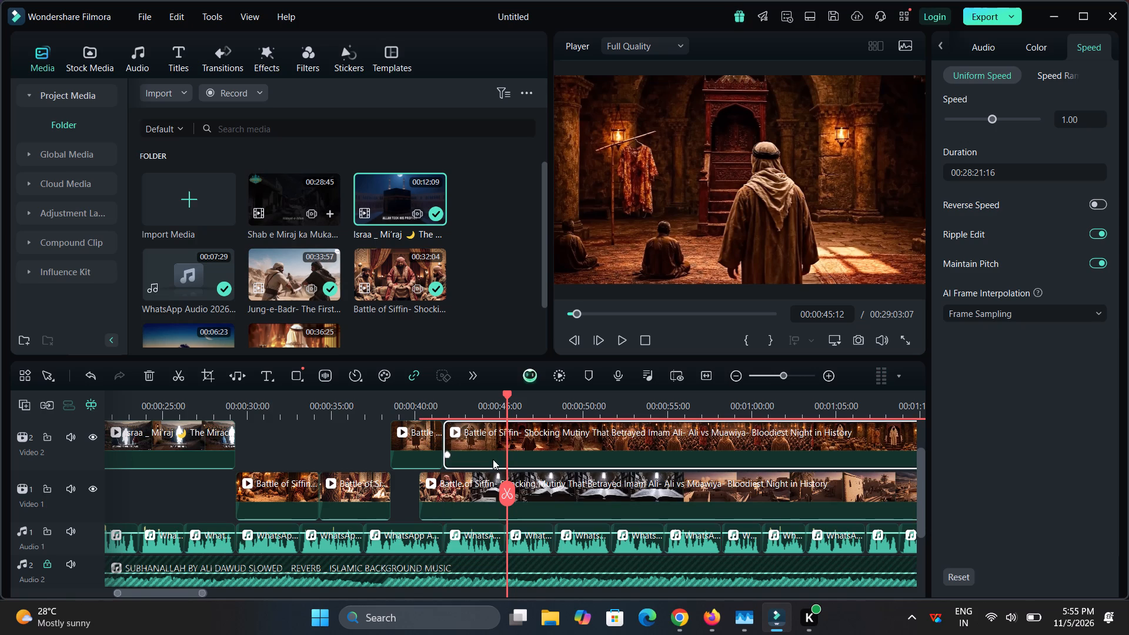
pyautogui.click(505, 488)
# Move the long remainder of the doorway clip along Video 2 to start at about 00:01:00:15.
pyautogui.moveTo(547, 445); pyautogui.dragTo(740, 419)
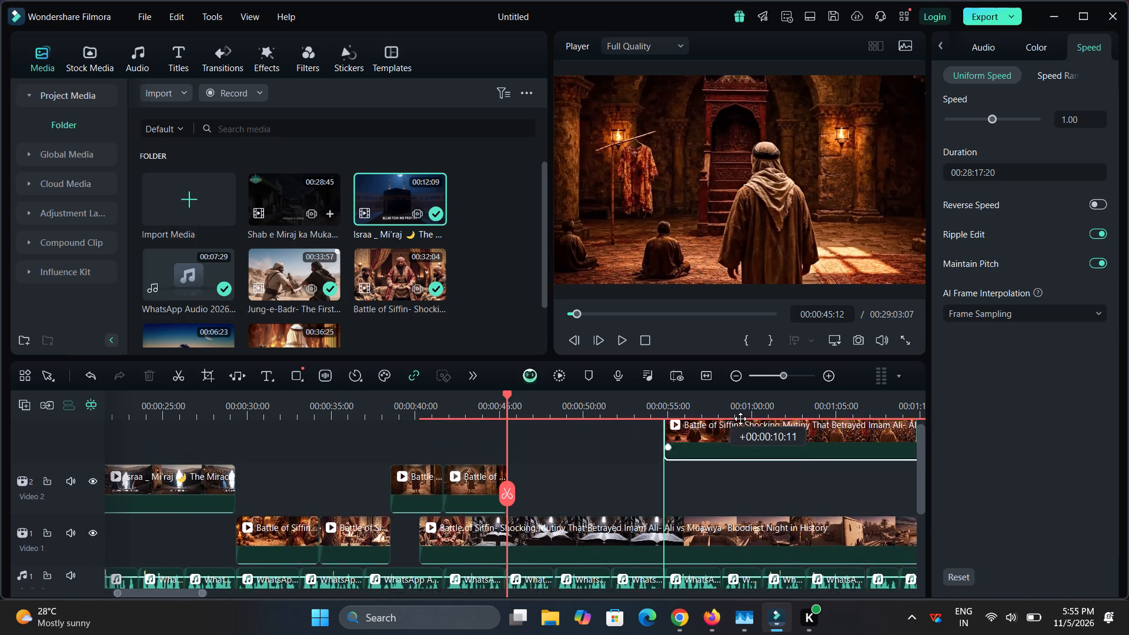
pyautogui.moveTo(740, 419); pyautogui.dragTo(807, 490)
# Move the Video 1 clip behind the doorway scene, cut away its council-scene opening, and start the open-book scene at 00:00:45:12.
pyautogui.moveTo(656, 560); pyautogui.dragTo(713, 557)
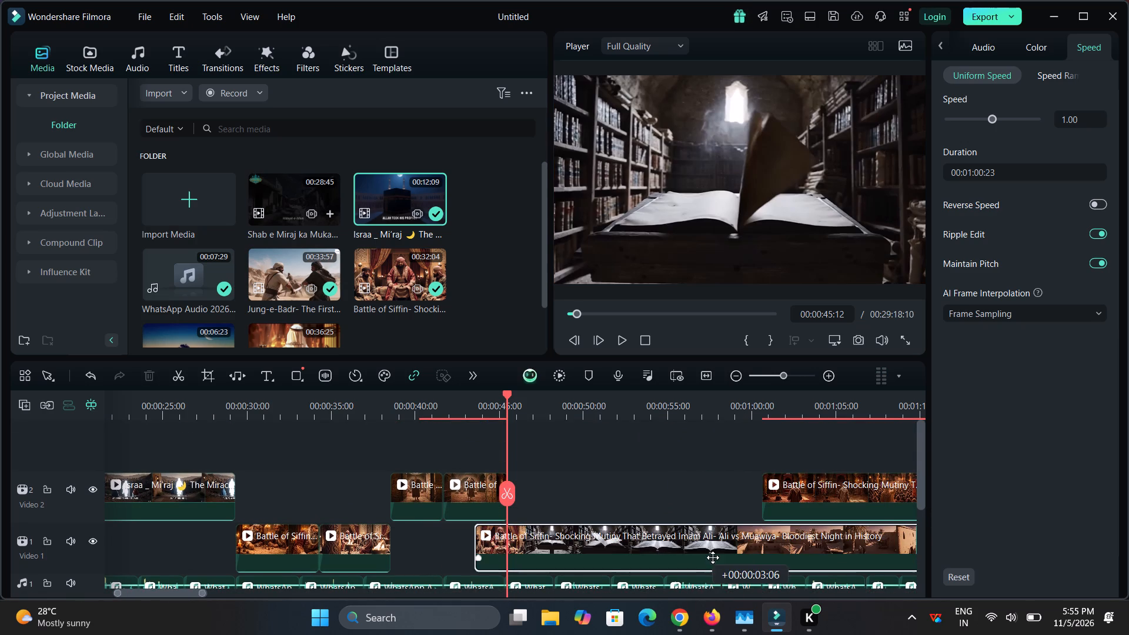
pyautogui.moveTo(713, 557); pyautogui.dragTo(731, 560)
pyautogui.press('space')
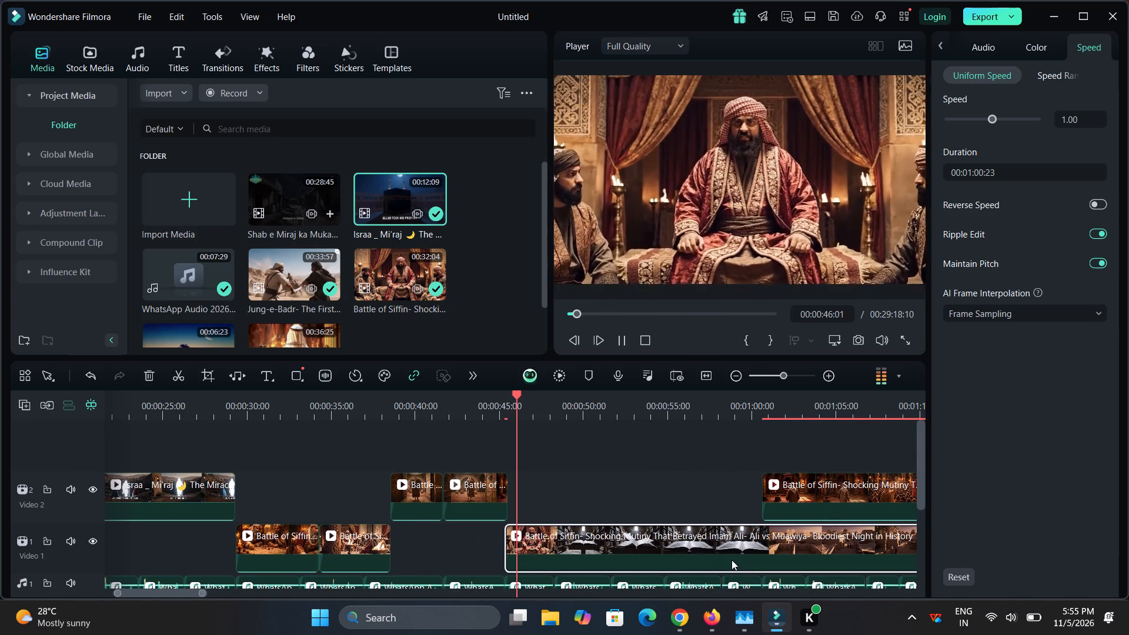
pyautogui.press('space')
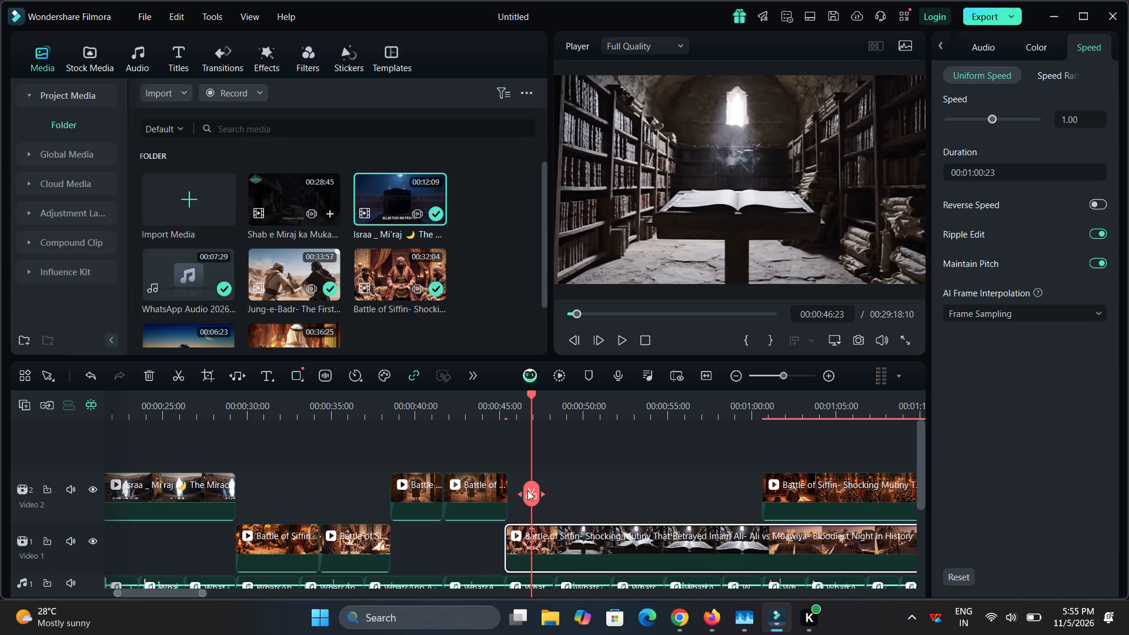
pyautogui.click(527, 490)
pyautogui.click(517, 545)
pyautogui.hotkey('ctrl', 'x')
pyautogui.moveTo(600, 543); pyautogui.dragTo(577, 549)
# Play the open-book scene against the narration and split its clip at 00:00:51:13.
pyautogui.press('space')
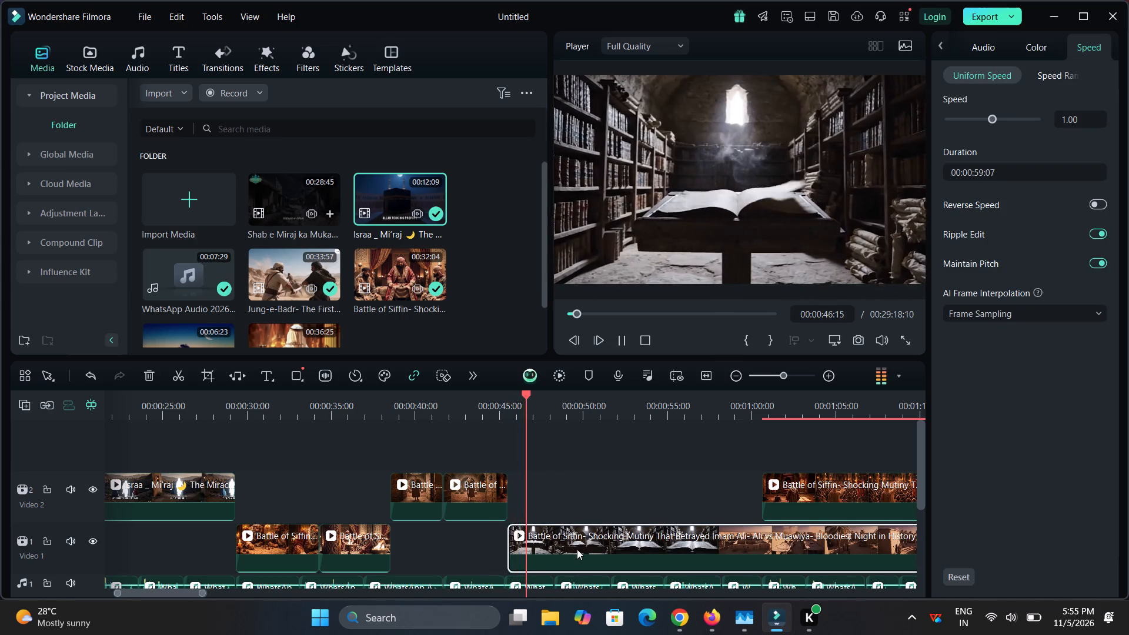
pyautogui.scroll(-2, 577, 549)
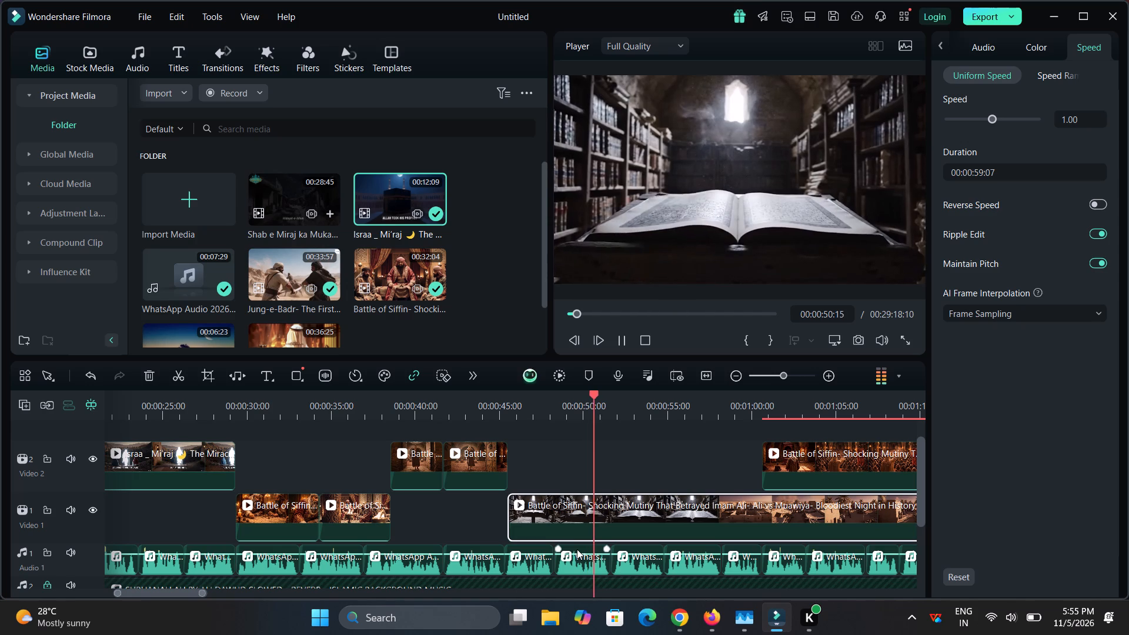
pyautogui.press('space')
pyautogui.click(608, 494)
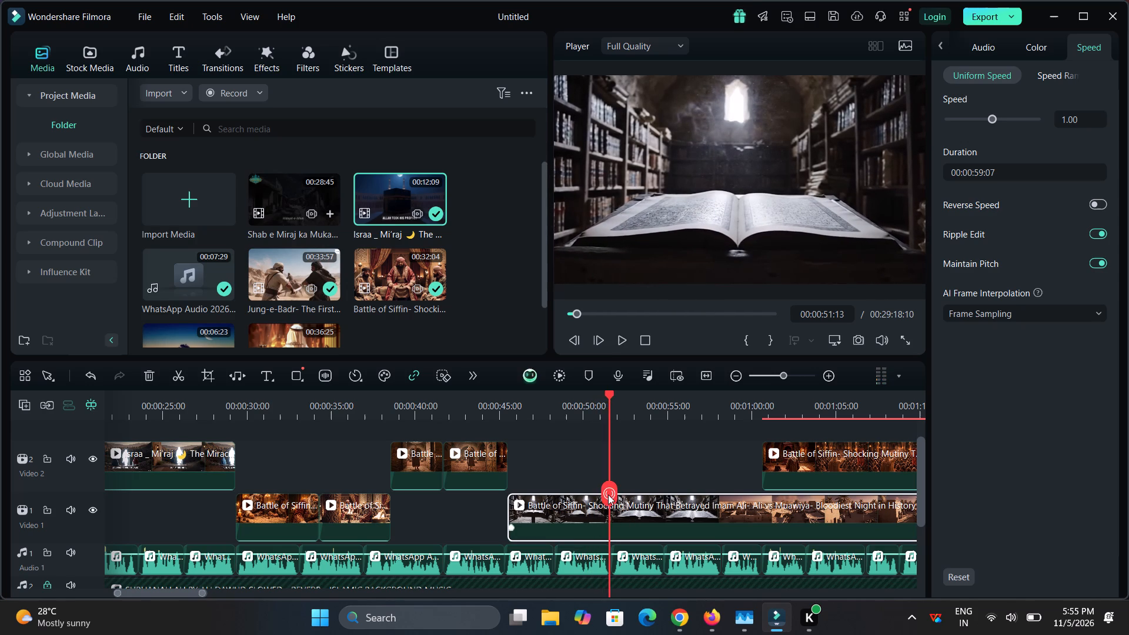
# Remove the remainder of the open-book clip after 00:00:51:13 on Video 1.
pyautogui.press('space')
pyautogui.moveTo(717, 399); pyautogui.dragTo(617, 422)
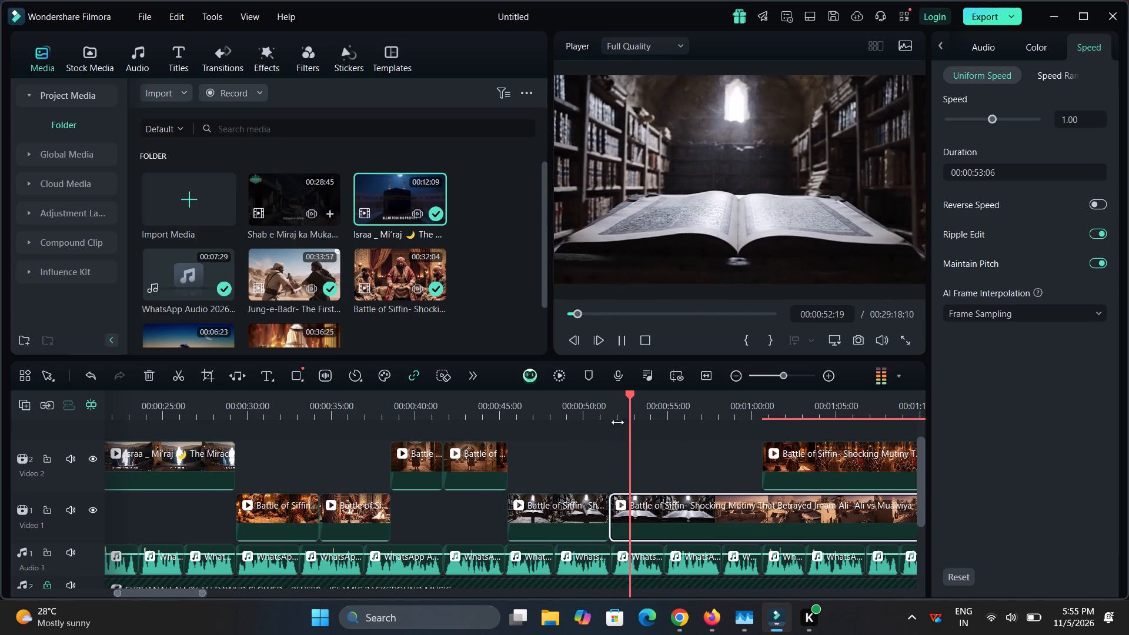
pyautogui.moveTo(617, 422); pyautogui.dragTo(459, 476)
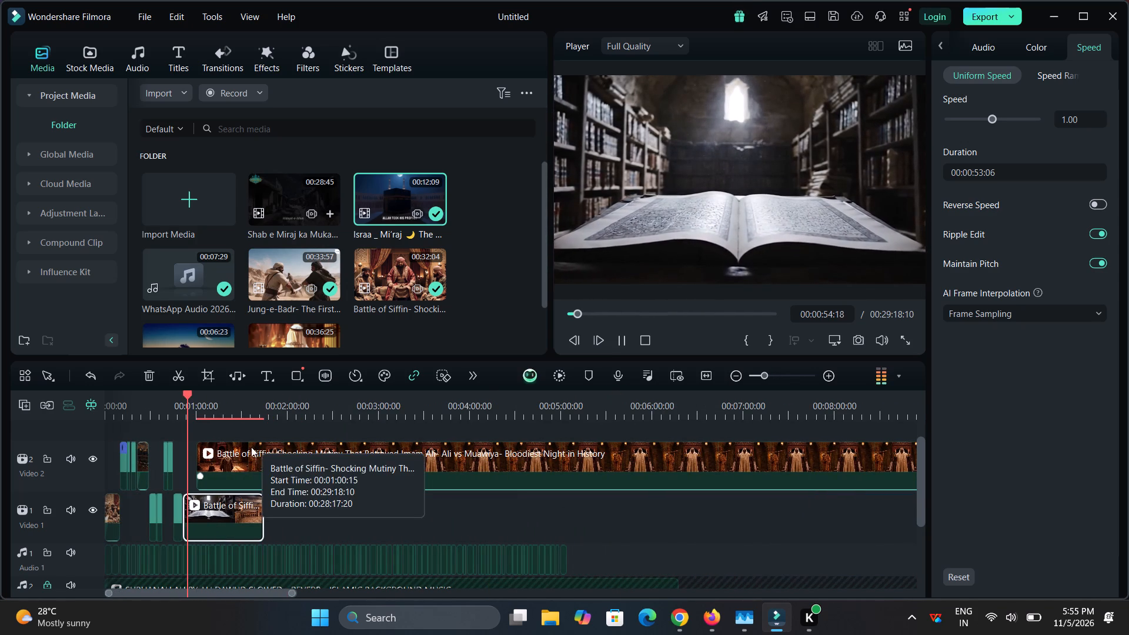
pyautogui.hotkey('ctrl', 'x')
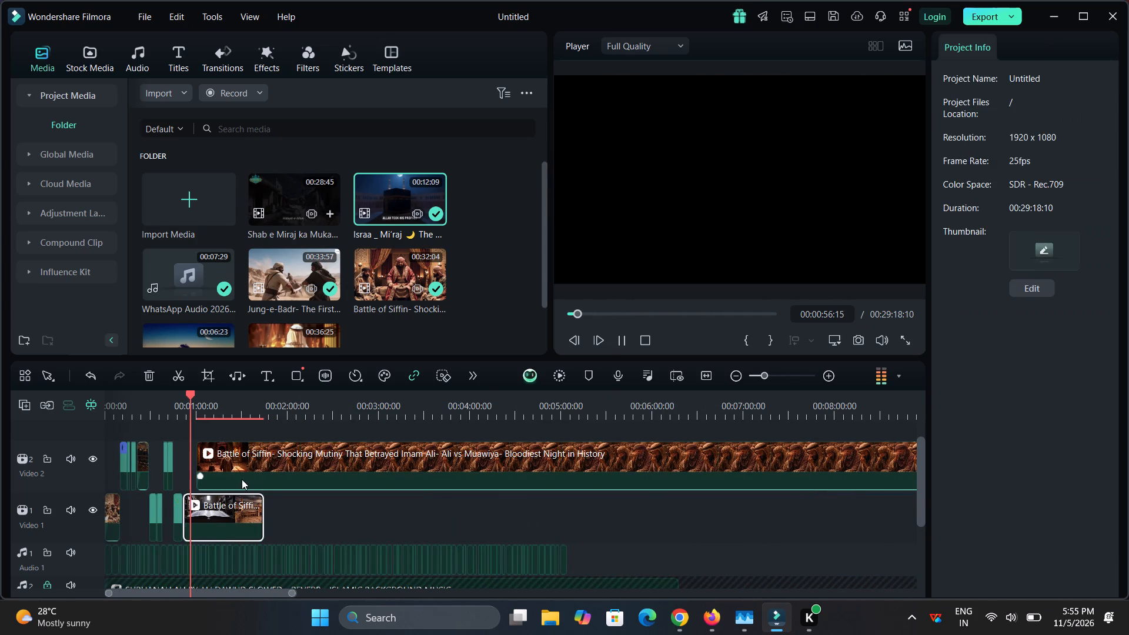
# Move the long Battle of Siffin remainder from Video 2 down to Video 1, starting at about 00:01:03:05.
pyautogui.moveTo(246, 477); pyautogui.dragTo(249, 512)
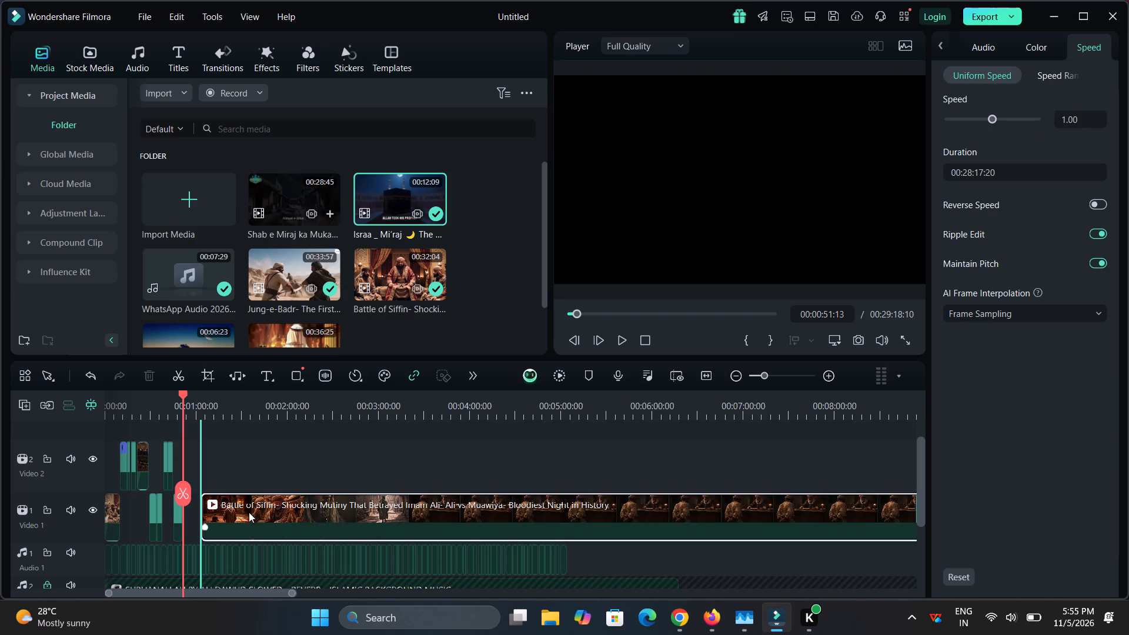
# Find the end of the map-table scene in the Battle of Siffin clip on Video 1 and split it at 00:04:10:04.
pyautogui.click(262, 413)
pyautogui.moveTo(278, 405); pyautogui.dragTo(383, 407)
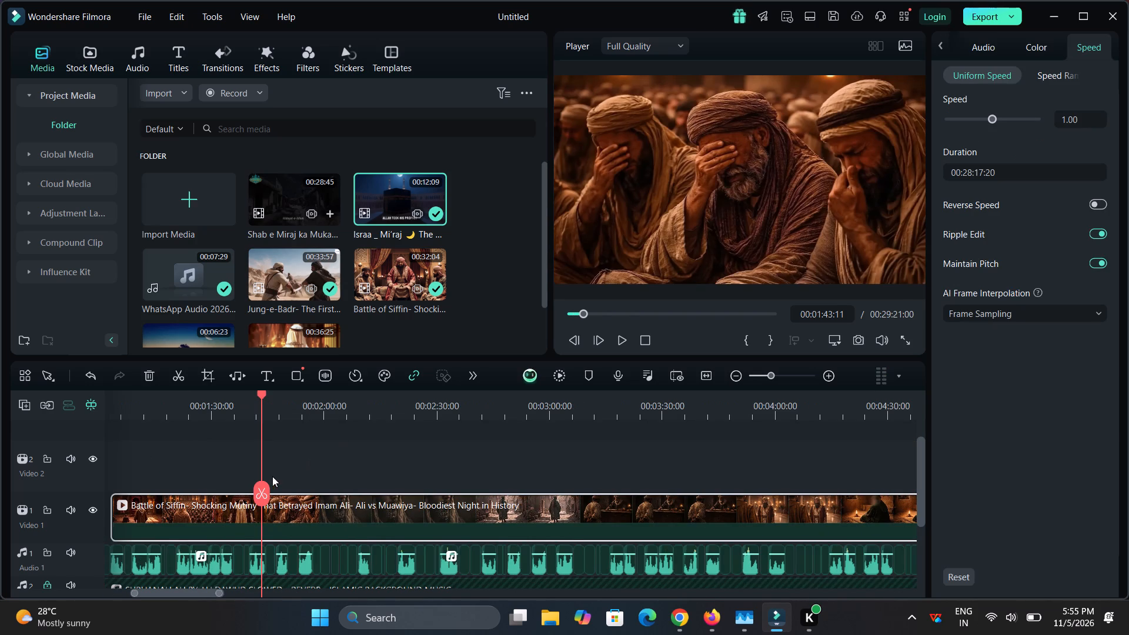
pyautogui.moveTo(262, 494); pyautogui.dragTo(152, 513)
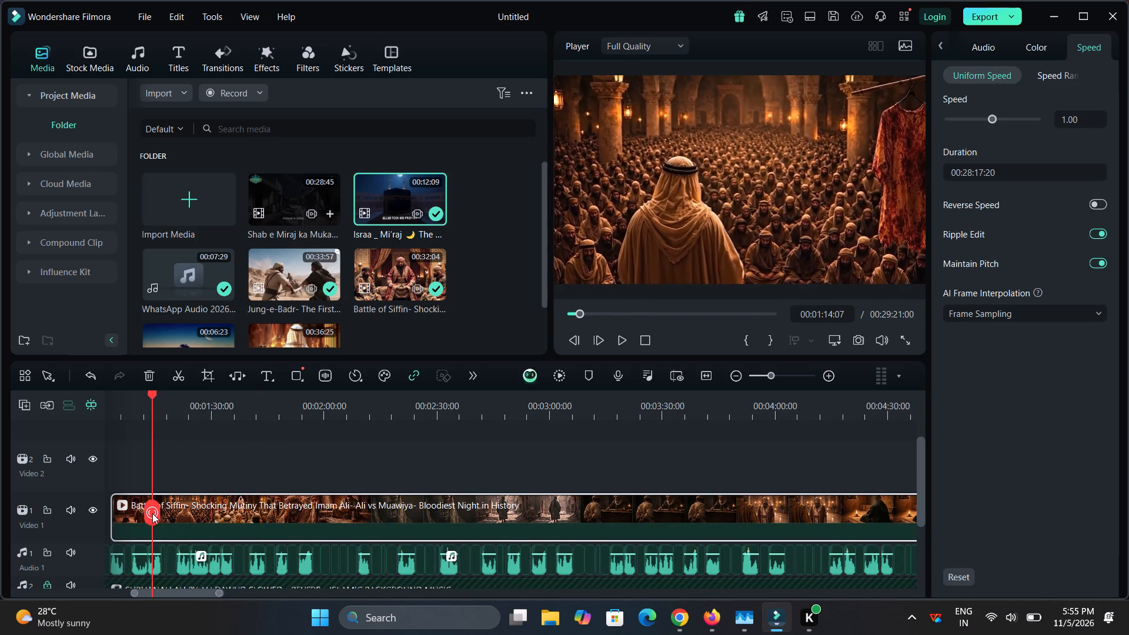
pyautogui.moveTo(152, 513); pyautogui.dragTo(539, 493)
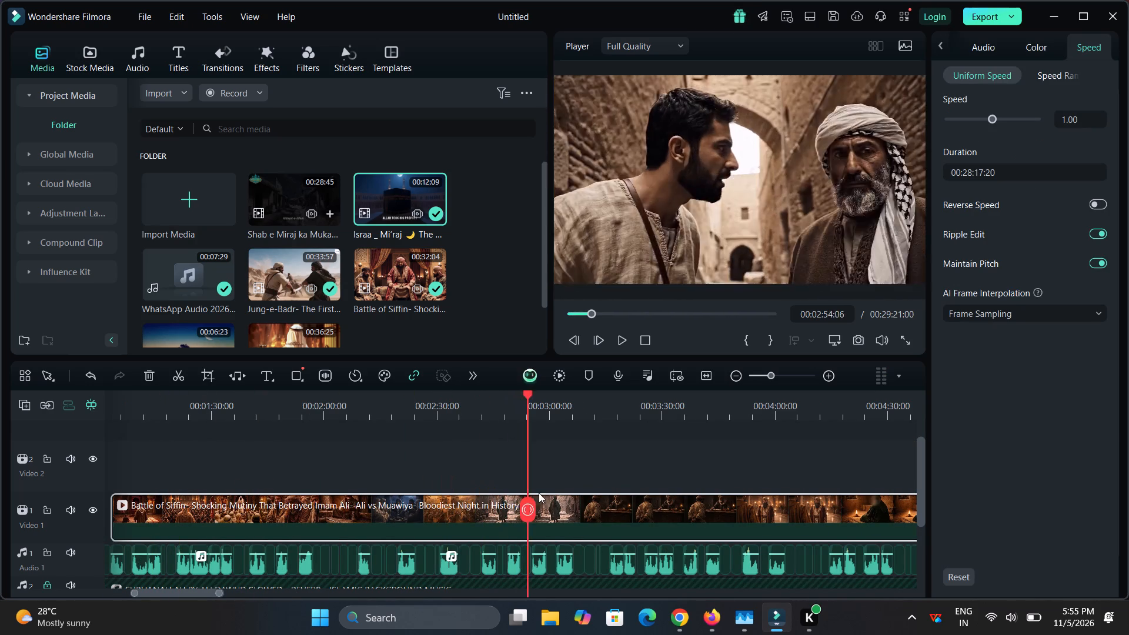
pyautogui.moveTo(539, 493); pyautogui.dragTo(574, 484)
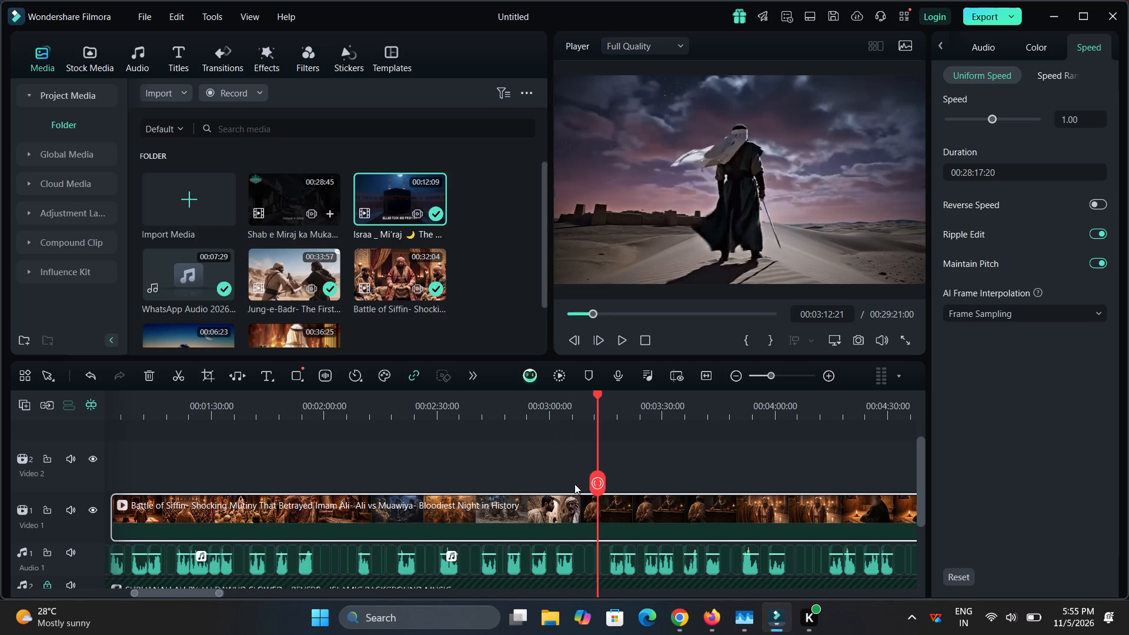
pyautogui.moveTo(574, 484); pyautogui.dragTo(866, 486)
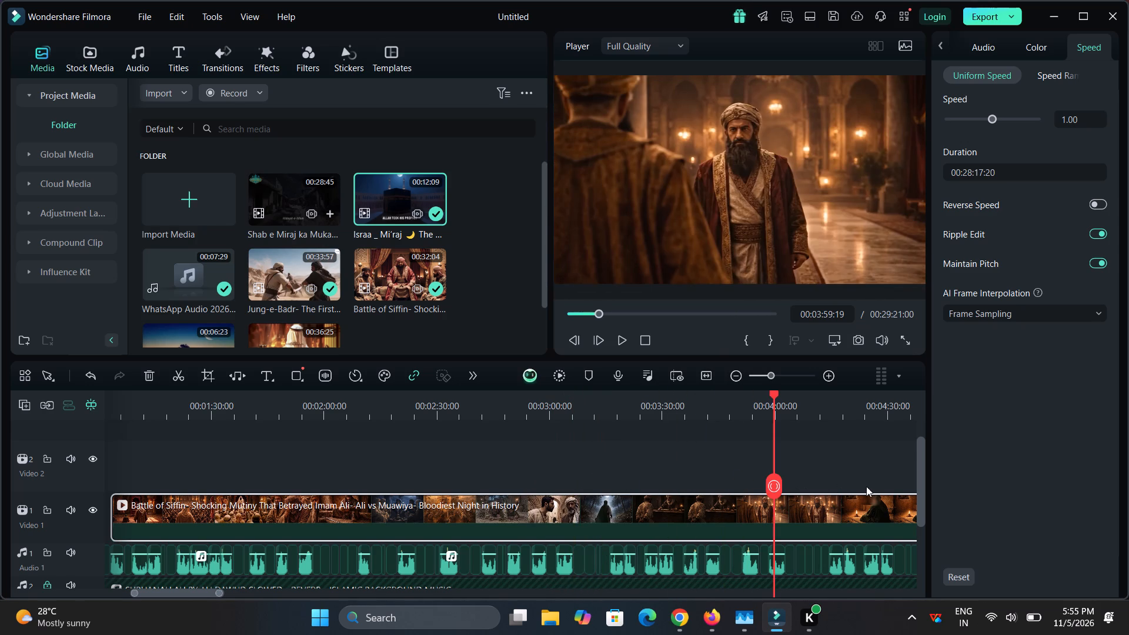
pyautogui.moveTo(866, 486); pyautogui.dragTo(883, 486)
pyautogui.moveTo(885, 483); pyautogui.dragTo(802, 500)
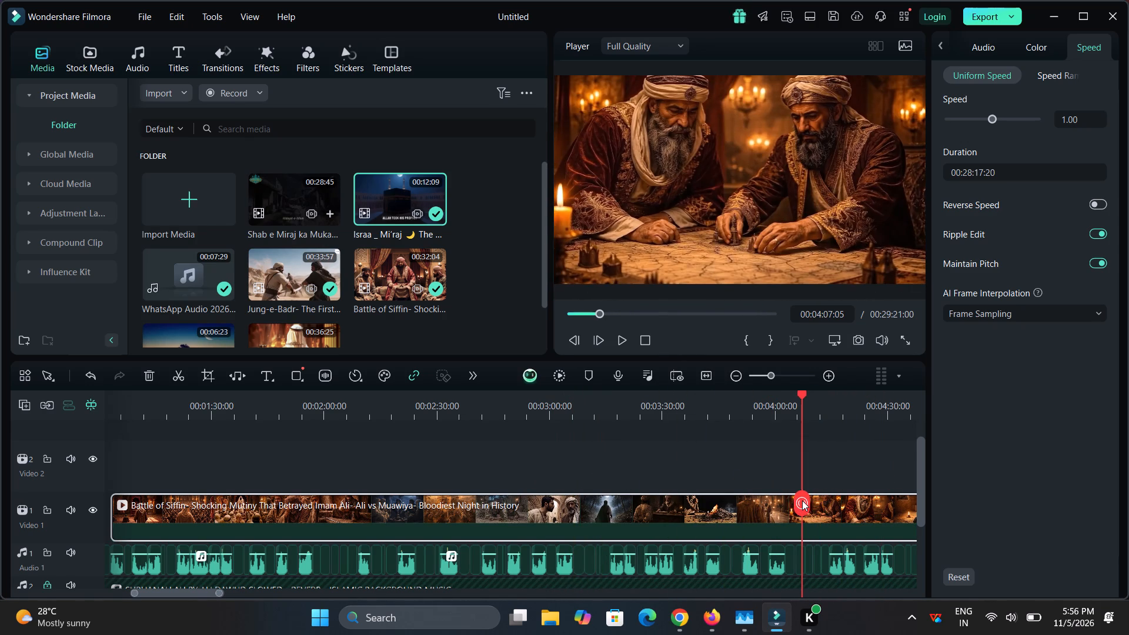
pyautogui.moveTo(802, 500); pyautogui.dragTo(783, 510)
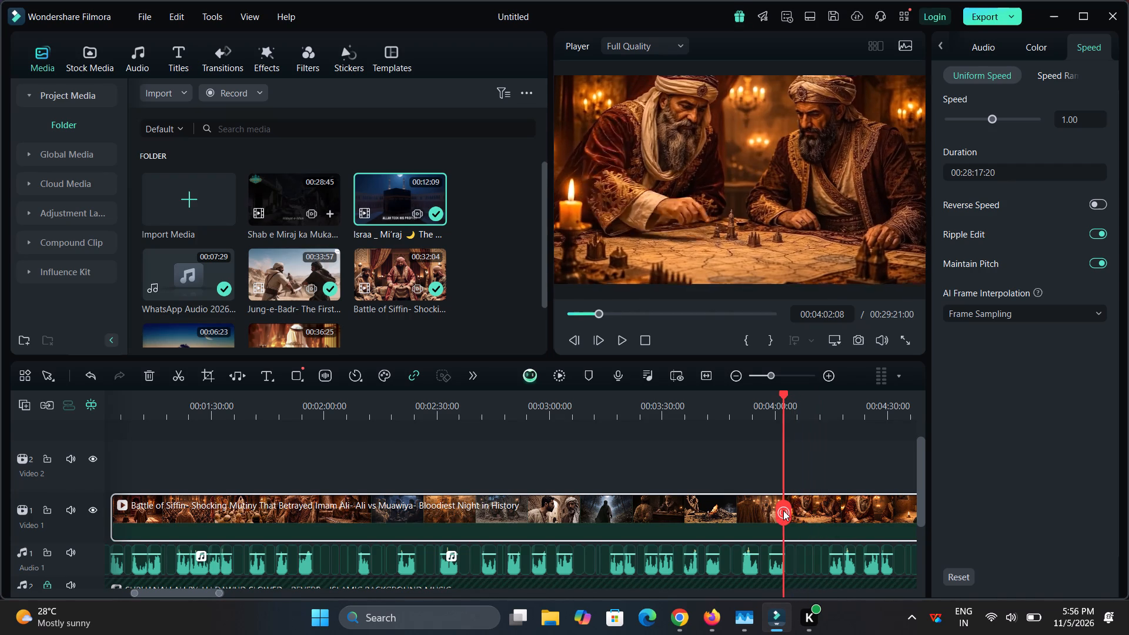
pyautogui.moveTo(783, 510); pyautogui.dragTo(798, 514)
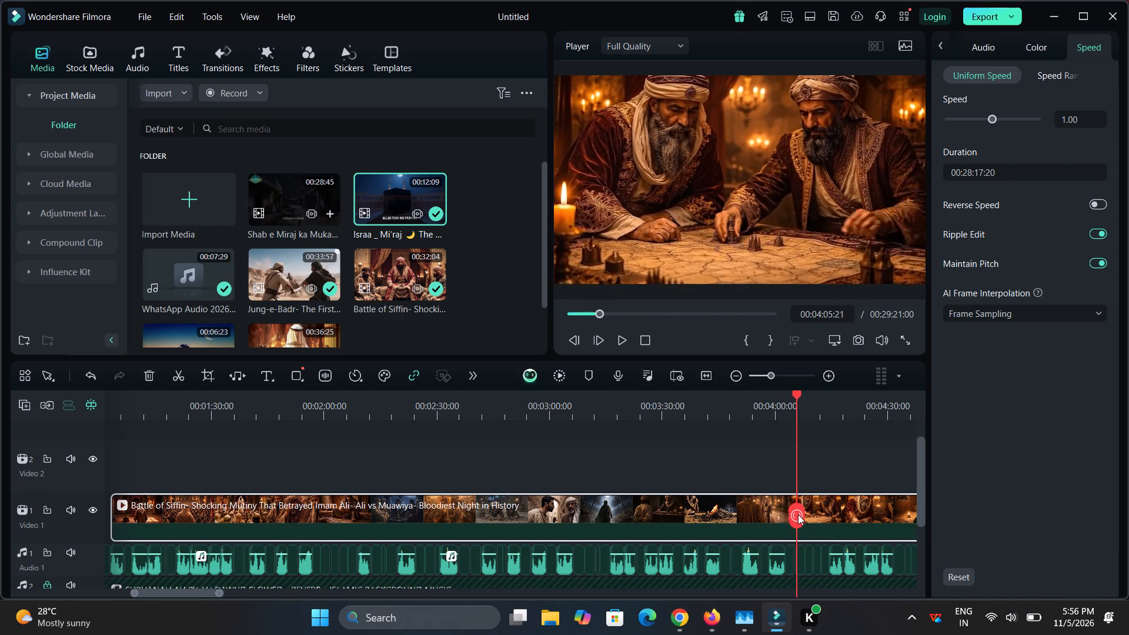
pyautogui.moveTo(798, 514); pyautogui.dragTo(813, 523)
pyautogui.click(813, 523)
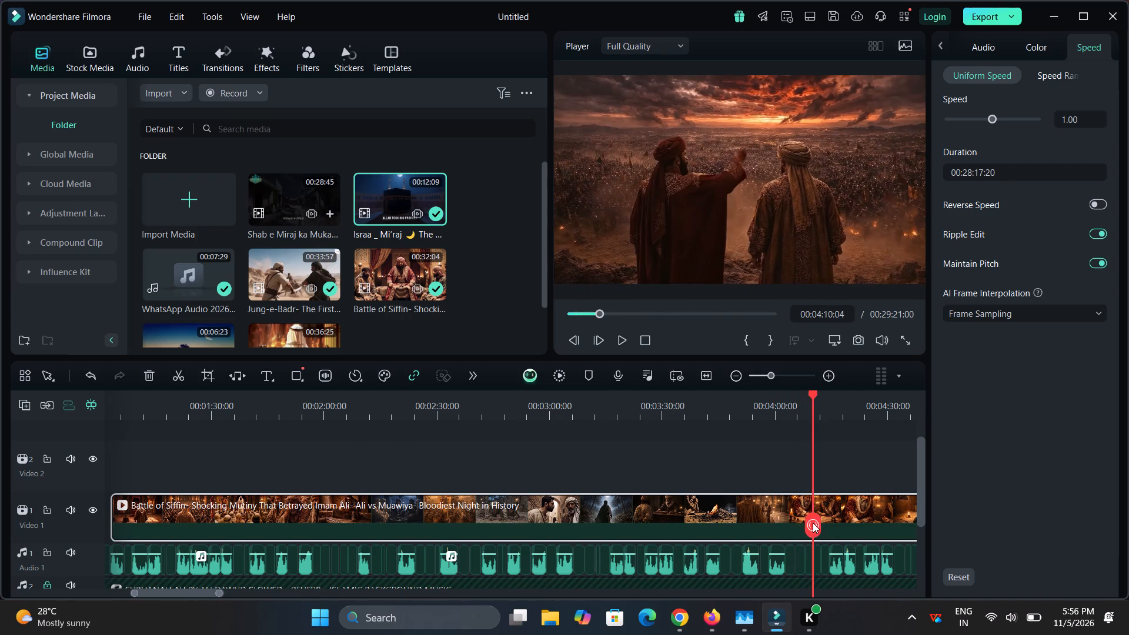
# Move the Battle of Siffin part after the split to Video 2, starting at 00:00:51:13 where the open-book scene ends.
pyautogui.moveTo(867, 523); pyautogui.dragTo(157, 517)
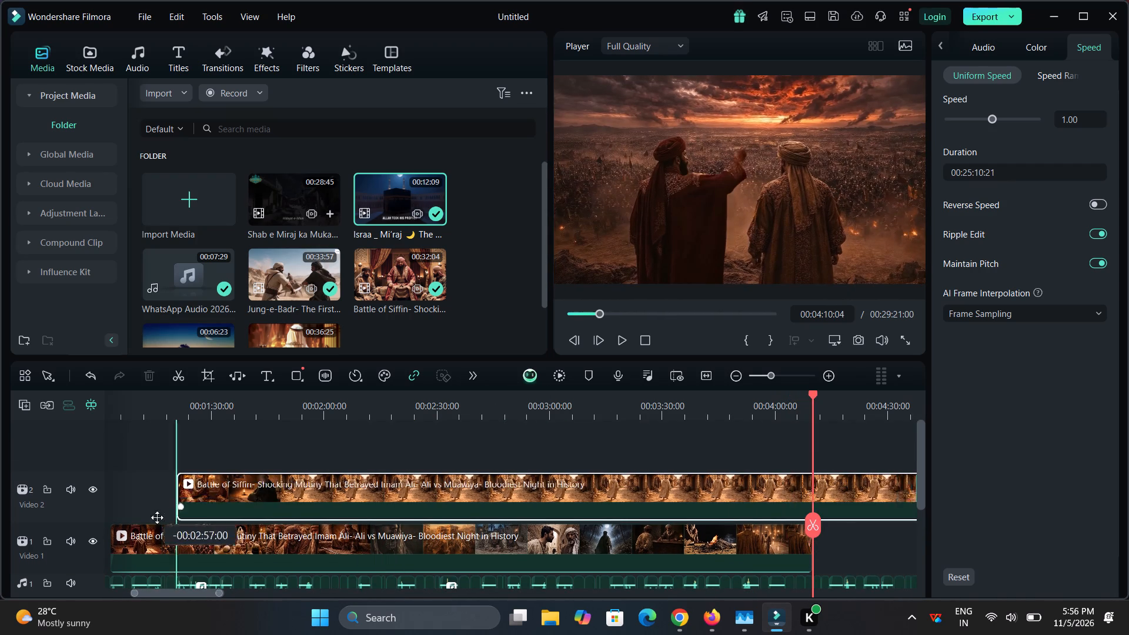
pyautogui.moveTo(157, 517); pyautogui.dragTo(347, 487)
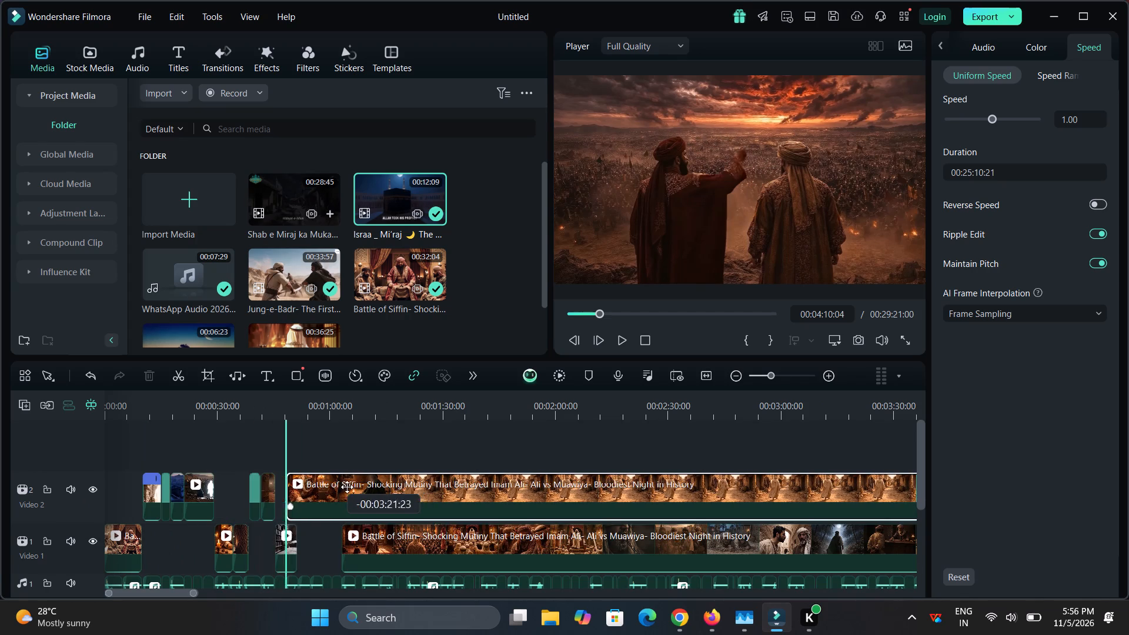
pyautogui.moveTo(347, 487); pyautogui.dragTo(350, 489)
# Play the newly placed map-table scene against the narration and split its Video 2 clip at 00:00:58:05.
pyautogui.click(285, 405)
pyautogui.moveTo(307, 405); pyautogui.dragTo(483, 413)
pyautogui.press('space')
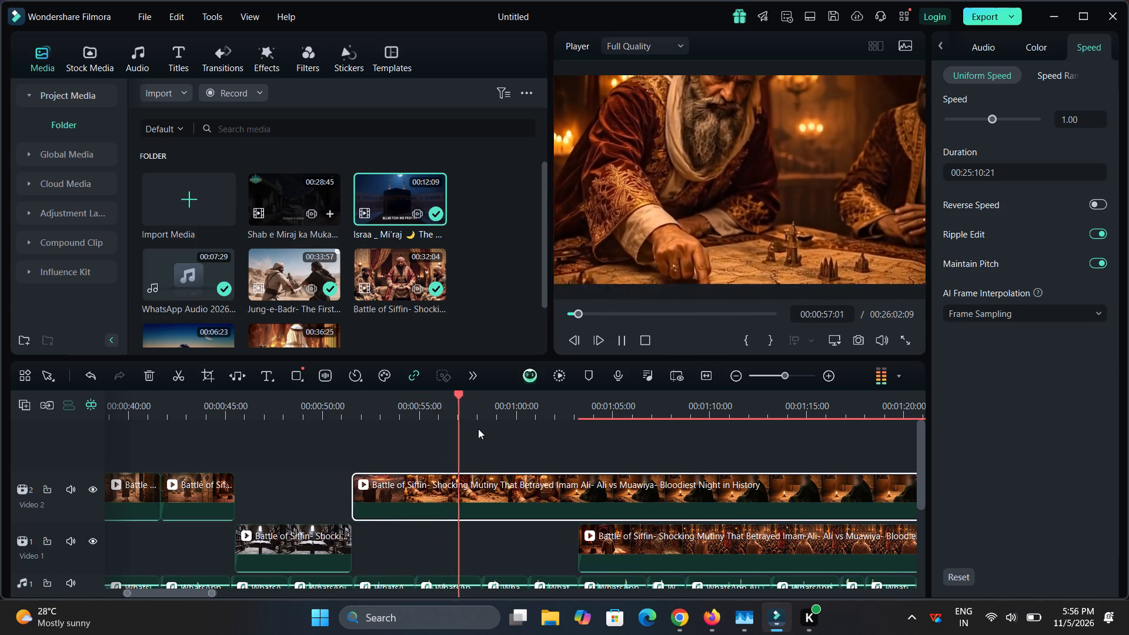
pyautogui.press('space')
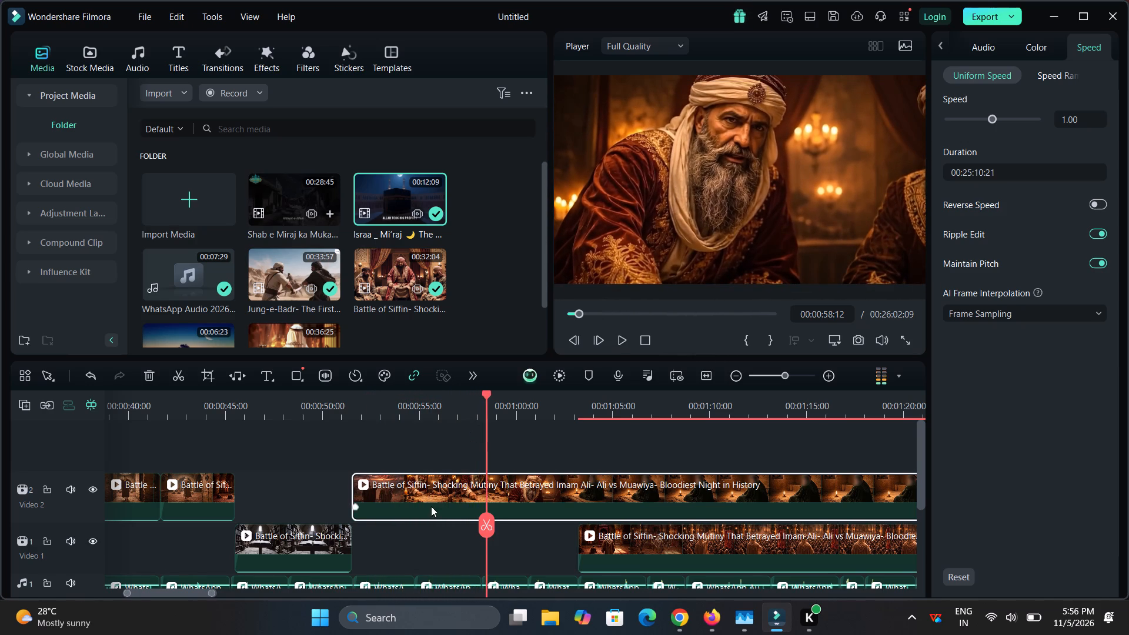
pyautogui.moveTo(487, 527); pyautogui.dragTo(482, 530)
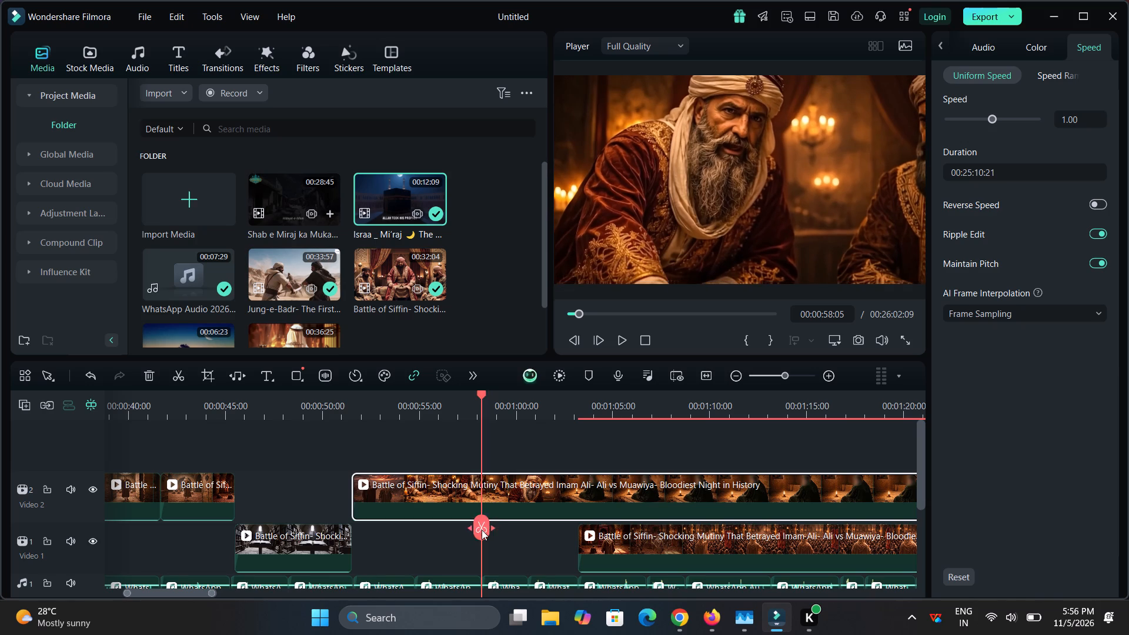
pyautogui.click(482, 530)
# Play on from the split and cut the short voice-over segment between 00:01:00:15 and about 00:01:03:05 from Audio 1.
pyautogui.press('space')
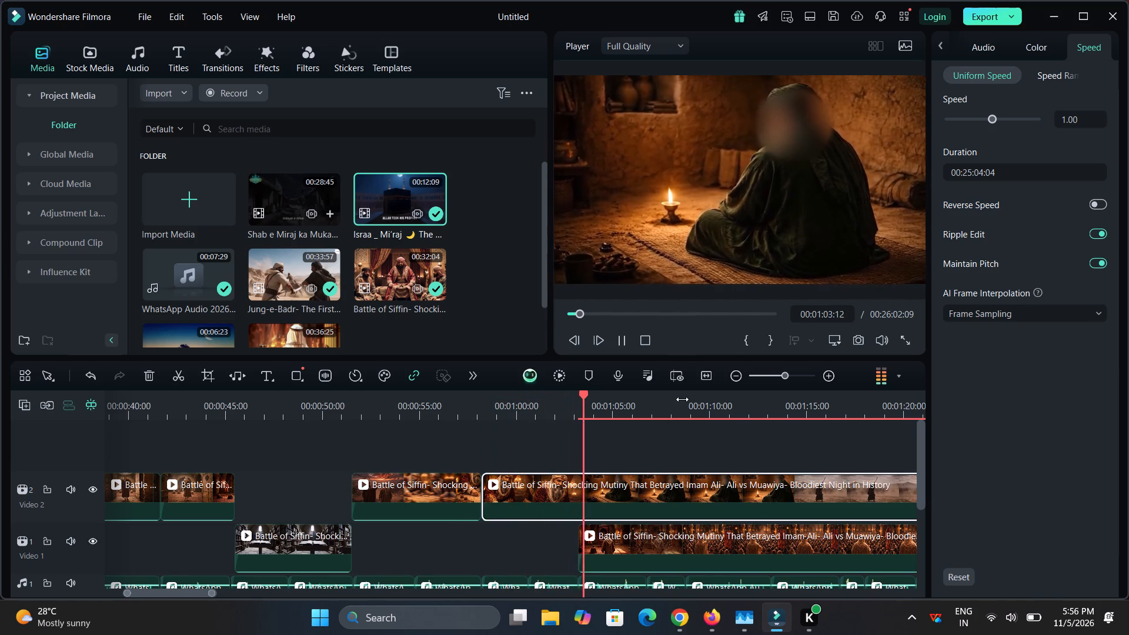
pyautogui.moveTo(682, 399); pyautogui.dragTo(673, 443)
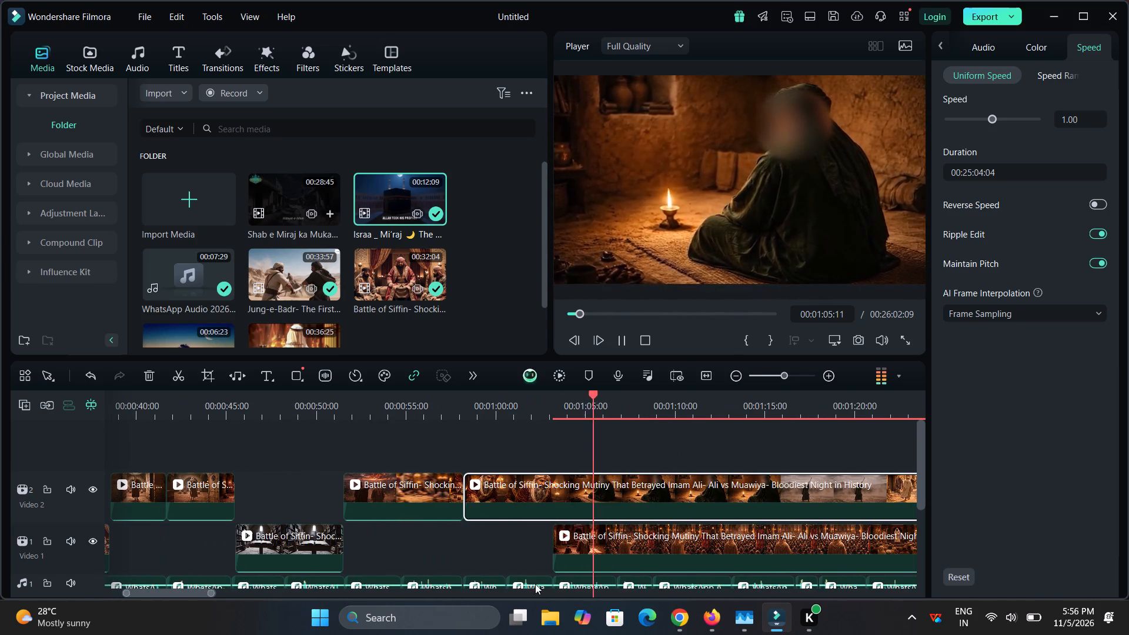
pyautogui.scroll(-1, 529, 583)
pyautogui.click(532, 556)
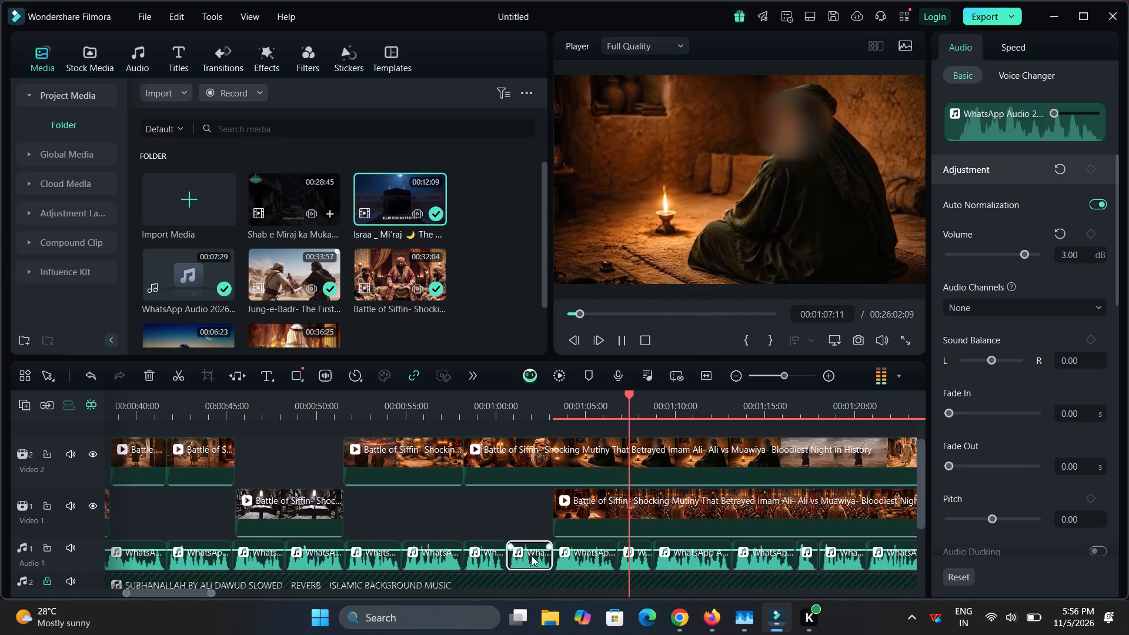
pyautogui.hotkey('ctrl', 'x')
# Shift the two leftover Battle of Siffin clips later on Video 1, starting them at about 00:01:12 and 00:04:26.
pyautogui.moveTo(479, 469); pyautogui.dragTo(740, 430)
pyautogui.scroll(-1, 568, 578)
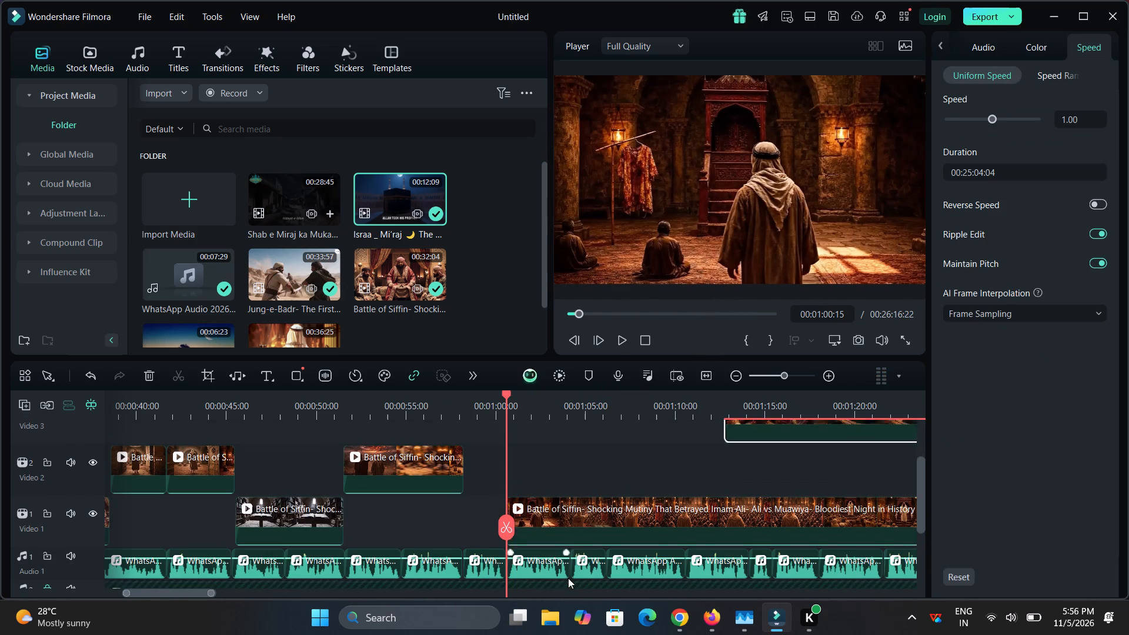
pyautogui.scroll(-1, 568, 578)
pyautogui.moveTo(543, 512); pyautogui.dragTo(751, 484)
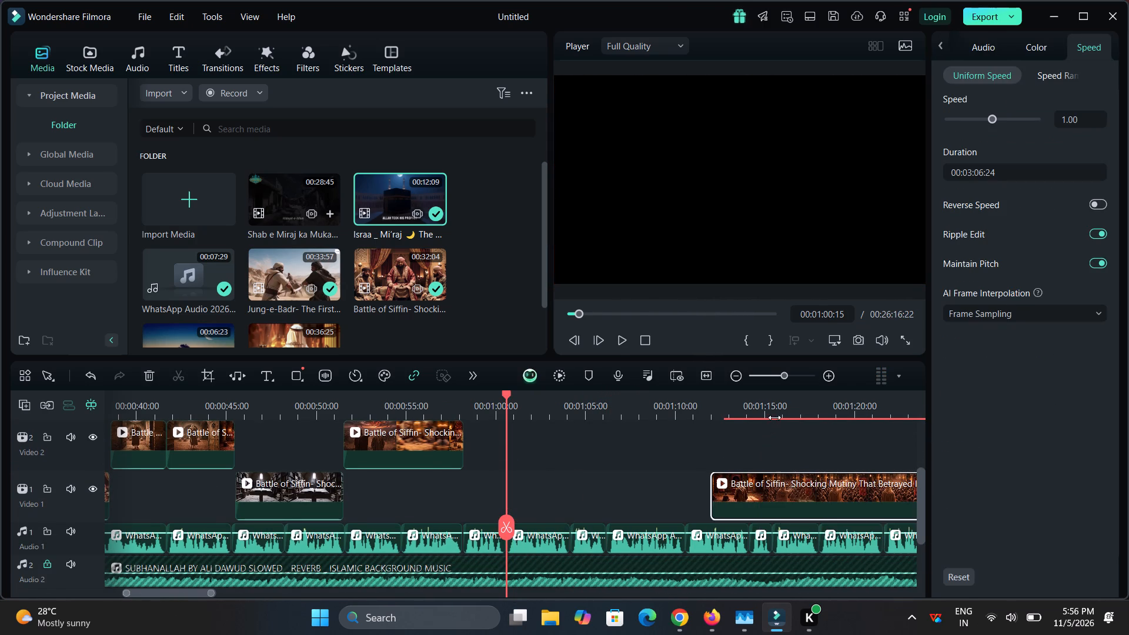
pyautogui.moveTo(782, 408); pyautogui.dragTo(528, 469)
pyautogui.scroll(1, 528, 469)
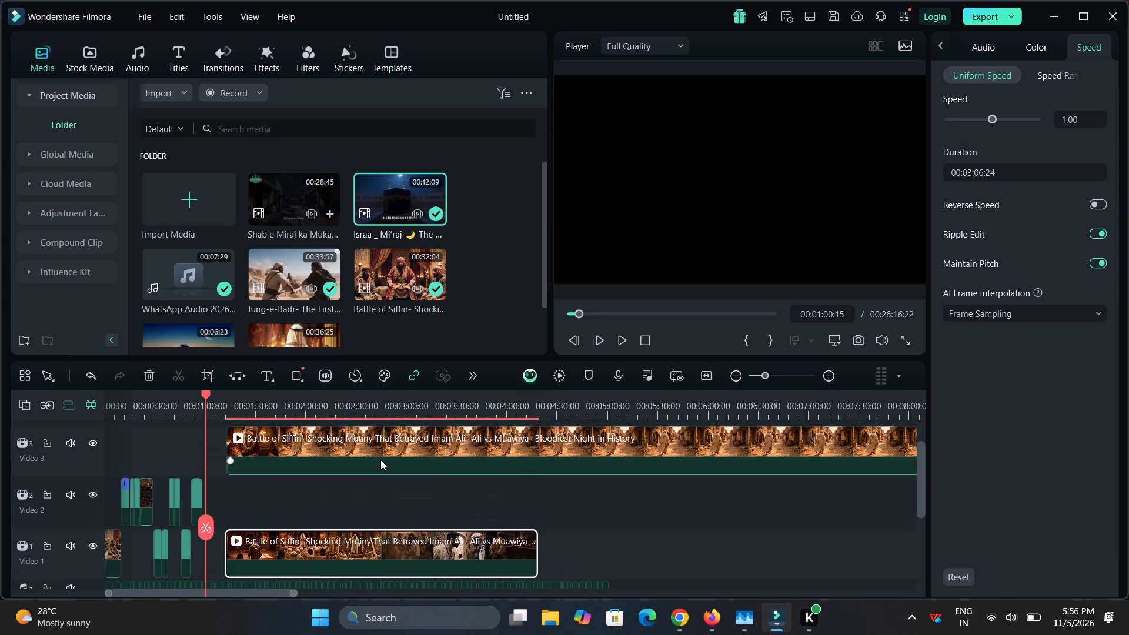
pyautogui.moveTo(380, 460); pyautogui.dragTo(703, 535)
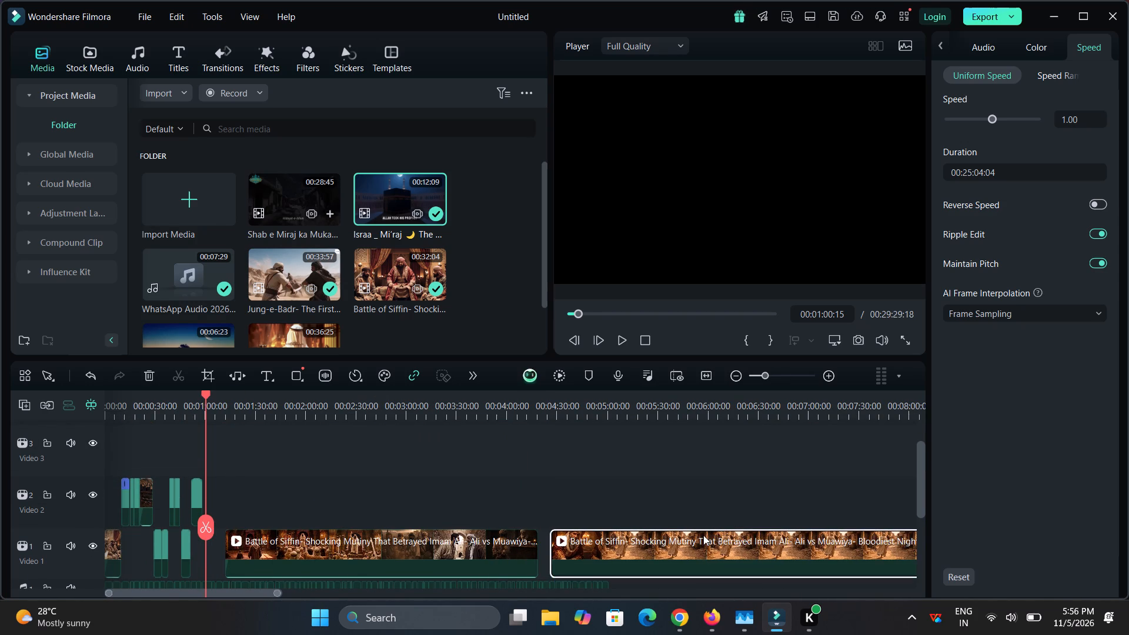
# Add the Complete Khilafat of Usman RA video to Video 2 from 00:00:58:05, keeping the project settings of 1920 x 1080 25fps.
pyautogui.moveTo(282, 415); pyautogui.dragTo(573, 409)
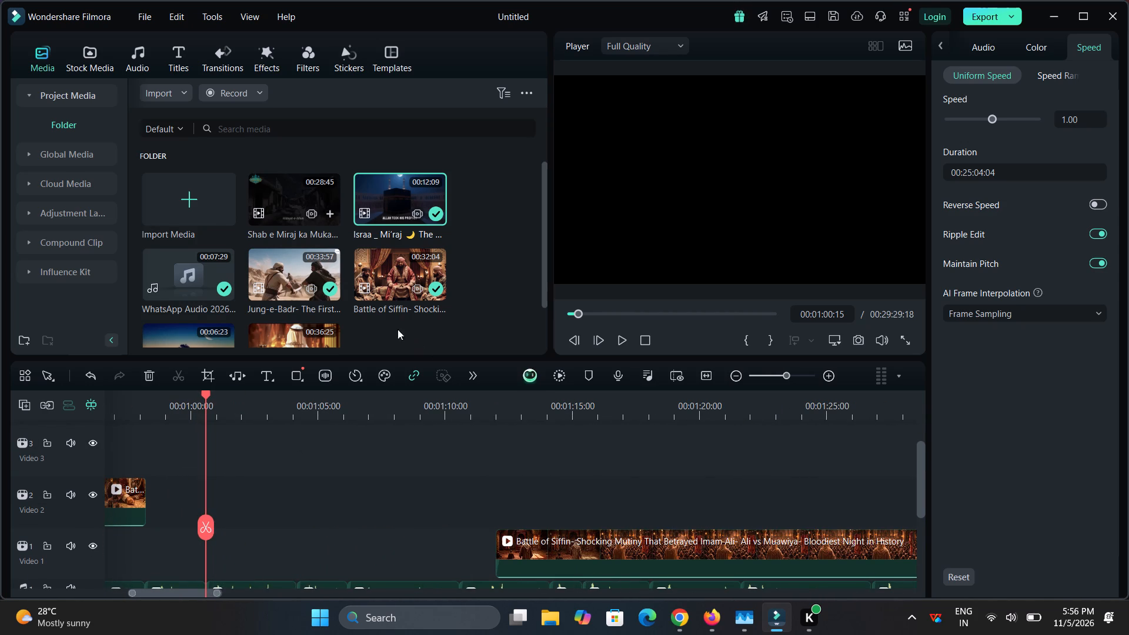
pyautogui.moveTo(291, 342); pyautogui.dragTo(157, 495)
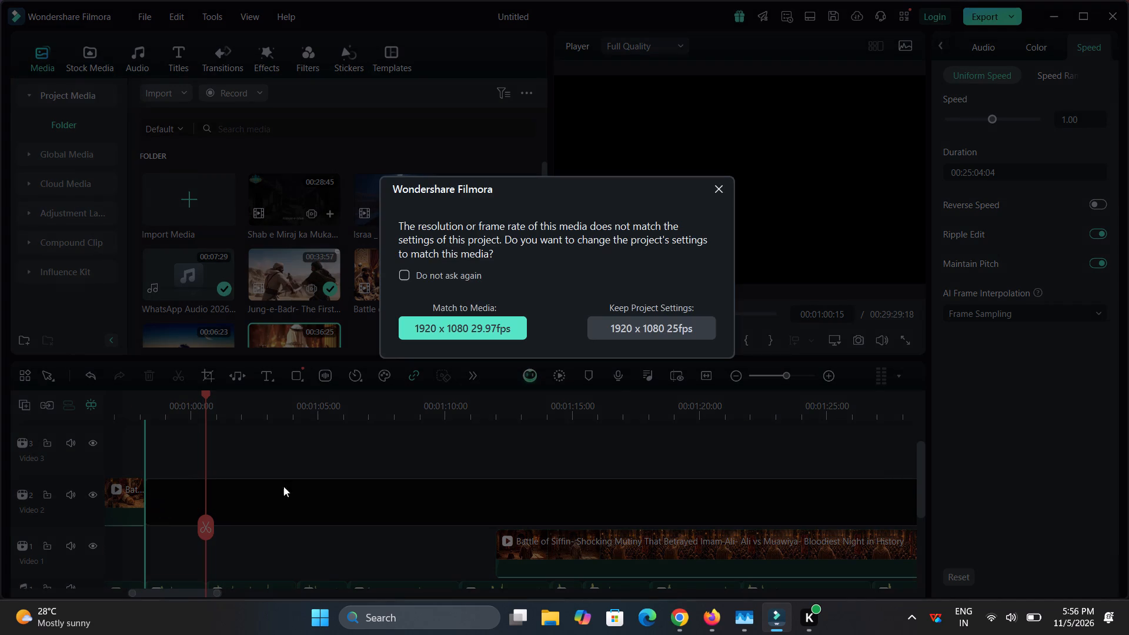
pyautogui.click(624, 324)
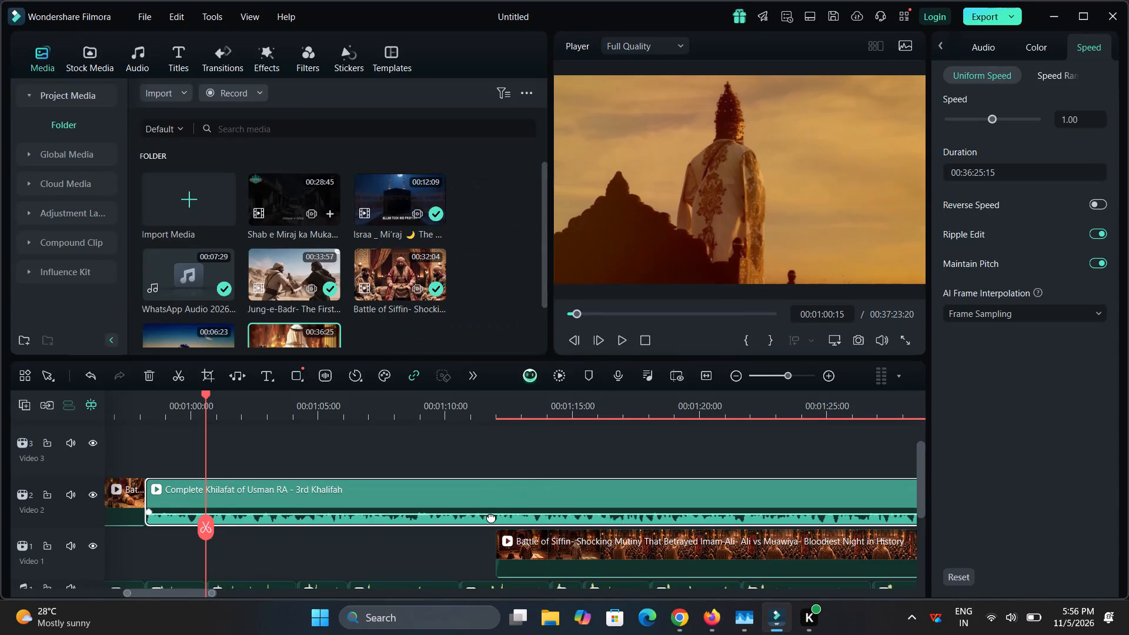
pyautogui.moveTo(491, 517); pyautogui.dragTo(492, 537)
# Skim the Complete Khilafat of Usman RA clip on Video 2 up to about 00:03:10 to look for the next scene.
pyautogui.moveTo(479, 400); pyautogui.dragTo(343, 427)
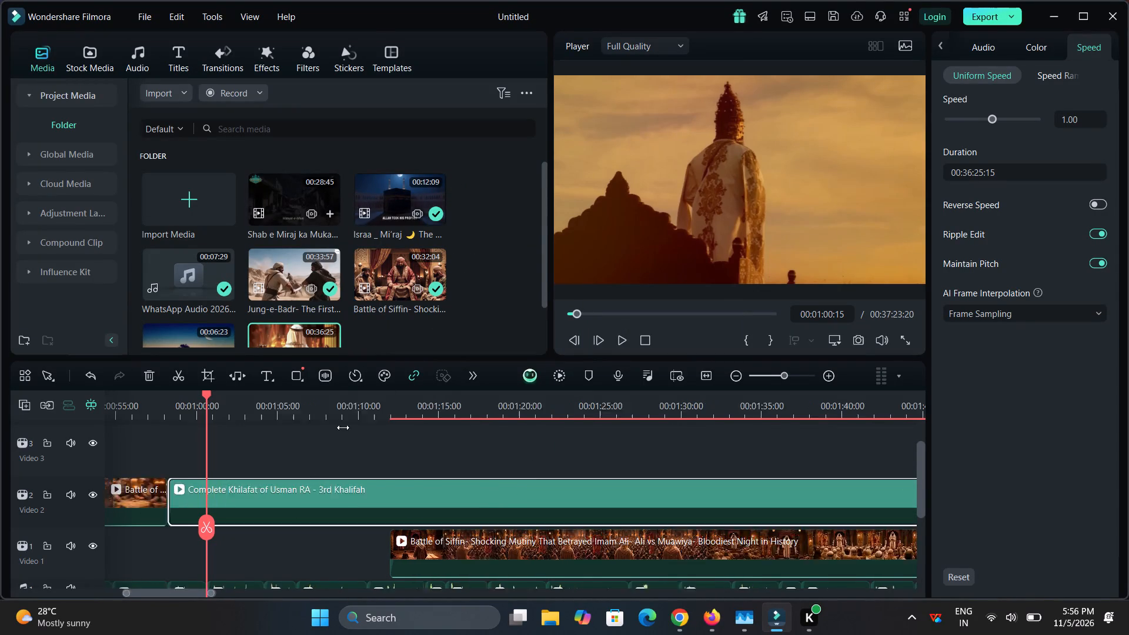
pyautogui.moveTo(343, 427); pyautogui.dragTo(291, 443)
pyautogui.click(367, 406)
pyautogui.moveTo(367, 406); pyautogui.dragTo(404, 407)
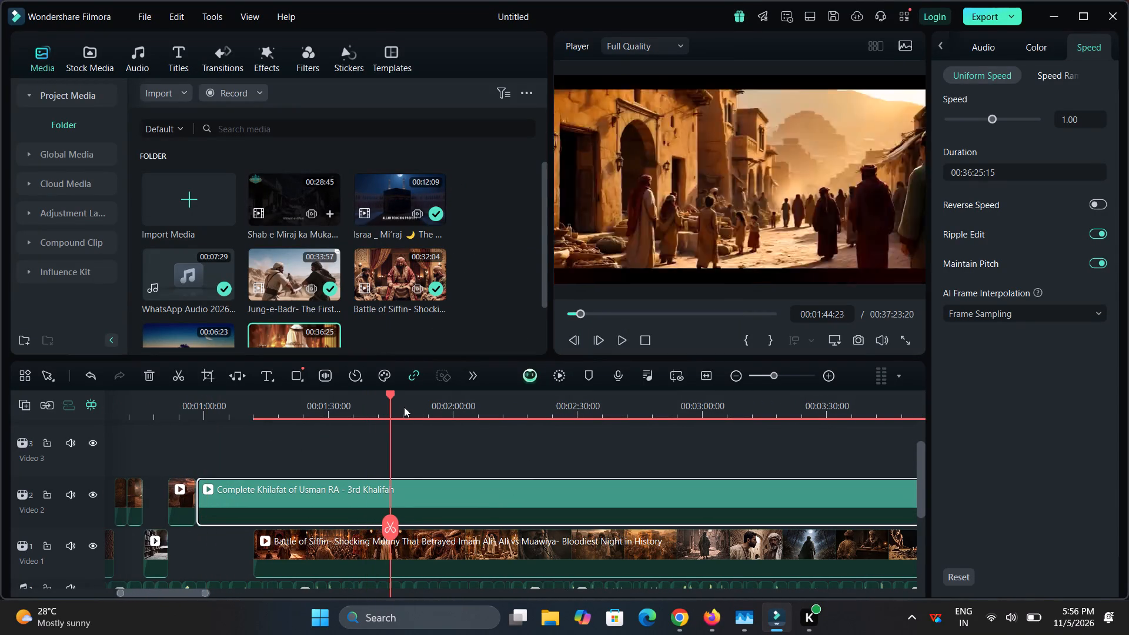
pyautogui.moveTo(404, 407); pyautogui.dragTo(482, 418)
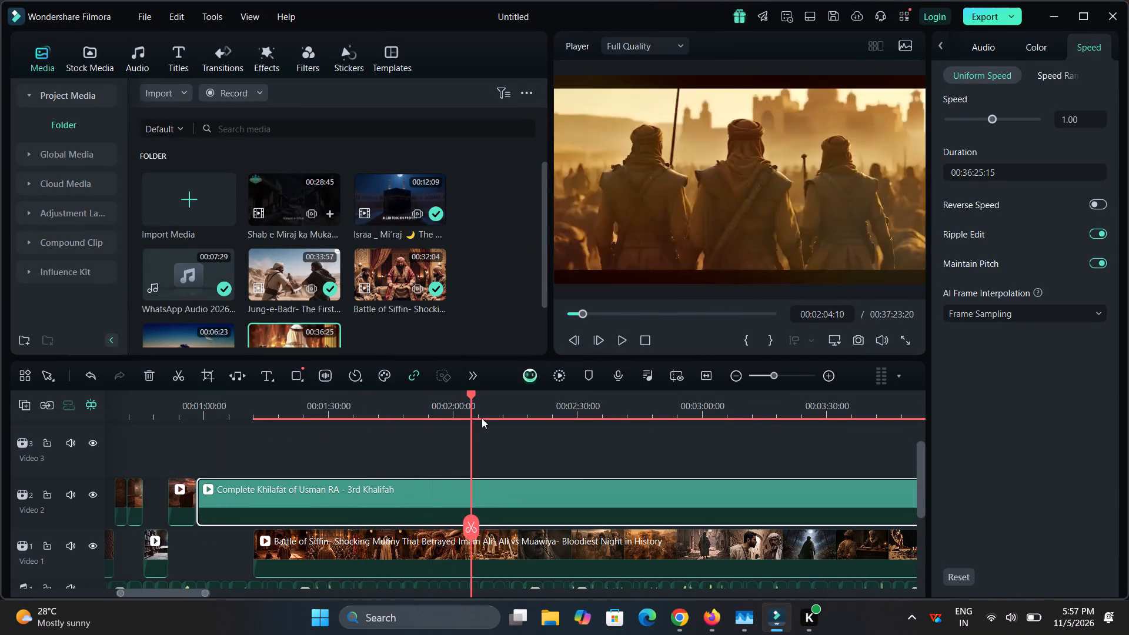
pyautogui.moveTo(482, 418); pyautogui.dragTo(523, 429)
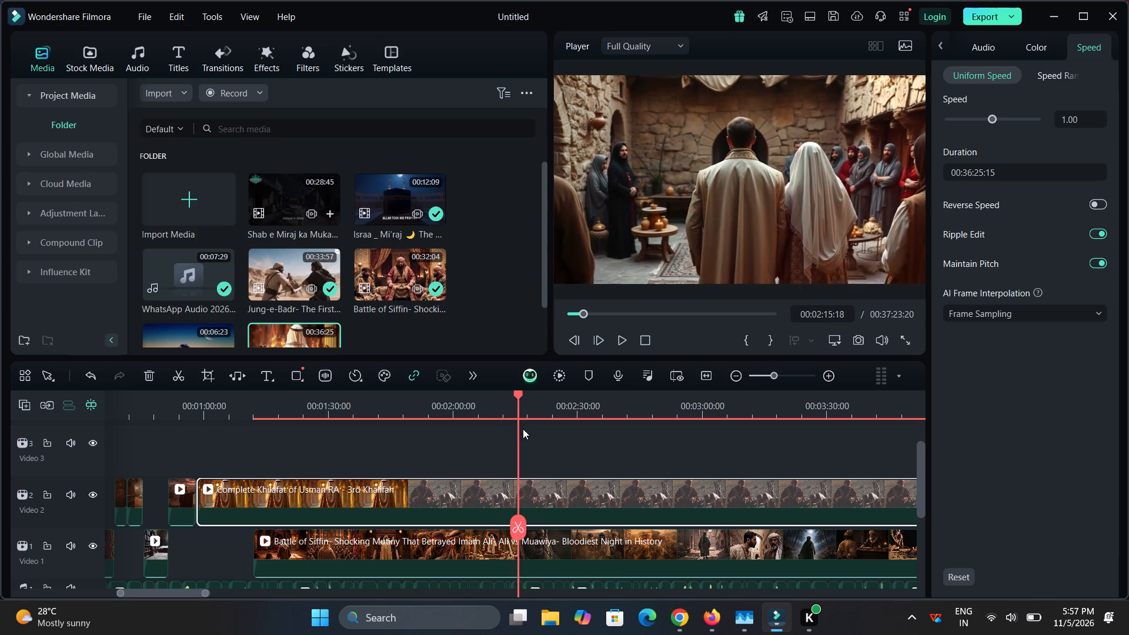
pyautogui.moveTo(523, 429); pyautogui.dragTo(580, 429)
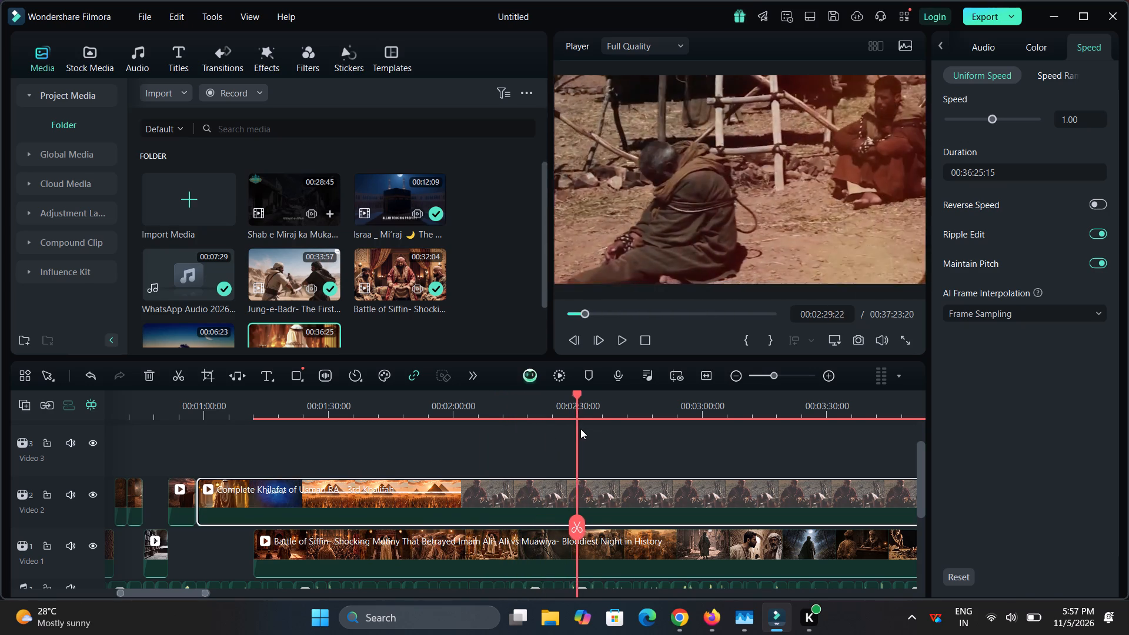
pyautogui.moveTo(580, 429); pyautogui.dragTo(644, 443)
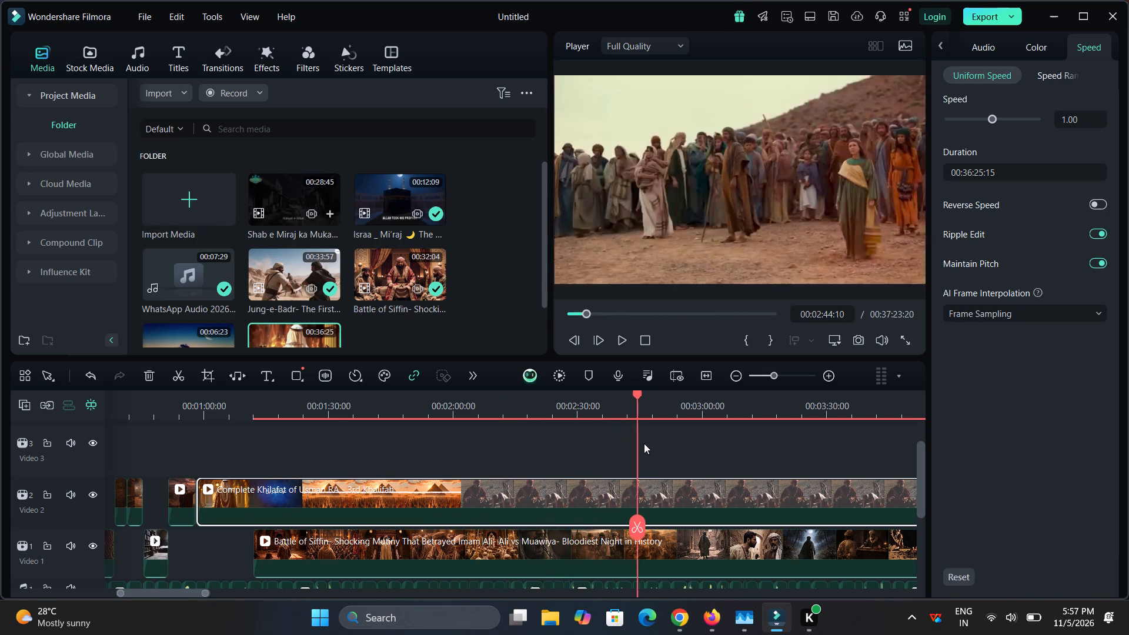
pyautogui.moveTo(644, 443); pyautogui.dragTo(663, 452)
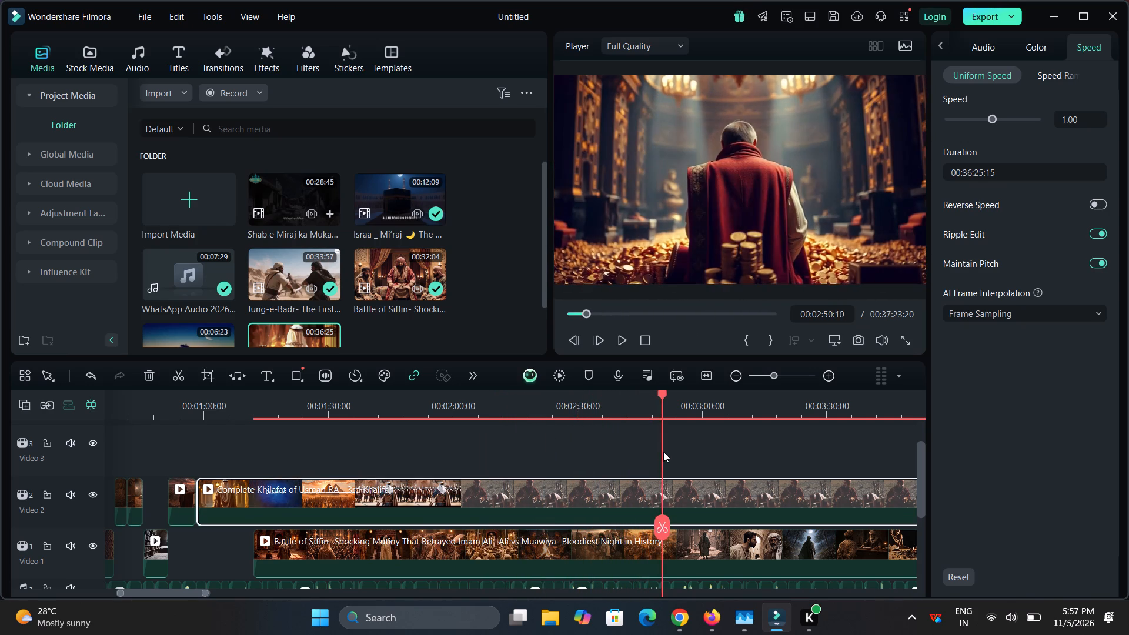
pyautogui.moveTo(663, 452); pyautogui.dragTo(681, 465)
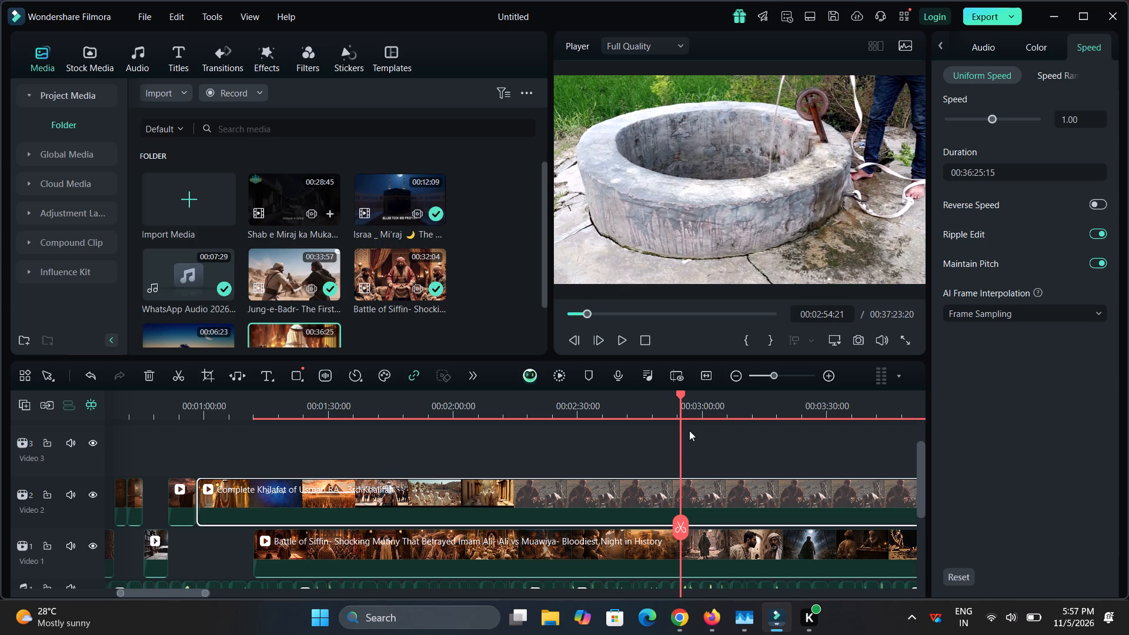
pyautogui.click(703, 415)
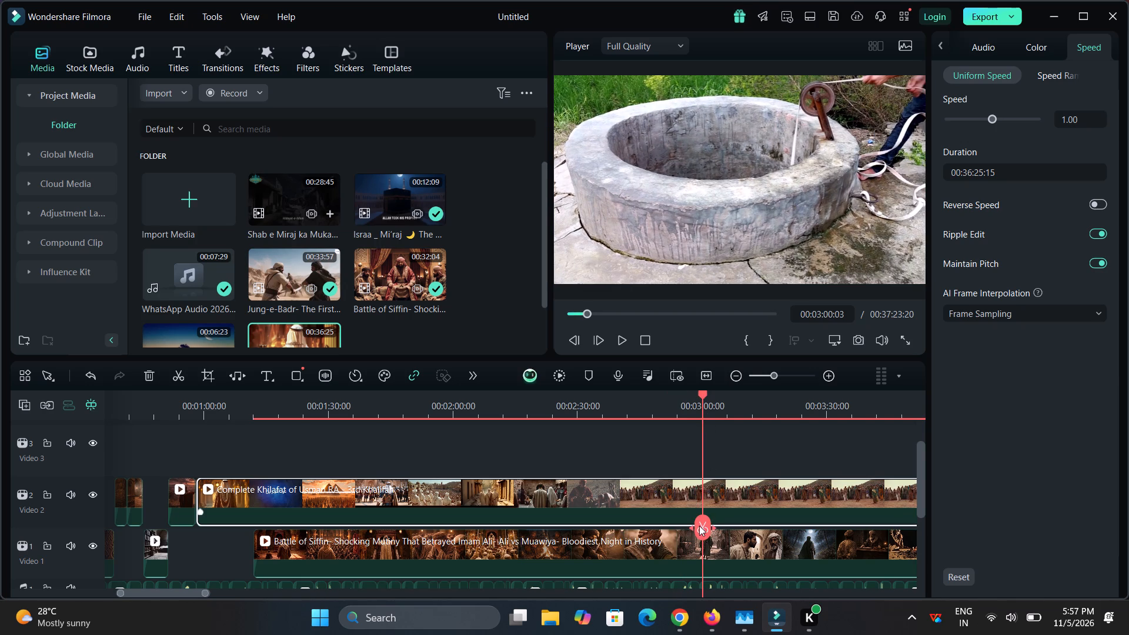
pyautogui.moveTo(699, 526); pyautogui.dragTo(751, 534)
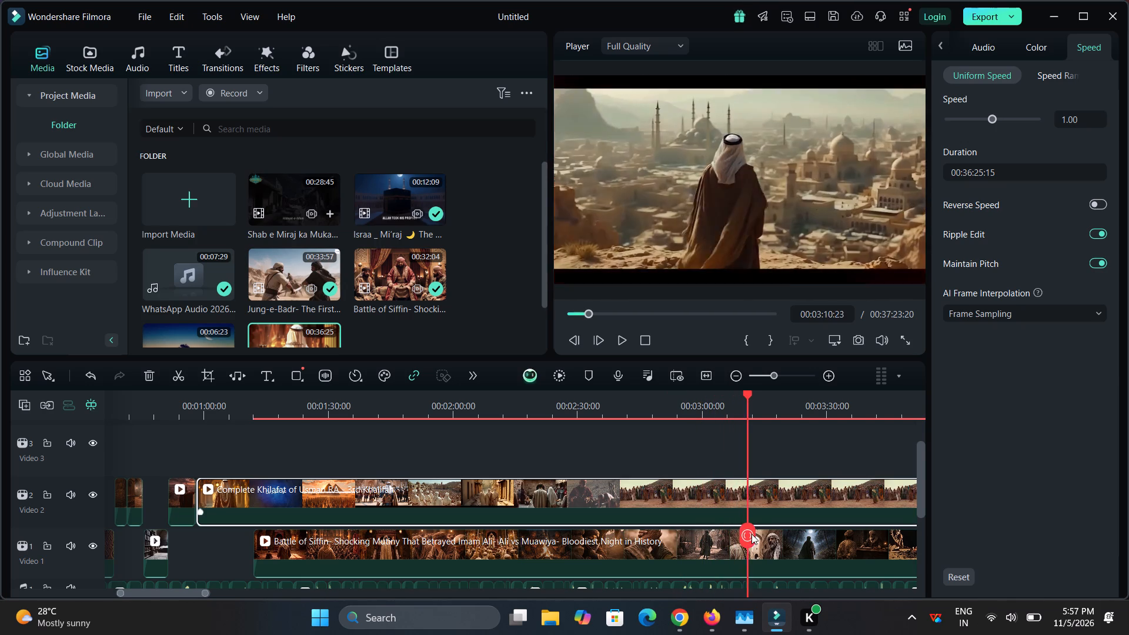
# Split the Khilafat clip at 00:03:08:08, where the man overlooking the city appears, remove everything before it and close the gap.
pyautogui.moveTo(751, 534); pyautogui.dragTo(739, 534)
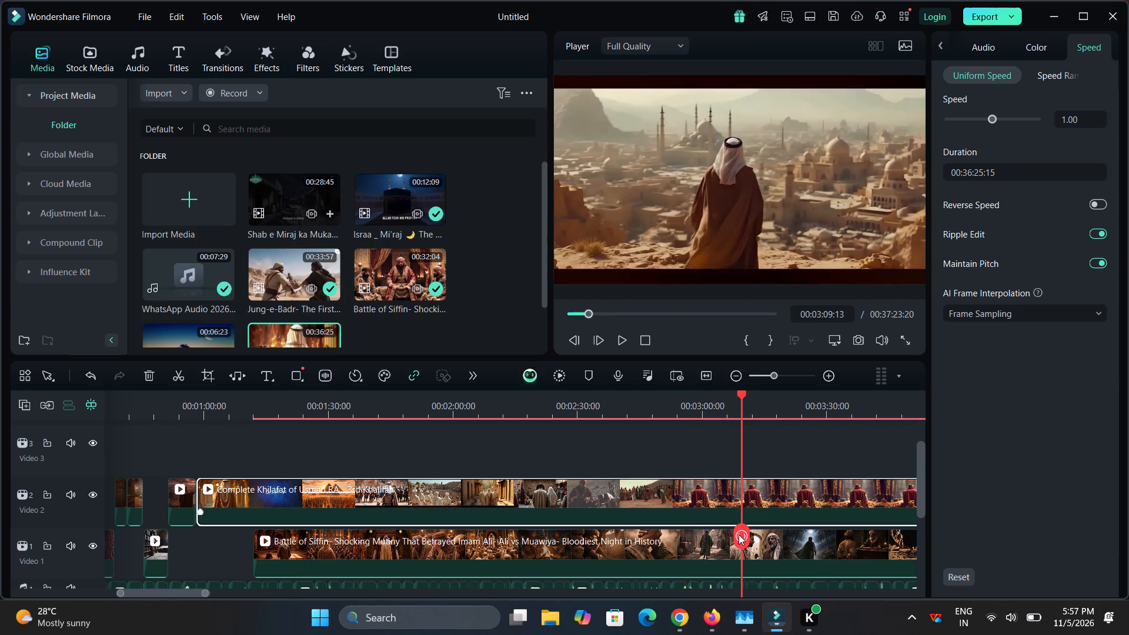
pyautogui.moveTo(739, 534); pyautogui.dragTo(730, 534)
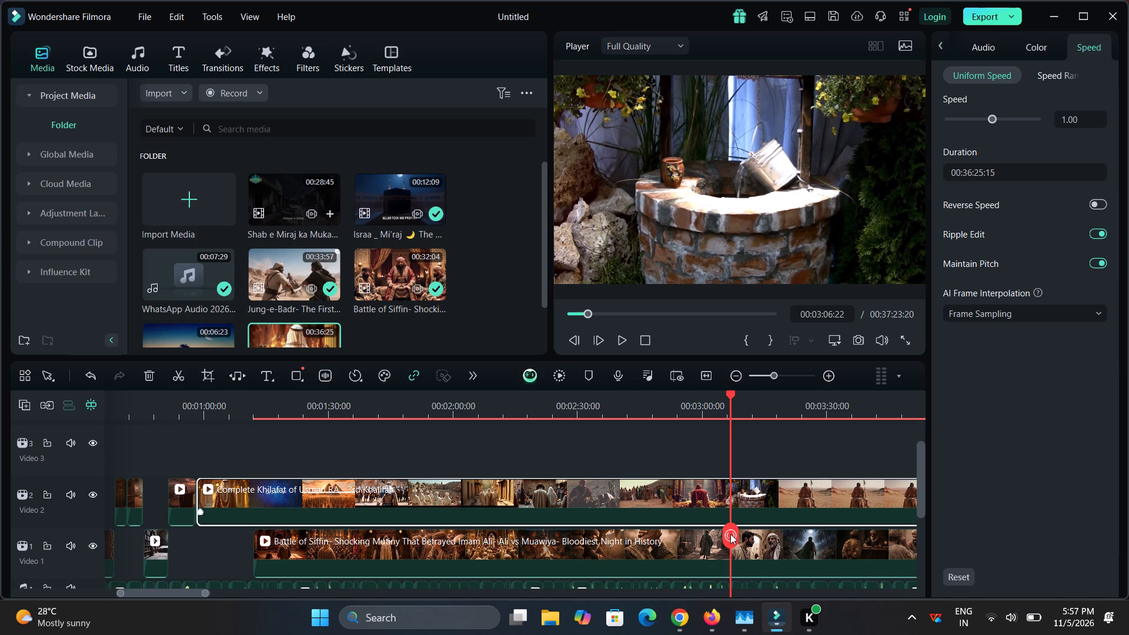
pyautogui.moveTo(730, 534); pyautogui.dragTo(733, 531)
pyautogui.press('Right')
pyautogui.press('Right')
pyautogui.press('Right')
pyautogui.press('Right')
pyautogui.press('Right')
pyautogui.press('Right')
pyautogui.press('Right')
pyautogui.press('Right')
pyautogui.press('Right')
pyautogui.press('Right')
pyautogui.press('Right')
pyautogui.press('Right')
pyautogui.press('Right')
pyautogui.press('Right')
pyautogui.press('Right')
pyautogui.press('Right')
pyautogui.press('Right')
pyautogui.press('Right')
pyautogui.press('Right')
pyautogui.press('Right')
pyautogui.press('Right')
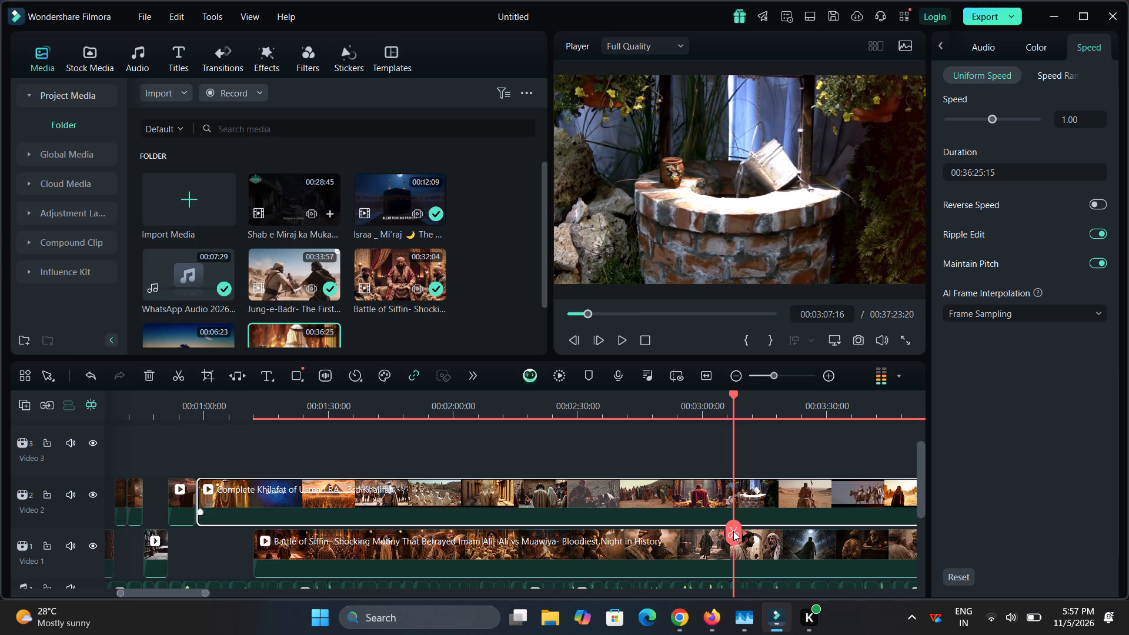
pyautogui.press('Right')
pyautogui.press('Right')
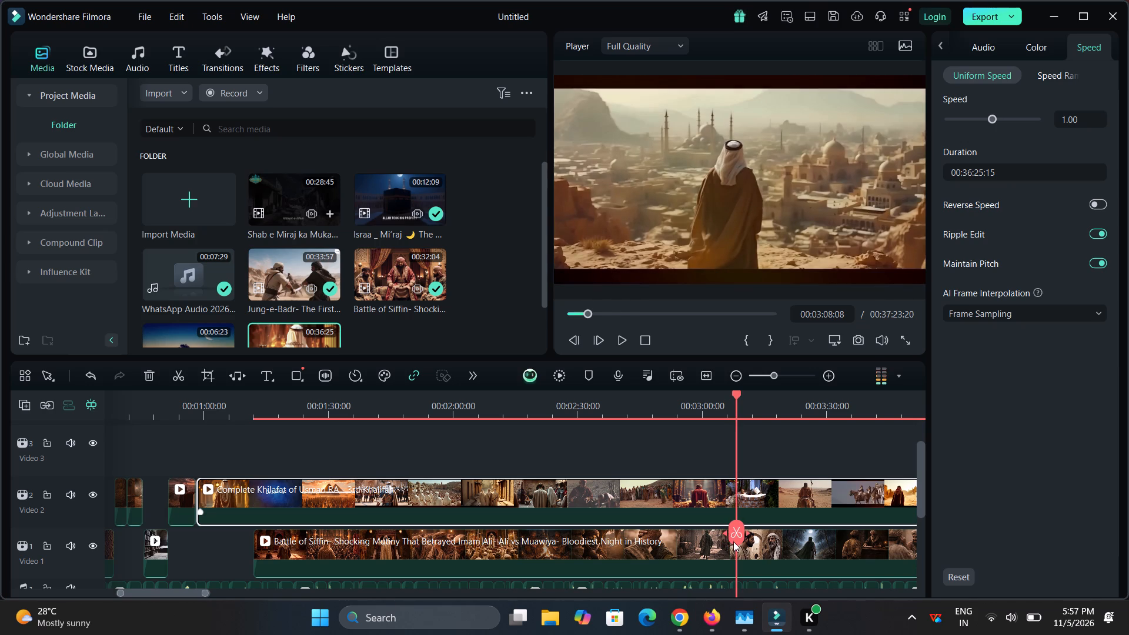
pyautogui.click(733, 542)
pyautogui.click(705, 490)
pyautogui.hotkey('ctrl', 'x')
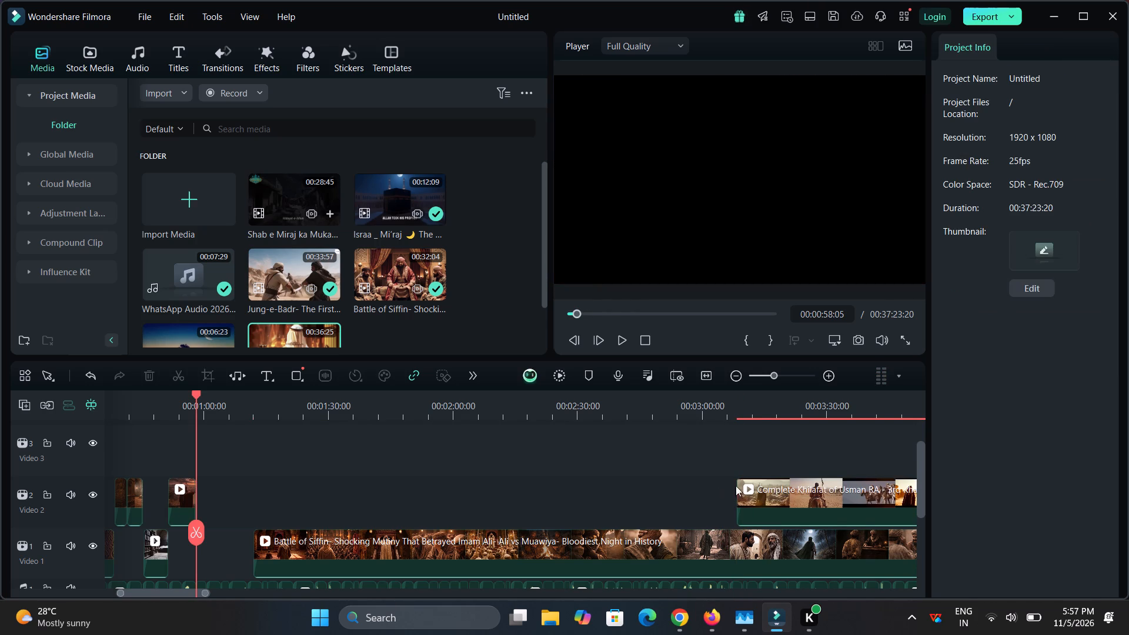
pyautogui.click(737, 486)
pyautogui.doubleClick(728, 486)
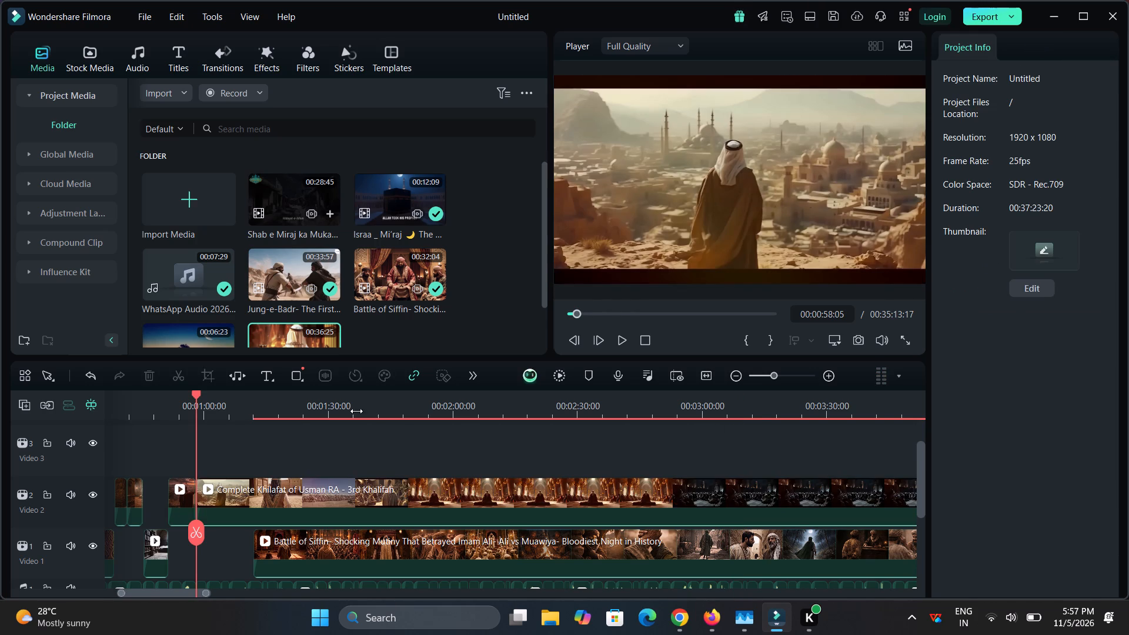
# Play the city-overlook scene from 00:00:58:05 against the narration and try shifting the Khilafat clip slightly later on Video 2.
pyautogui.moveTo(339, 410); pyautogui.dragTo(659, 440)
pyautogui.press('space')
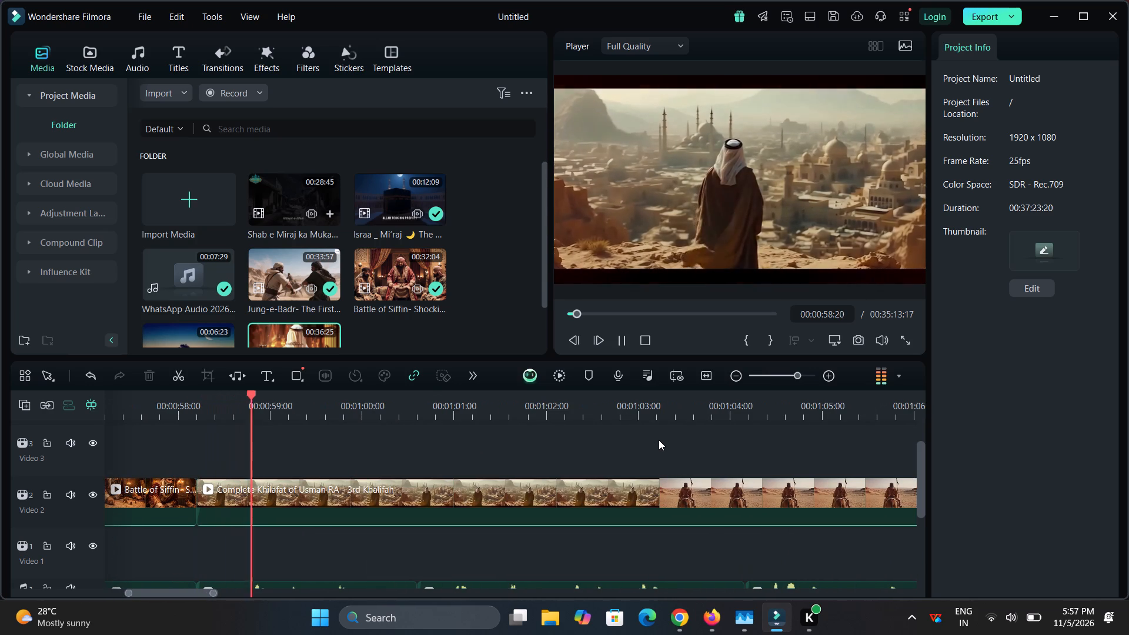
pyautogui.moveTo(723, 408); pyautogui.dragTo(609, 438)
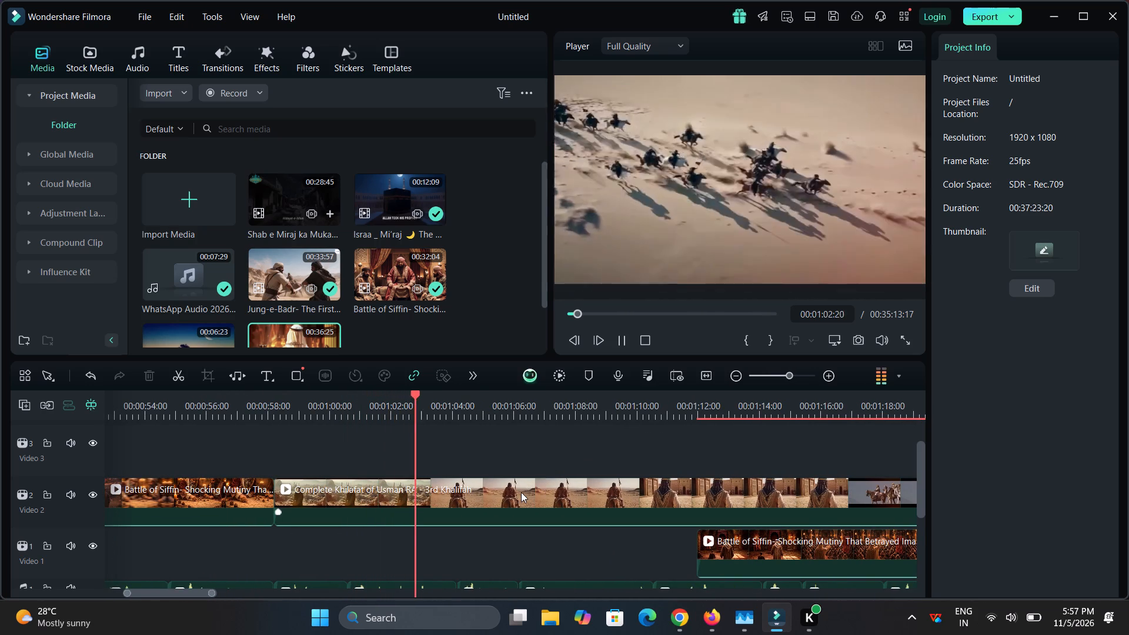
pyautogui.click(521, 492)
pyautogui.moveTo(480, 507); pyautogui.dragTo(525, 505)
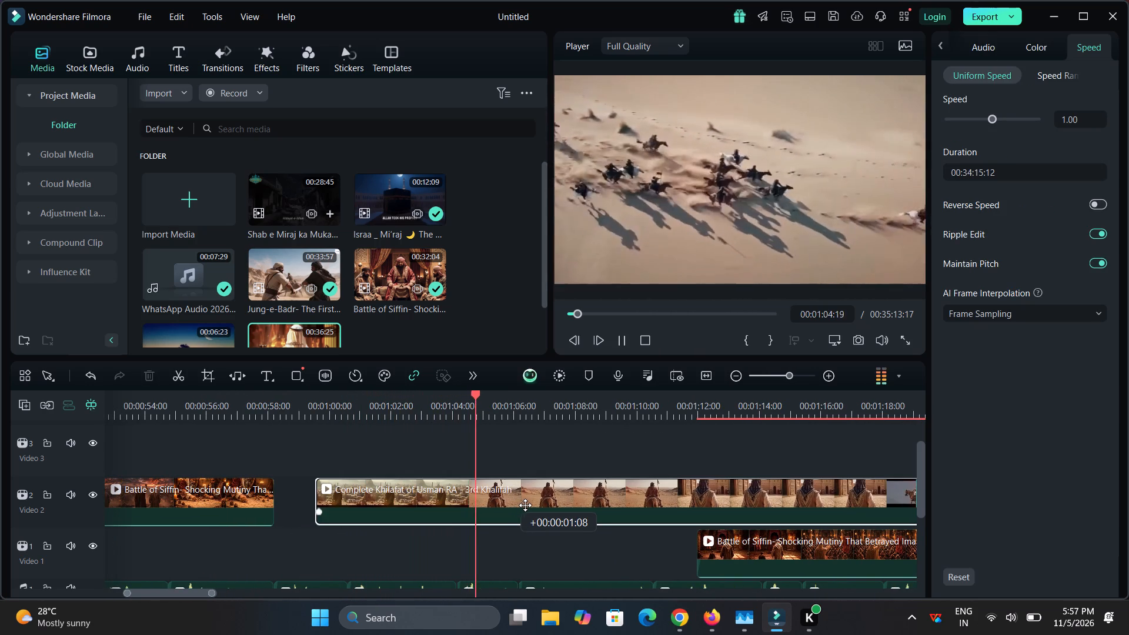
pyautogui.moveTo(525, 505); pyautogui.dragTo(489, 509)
# Replay the Battle of Siffin clip preceding the Khilafat footage, split it at 00:00:53:01 and cut the map-table part after the split.
pyautogui.click(159, 409)
pyautogui.moveTo(159, 409); pyautogui.dragTo(83, 427)
pyautogui.press('space')
pyautogui.click(388, 485)
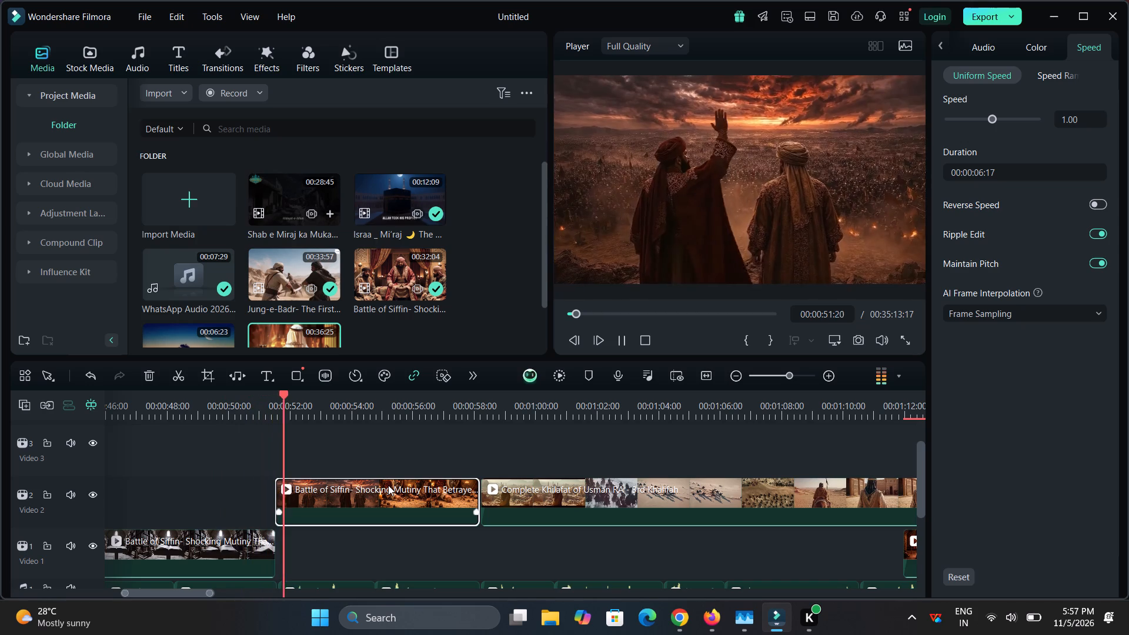
pyautogui.press('space')
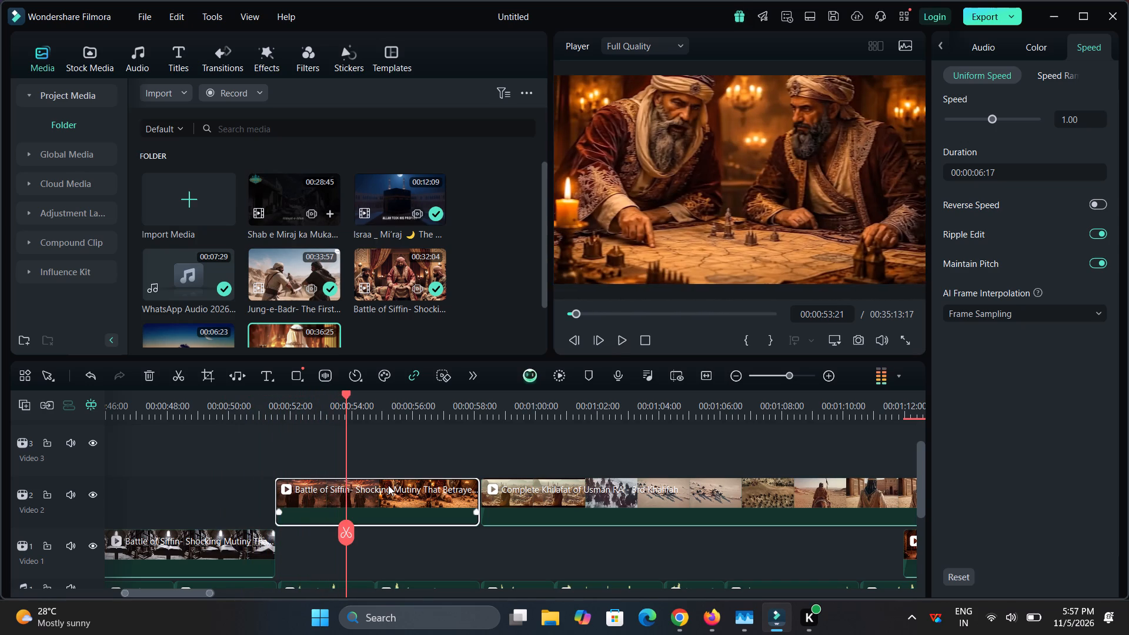
pyautogui.moveTo(338, 533); pyautogui.dragTo(326, 533)
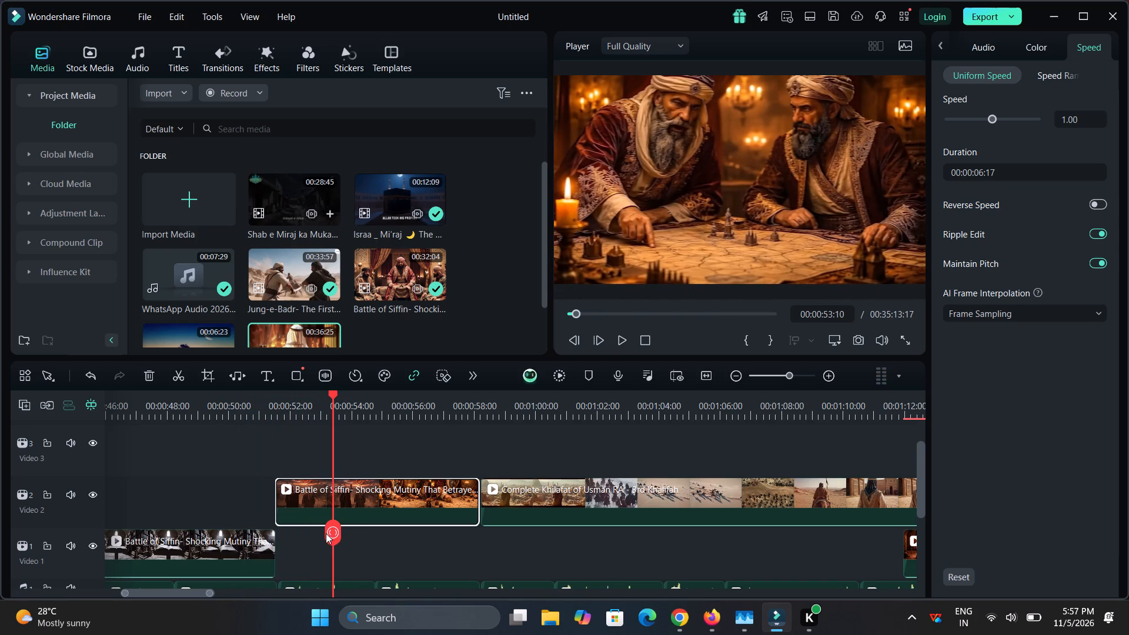
pyautogui.moveTo(326, 533); pyautogui.dragTo(322, 534)
pyautogui.click(322, 534)
pyautogui.hotkey('ctrl', 'x')
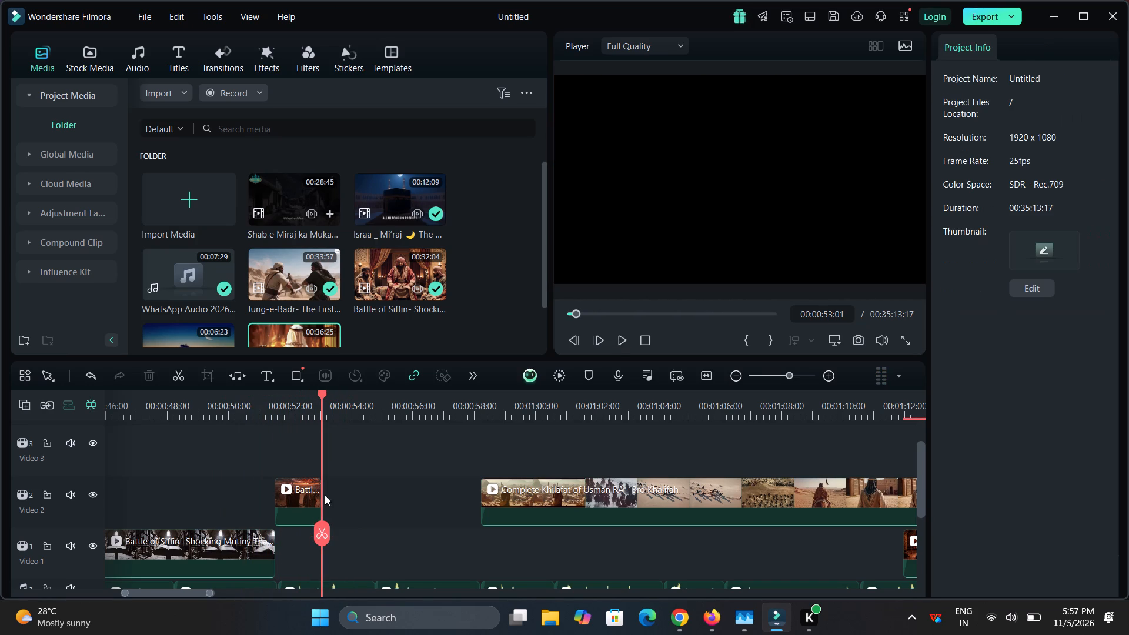
# Stretch the remaining short Battle of Siffin clip on Video 2 to 0.70x speed, lasting 00:00:02:04.
pyautogui.keyDown('ctrl'); pyautogui.moveTo(320, 494); pyautogui.dragTo(341, 494); pyautogui.keyUp('ctrl')
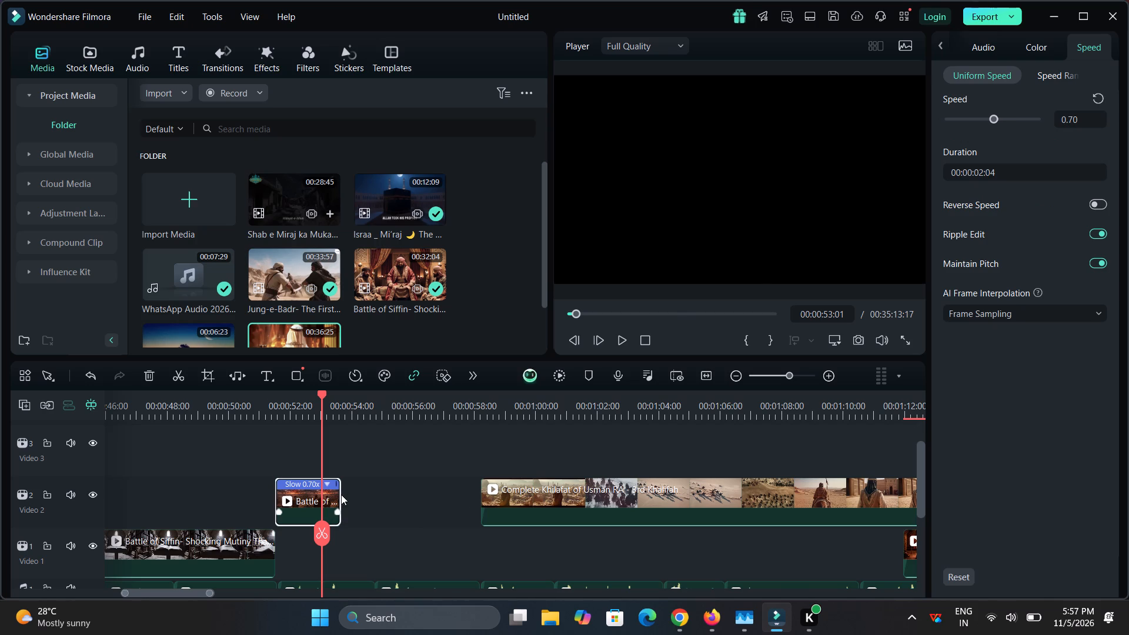
# Place the Khilafat clip directly after the slowed Battle of Siffin clip and trim just under a second off its start.
pyautogui.moveTo(491, 500); pyautogui.dragTo(535, 500)
pyautogui.moveTo(535, 500); pyautogui.dragTo(363, 496)
pyautogui.press('space')
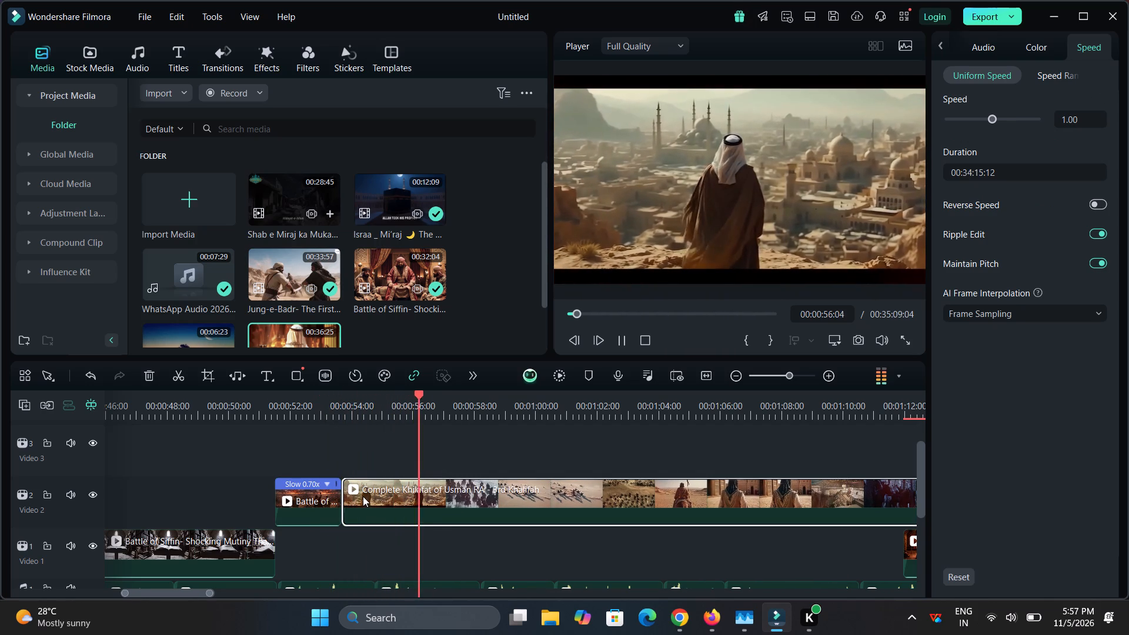
pyautogui.moveTo(348, 500); pyautogui.dragTo(373, 503)
pyautogui.moveTo(409, 502); pyautogui.dragTo(391, 502)
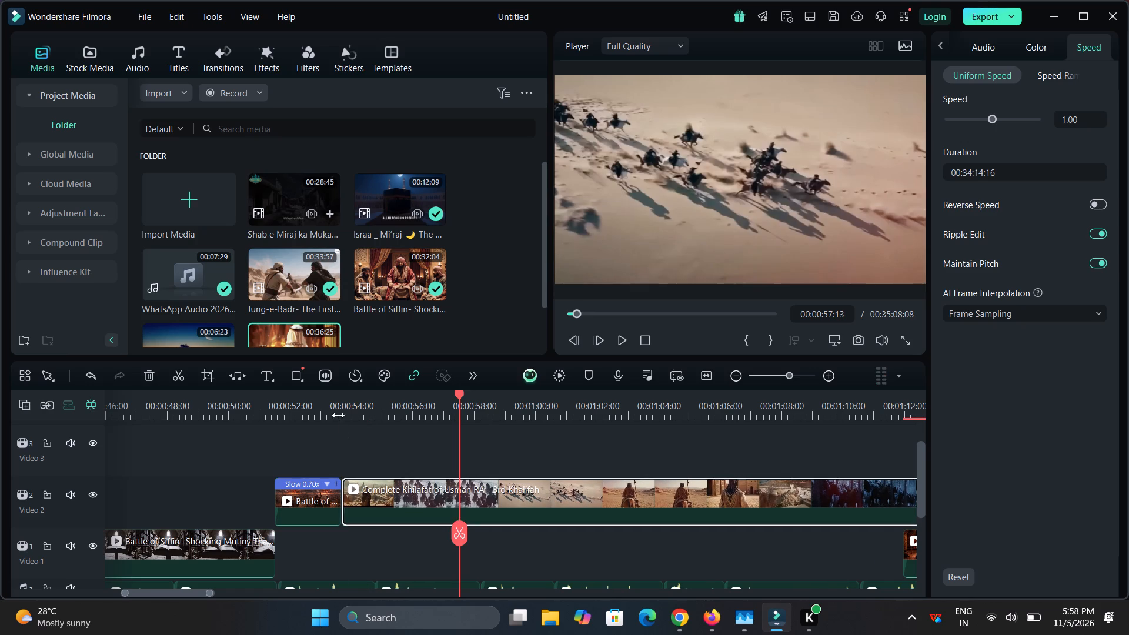
# Play the trimmed Khilafat clip against the narration and split it at 00:00:58:05.
pyautogui.click(337, 413)
pyautogui.press('space')
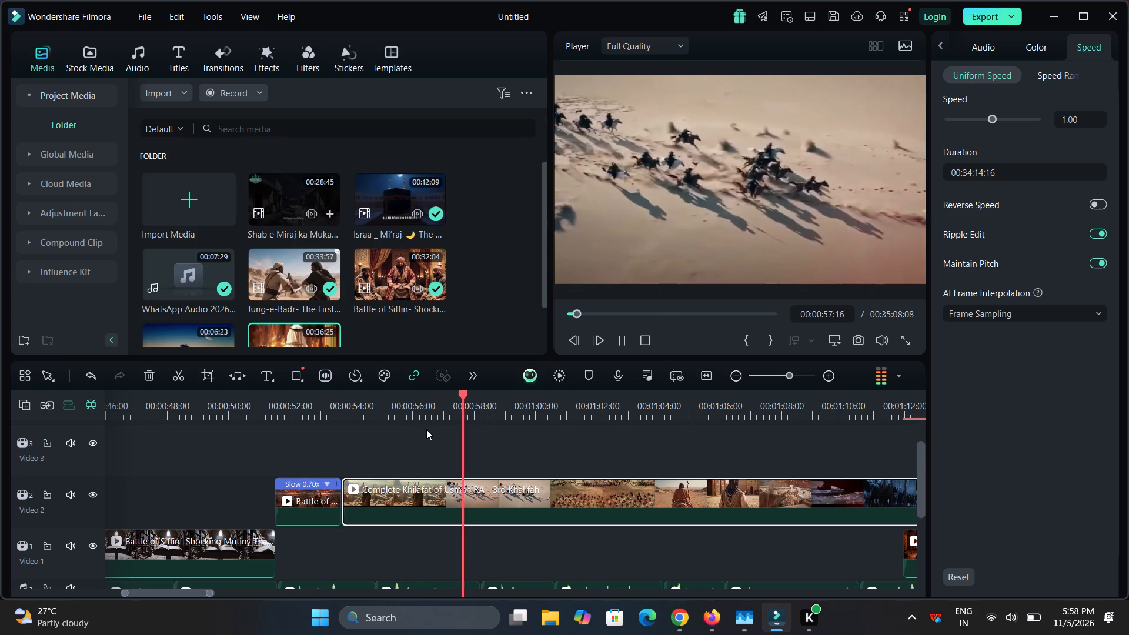
pyautogui.press('space')
pyautogui.click(481, 539)
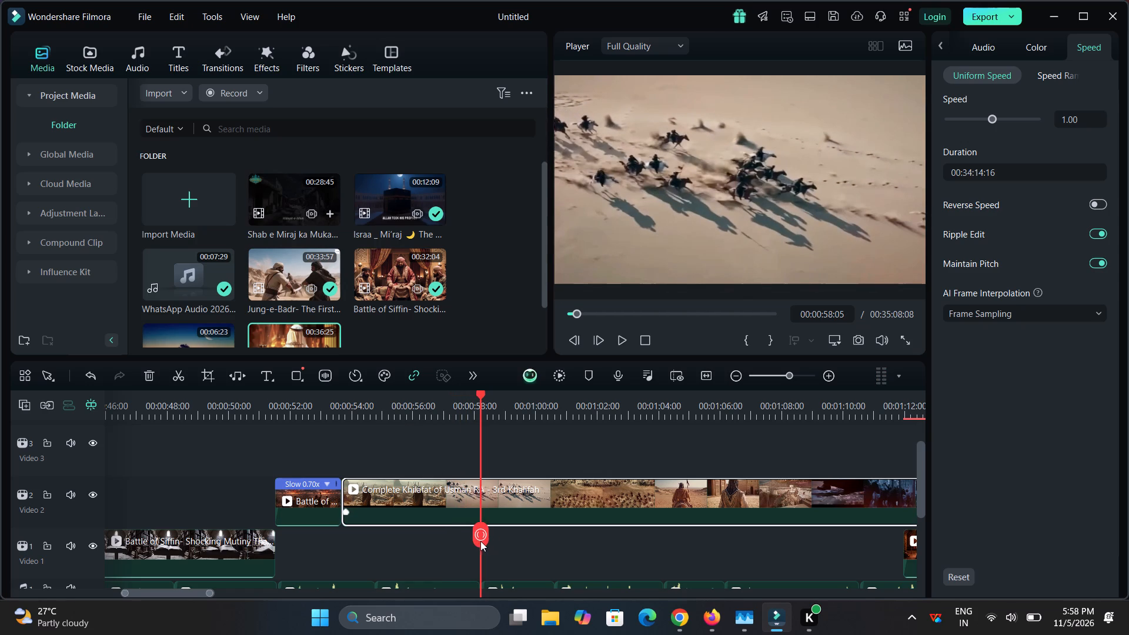
pyautogui.click(480, 541)
# Cut the desert army and rider footage between 00:00:58:05 and about 00:01:04:20, and move the remaining Khilafat clip back to 00:00:58:05.
pyautogui.press('space')
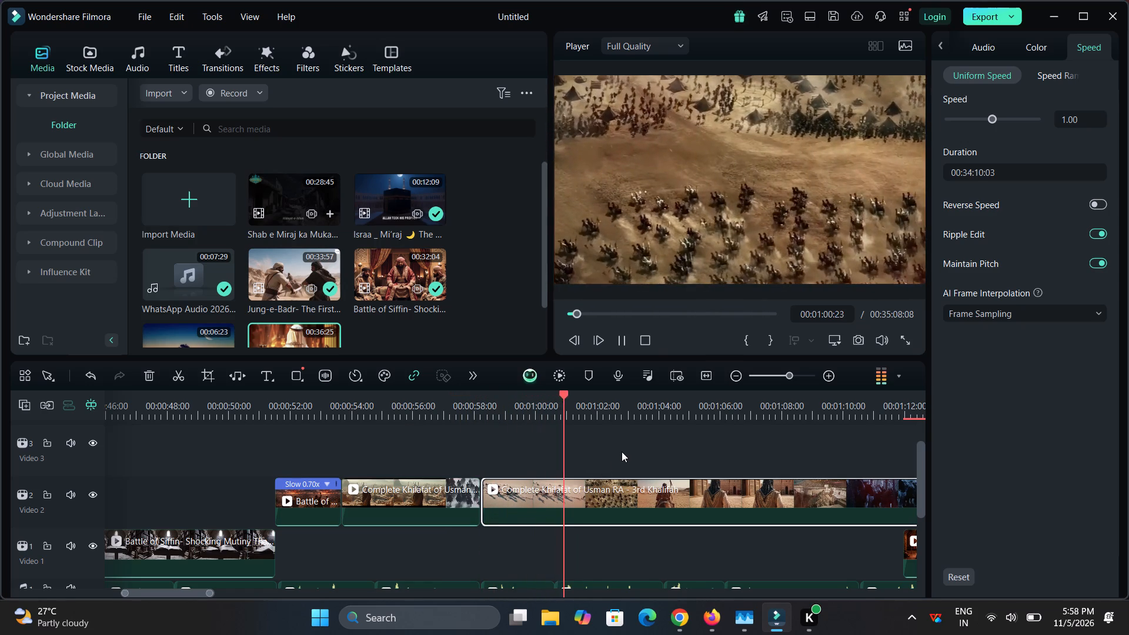
pyautogui.press('space')
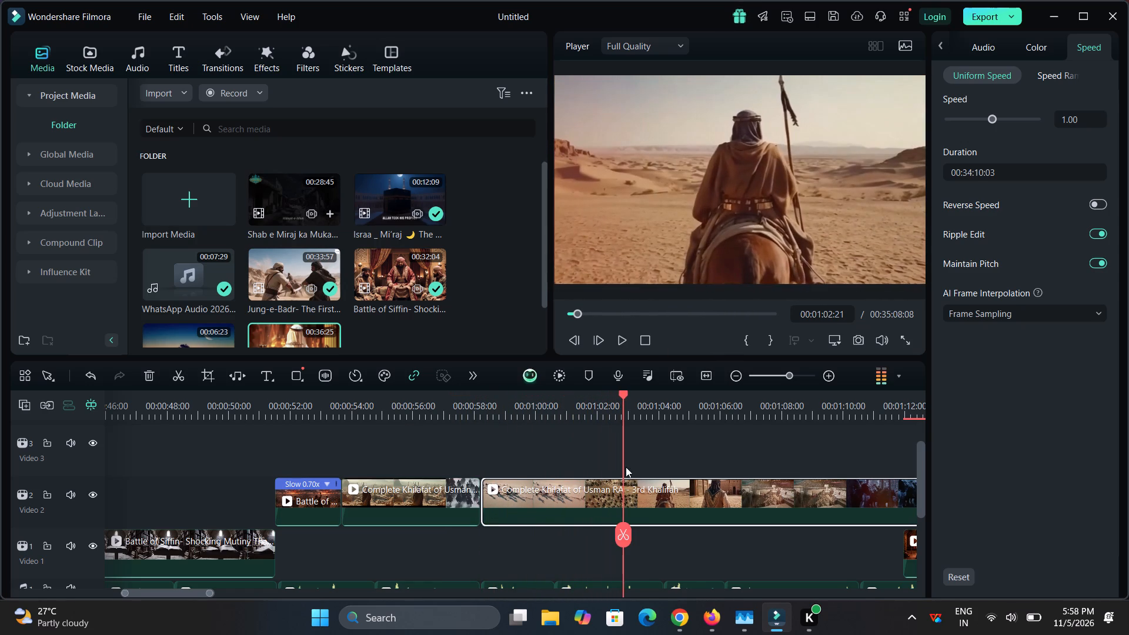
pyautogui.moveTo(624, 536); pyautogui.dragTo(683, 525)
pyautogui.click(683, 525)
pyautogui.click(668, 506)
pyautogui.hotkey('ctrl', 'x')
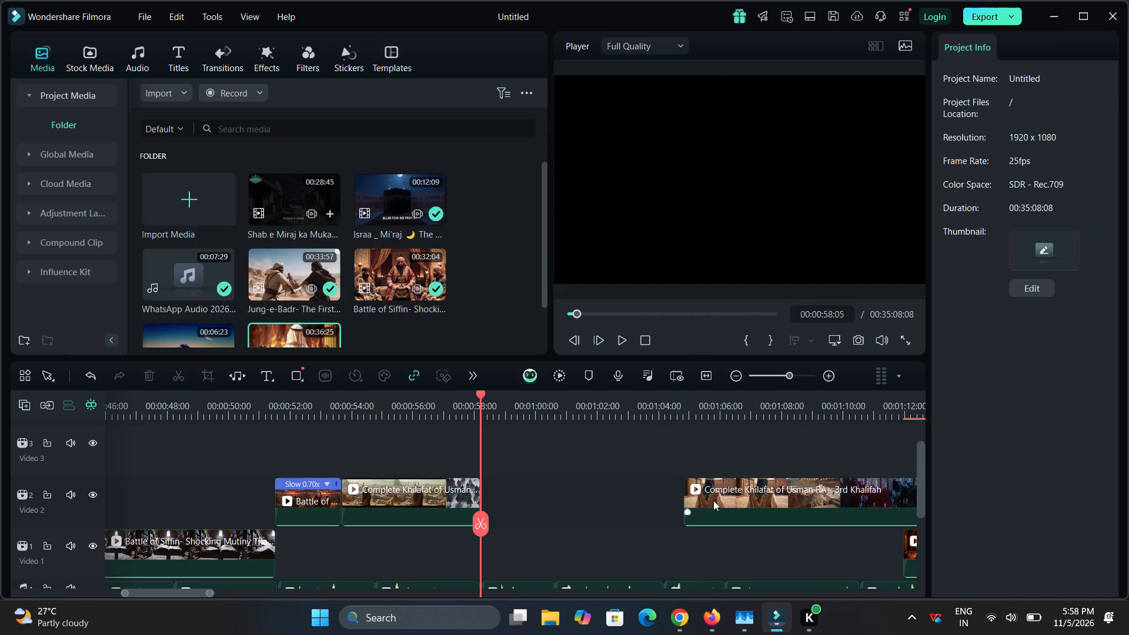
pyautogui.moveTo(713, 500); pyautogui.dragTo(523, 500)
# Play the repositioned Khilafat clip on Video 2 against the narration and split it at 00:00:59:22.
pyautogui.press('space')
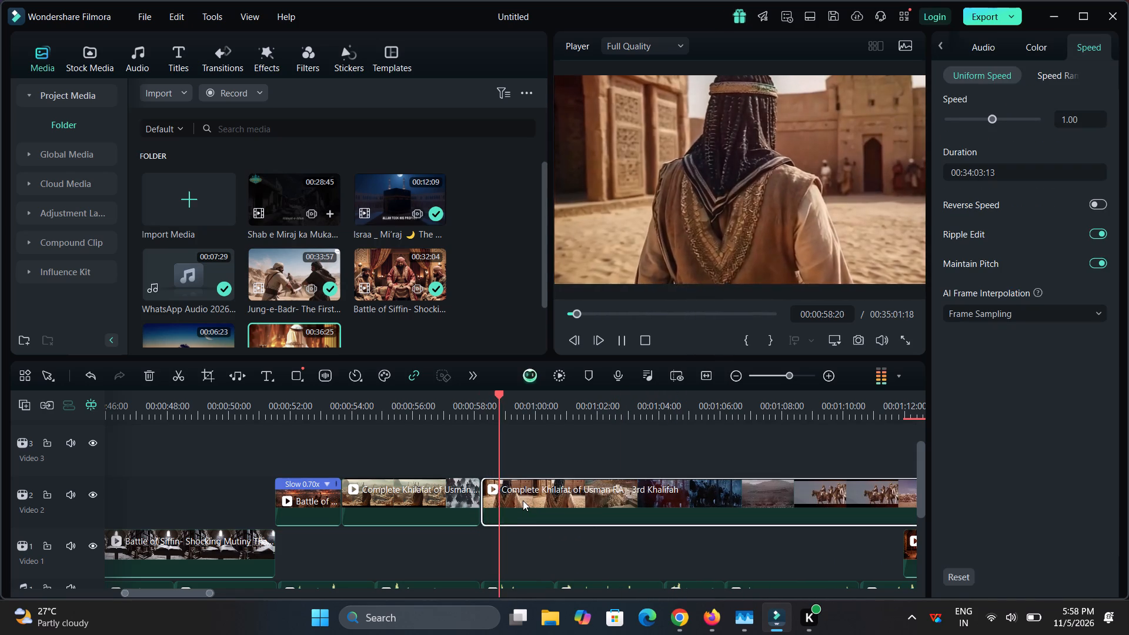
pyautogui.press('space')
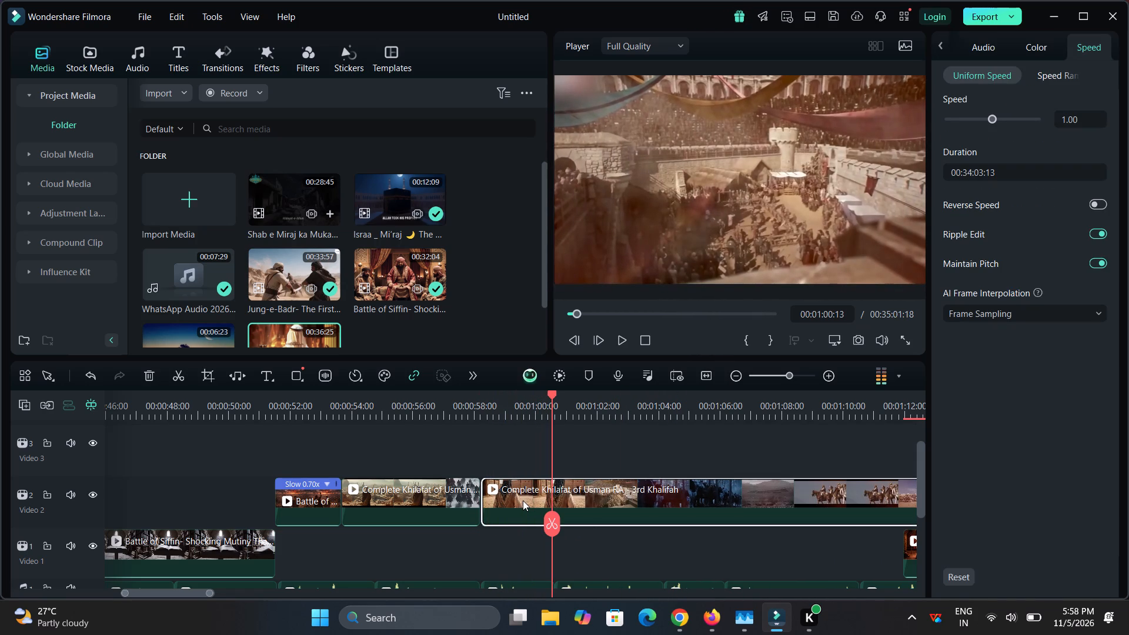
pyautogui.moveTo(709, 396); pyautogui.dragTo(424, 479)
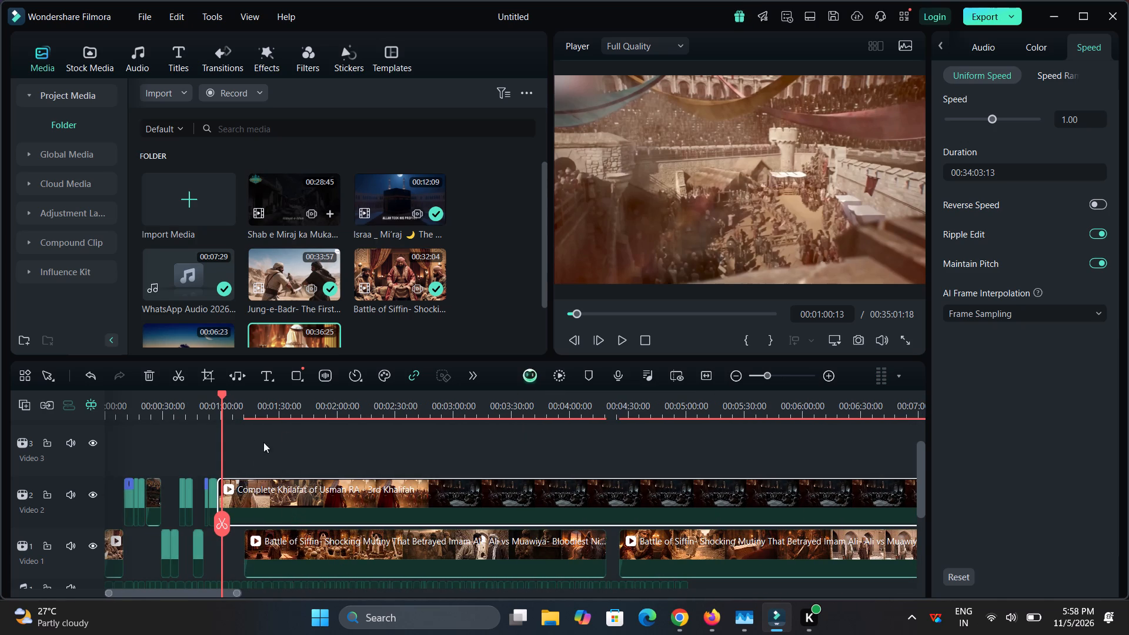
pyautogui.moveTo(251, 402); pyautogui.dragTo(512, 407)
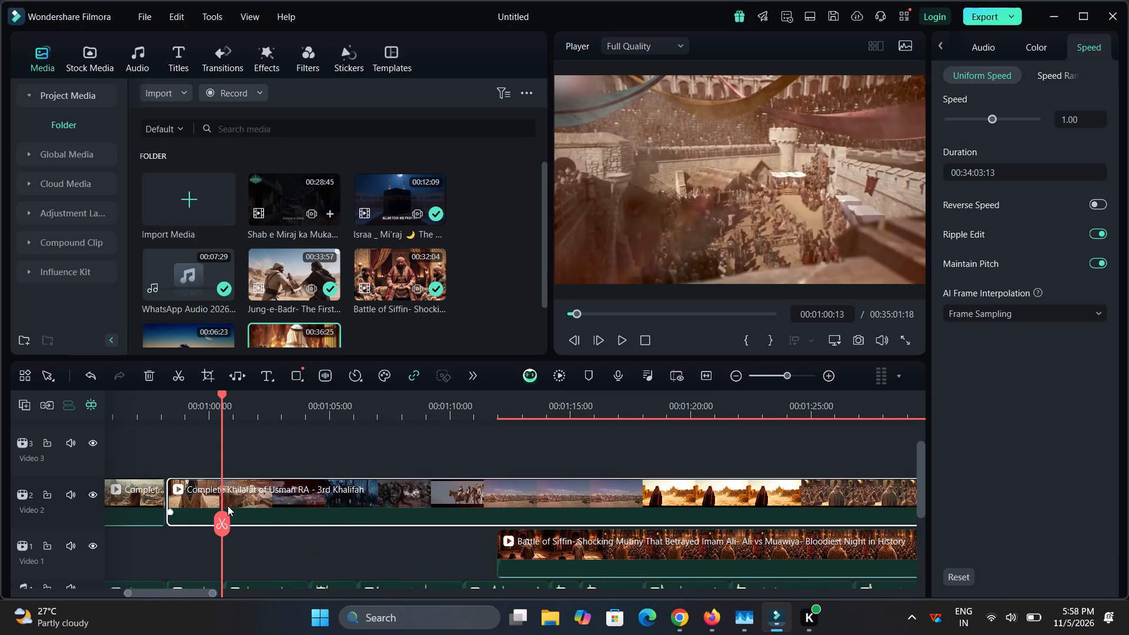
pyautogui.click(228, 506)
pyautogui.moveTo(222, 519); pyautogui.dragTo(209, 521)
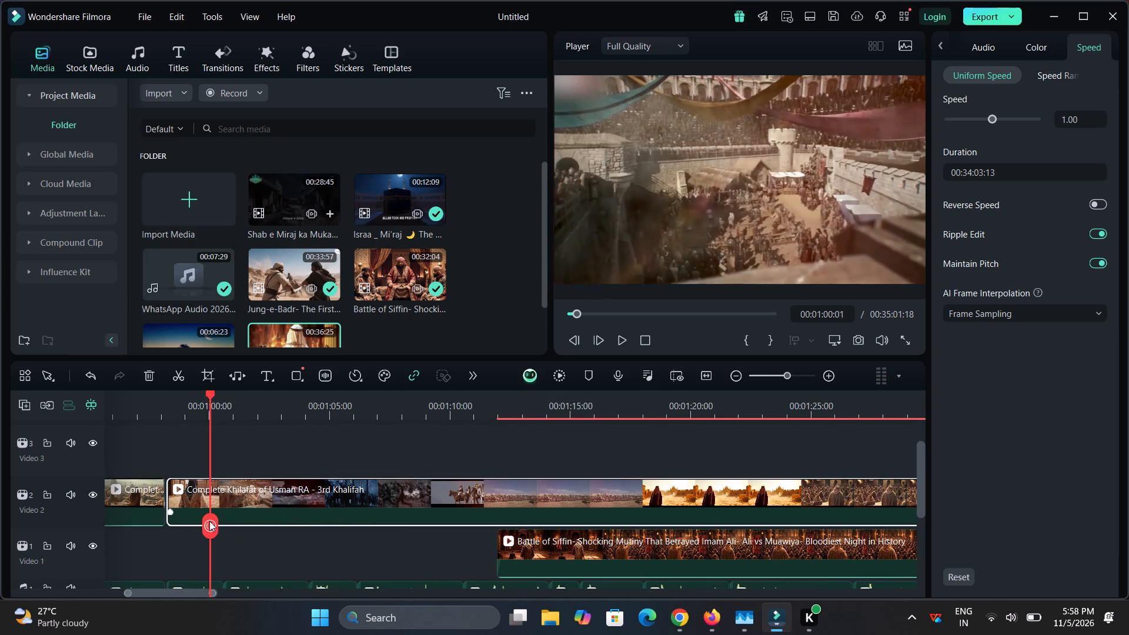
pyautogui.moveTo(209, 521); pyautogui.dragTo(206, 522)
pyautogui.click(206, 522)
# Shift the remaining Khilafat clip later and stretch the short piece before it to 0.70x speed, lasting 00:00:02:10.
pyautogui.moveTo(219, 513); pyautogui.dragTo(240, 512)
pyautogui.keyDown('ctrl'); pyautogui.moveTo(202, 489); pyautogui.dragTo(226, 491); pyautogui.keyUp('ctrl')
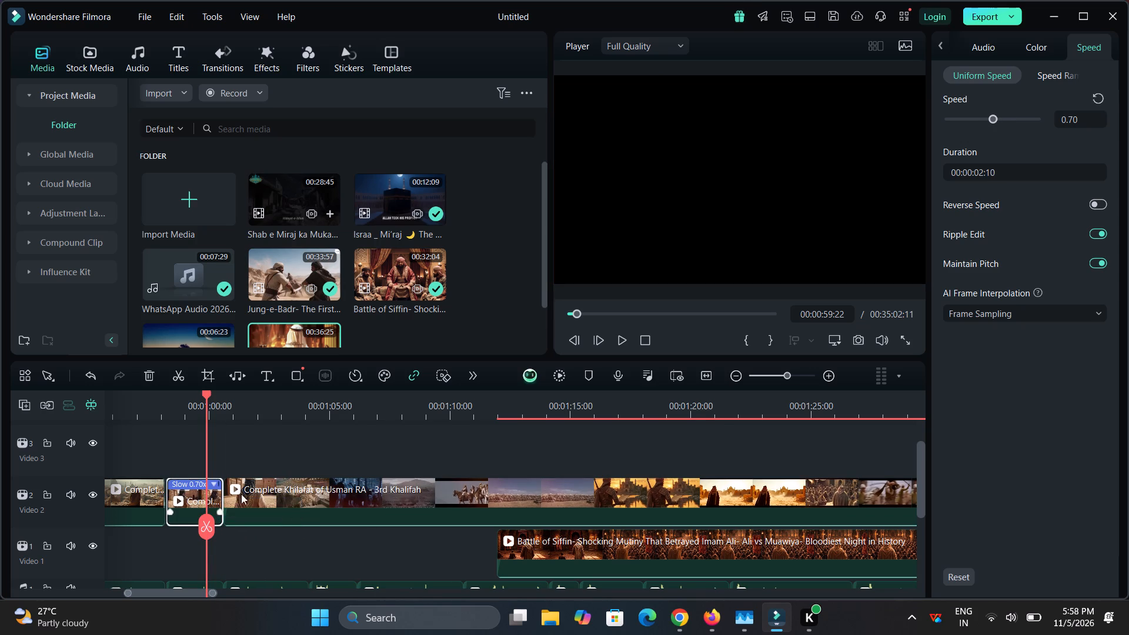
# Play the remaining Khilafat clip after the slowed piece and remove it from Video 2.
pyautogui.tripleClick(286, 510)
pyautogui.click(286, 510)
pyautogui.press('space')
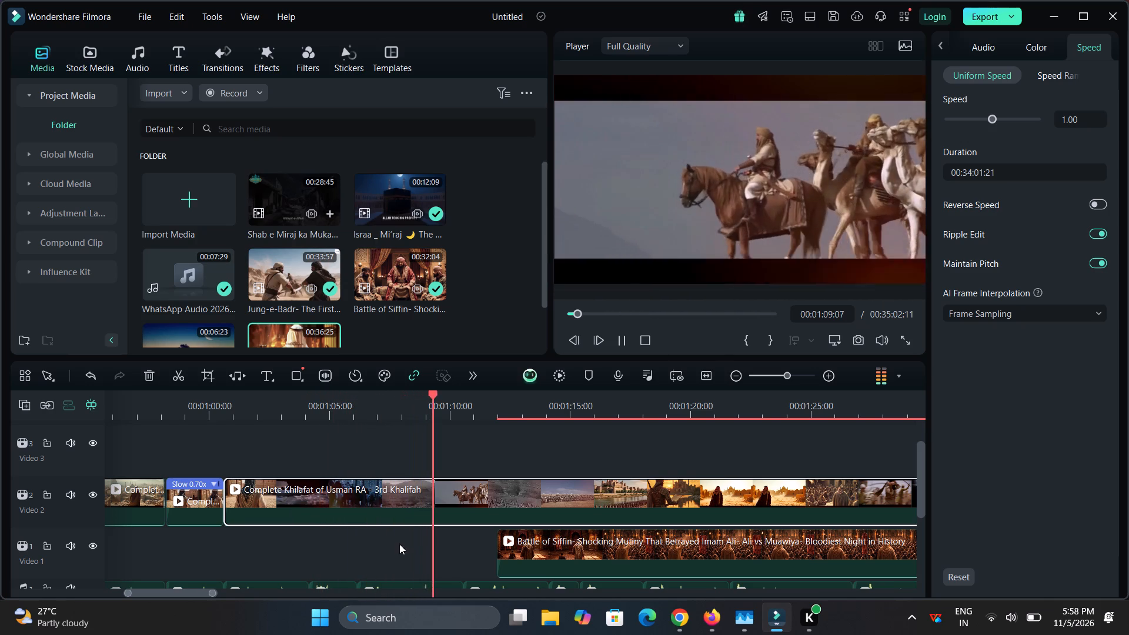
pyautogui.press('space')
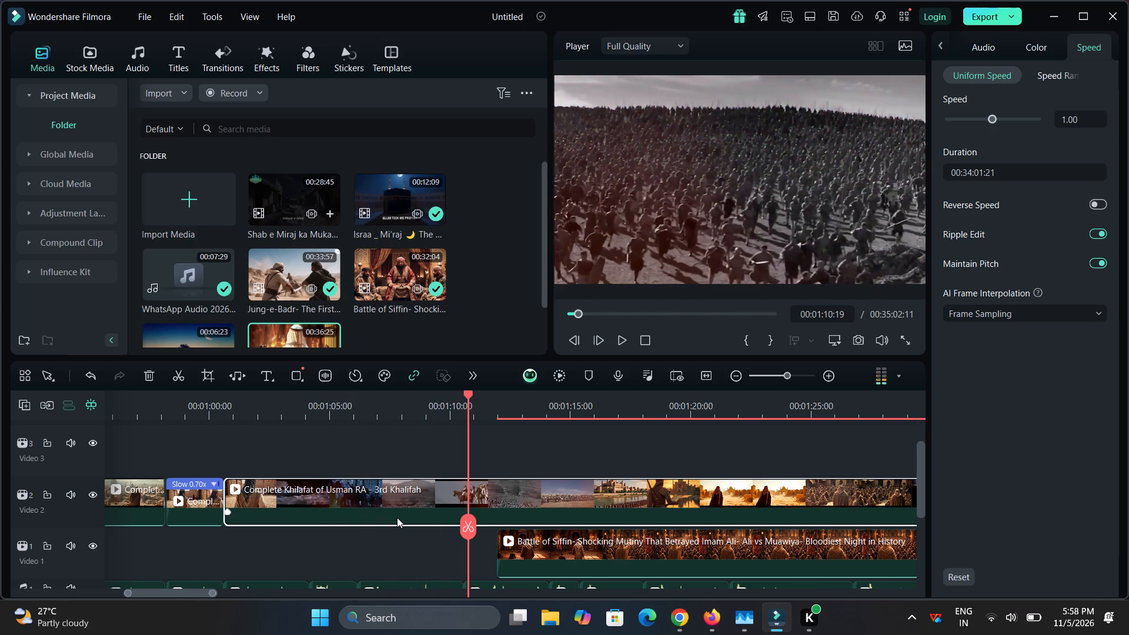
pyautogui.hotkey('ctrl', 'x')
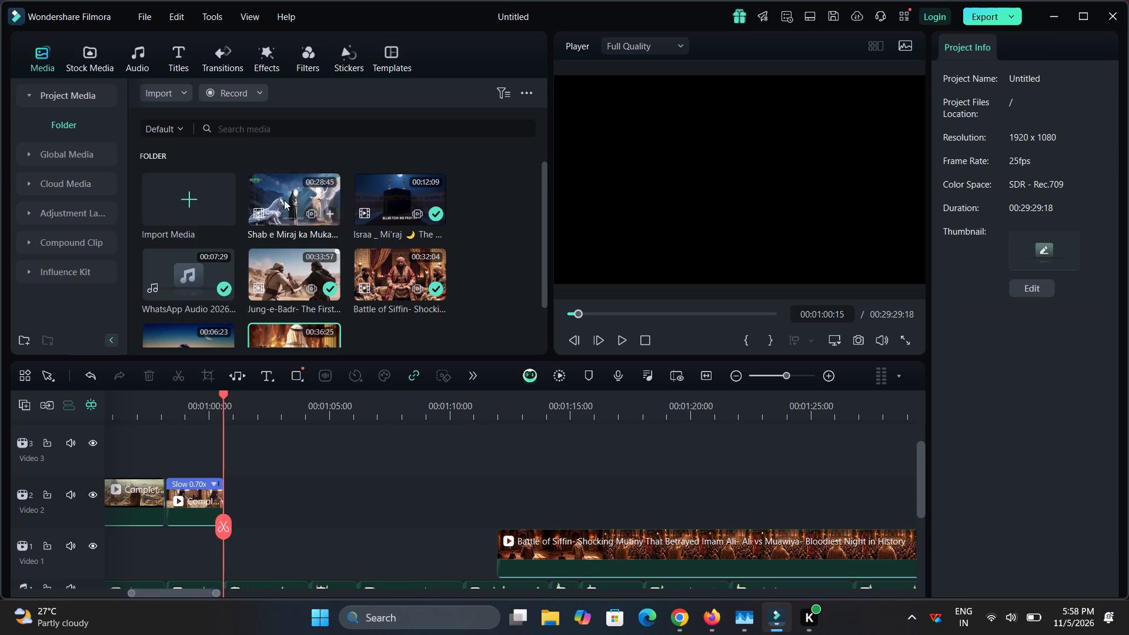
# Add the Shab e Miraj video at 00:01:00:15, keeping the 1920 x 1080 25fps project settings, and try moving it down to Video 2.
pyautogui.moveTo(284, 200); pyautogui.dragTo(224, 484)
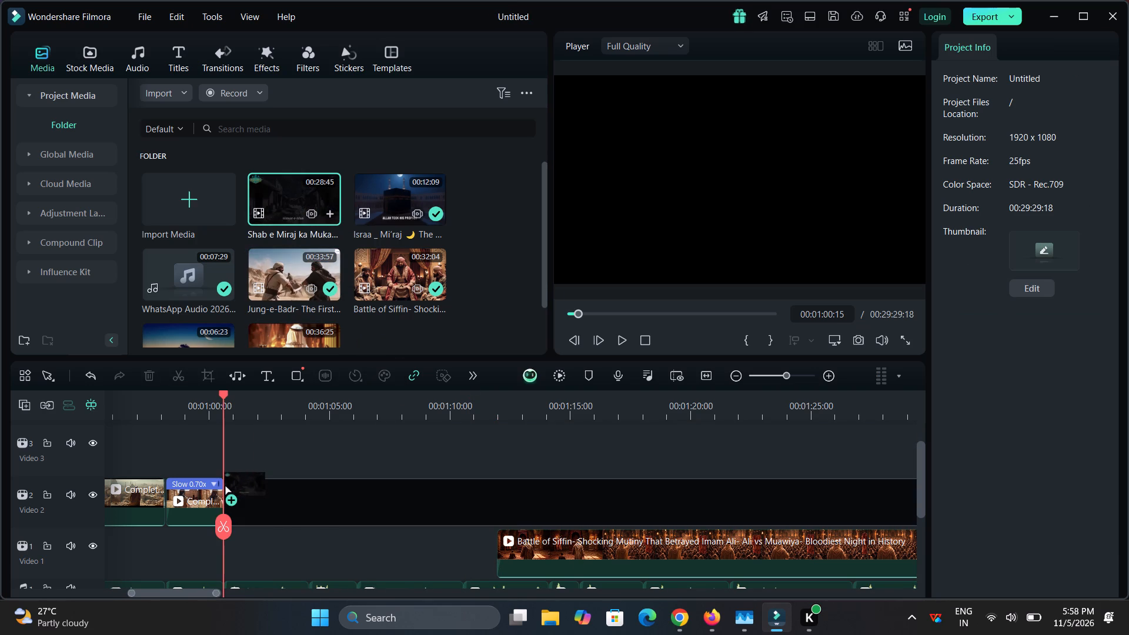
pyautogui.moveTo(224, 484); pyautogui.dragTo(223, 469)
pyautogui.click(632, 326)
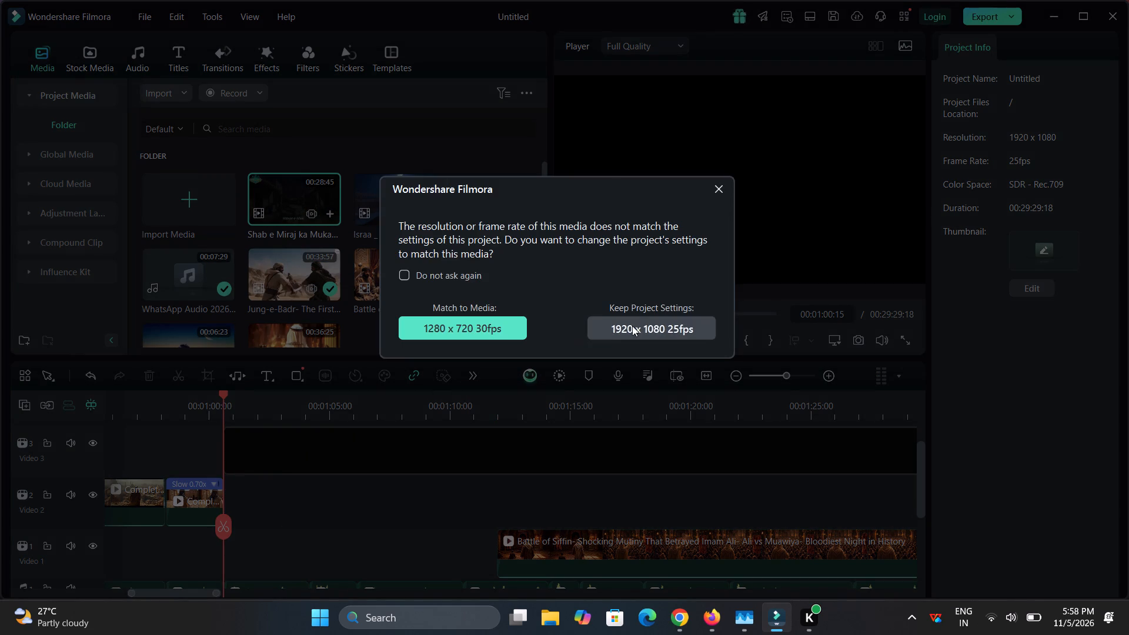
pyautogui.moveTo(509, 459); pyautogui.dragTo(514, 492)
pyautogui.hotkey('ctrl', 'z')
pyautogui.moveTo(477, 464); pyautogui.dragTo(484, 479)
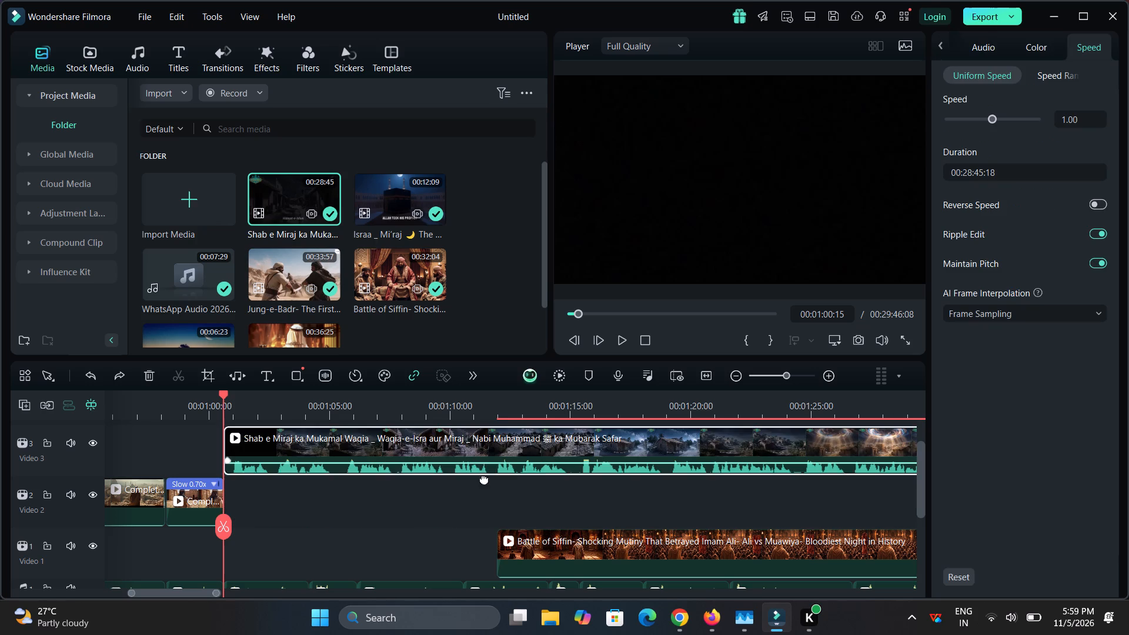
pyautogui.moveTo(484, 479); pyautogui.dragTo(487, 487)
# Scrub through the Shab e Miraj video on Video 3 to look for a scene that suits the narration.
pyautogui.click(710, 403)
pyautogui.moveTo(710, 403); pyautogui.dragTo(758, 403)
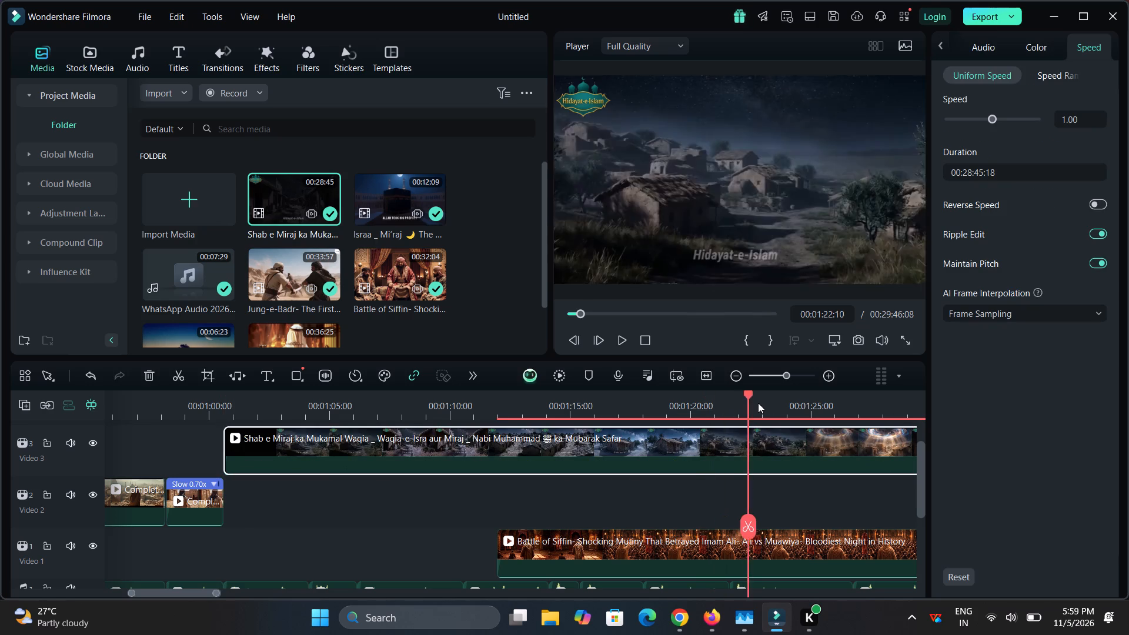
pyautogui.moveTo(758, 403); pyautogui.dragTo(971, 398)
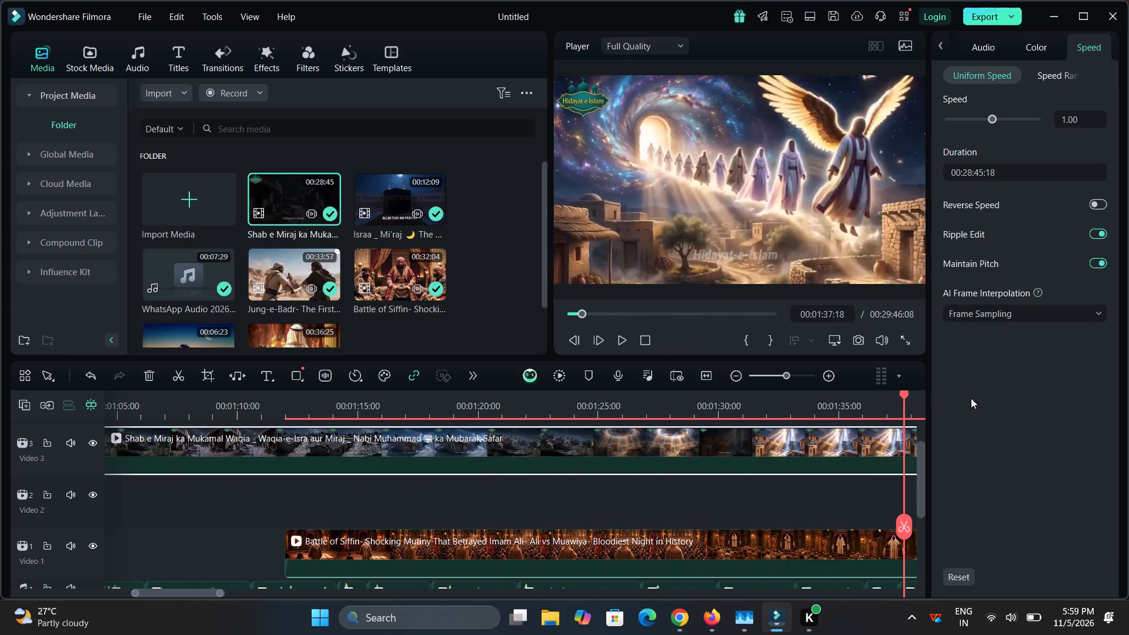
pyautogui.moveTo(971, 398); pyautogui.dragTo(996, 407)
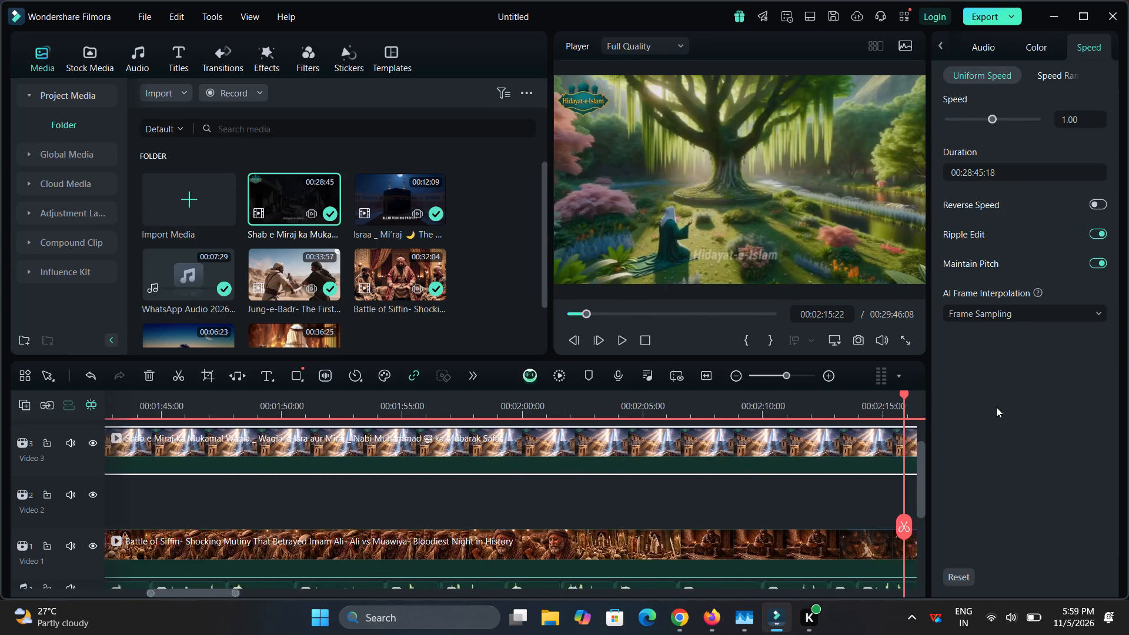
pyautogui.moveTo(996, 407); pyautogui.dragTo(1128, 428)
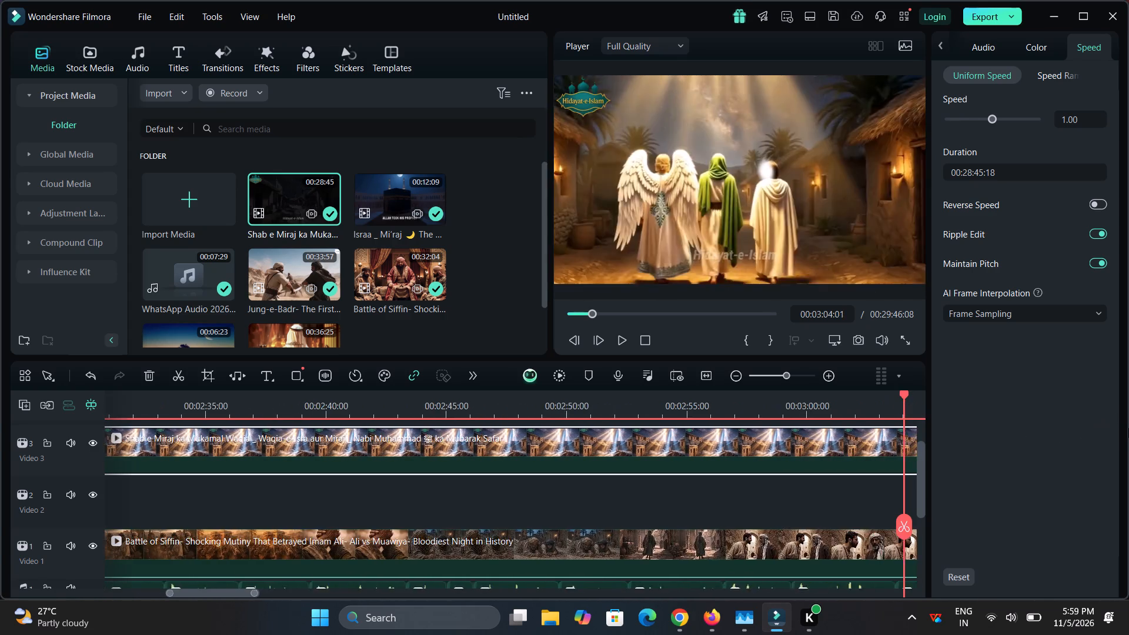
pyautogui.moveTo(1128, 428); pyautogui.dragTo(1117, 416)
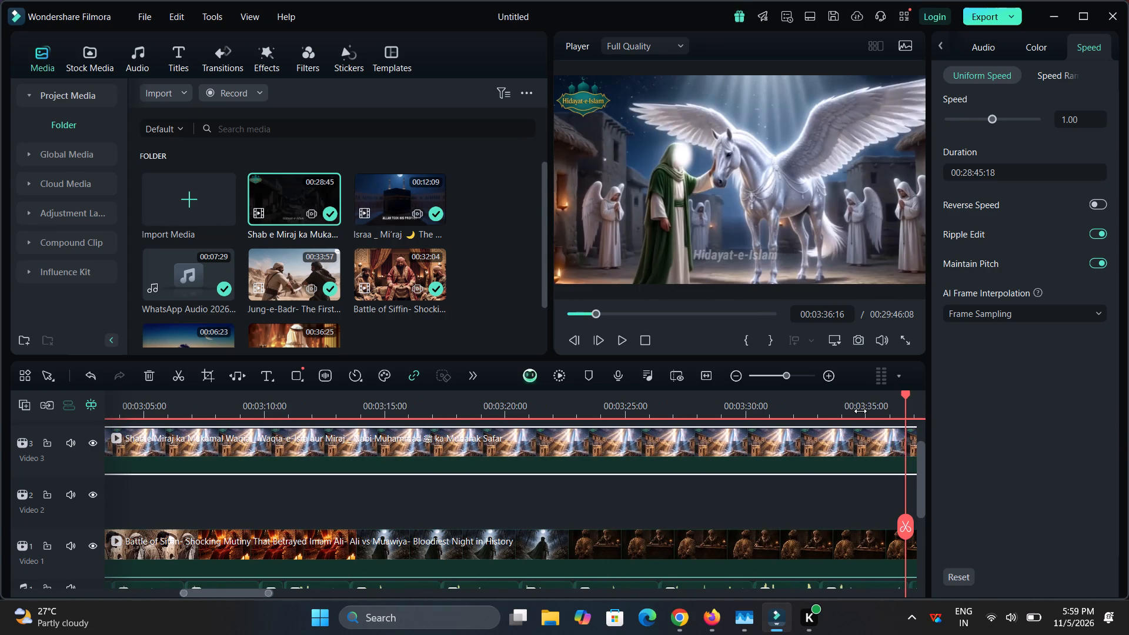
pyautogui.moveTo(860, 411); pyautogui.dragTo(376, 462)
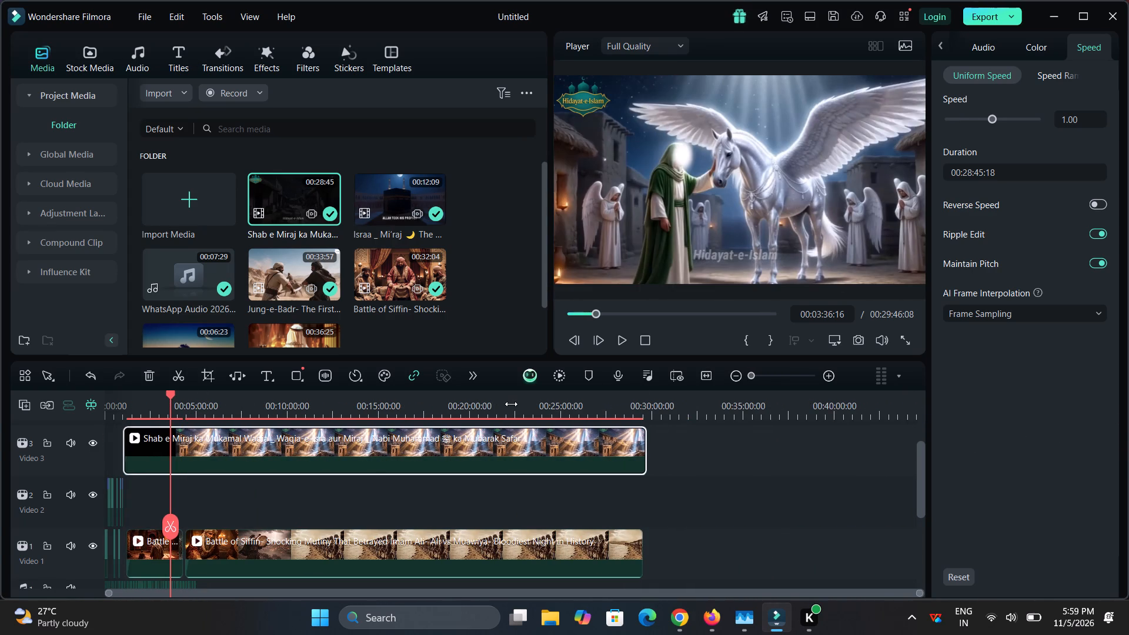
pyautogui.click(511, 404)
pyautogui.moveTo(511, 404); pyautogui.dragTo(566, 405)
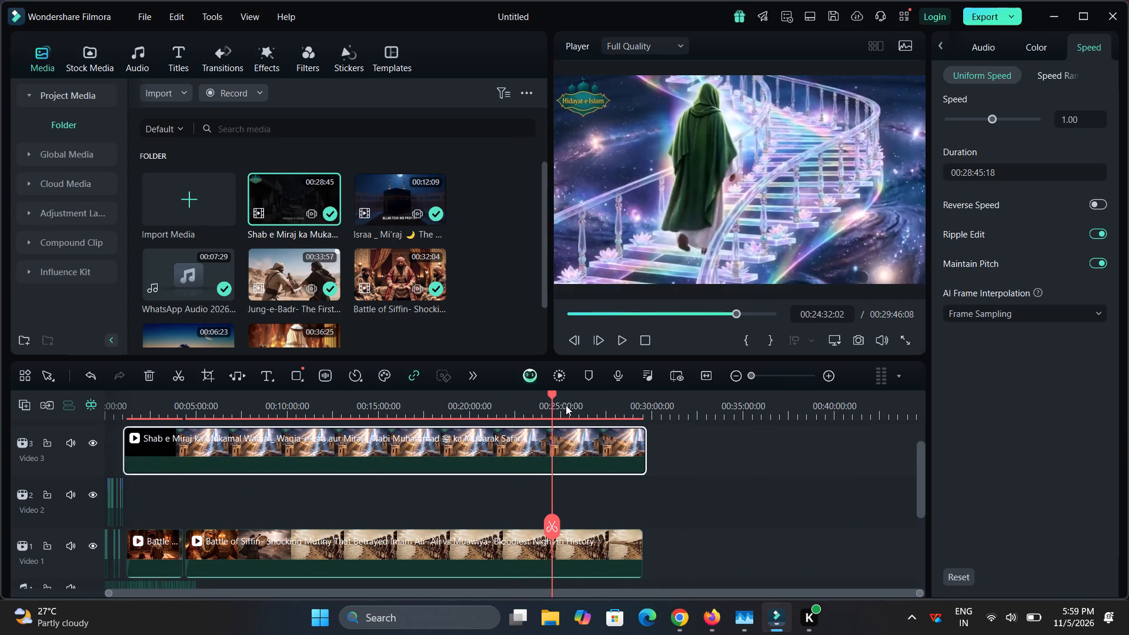
pyautogui.moveTo(566, 405); pyautogui.dragTo(606, 405)
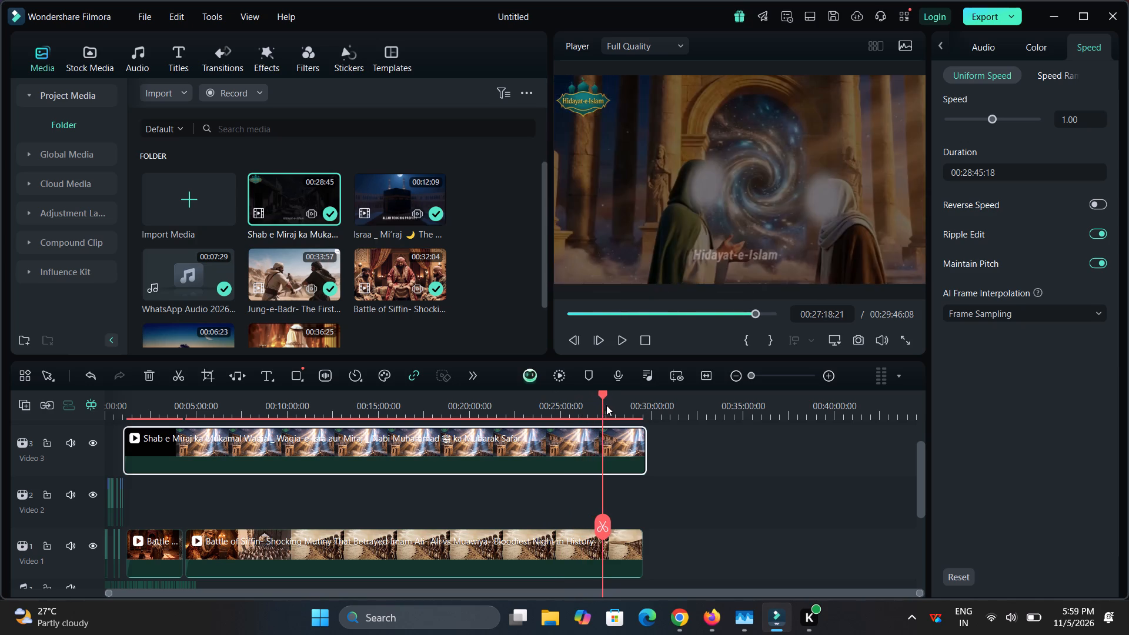
pyautogui.moveTo(606, 405); pyautogui.dragTo(624, 405)
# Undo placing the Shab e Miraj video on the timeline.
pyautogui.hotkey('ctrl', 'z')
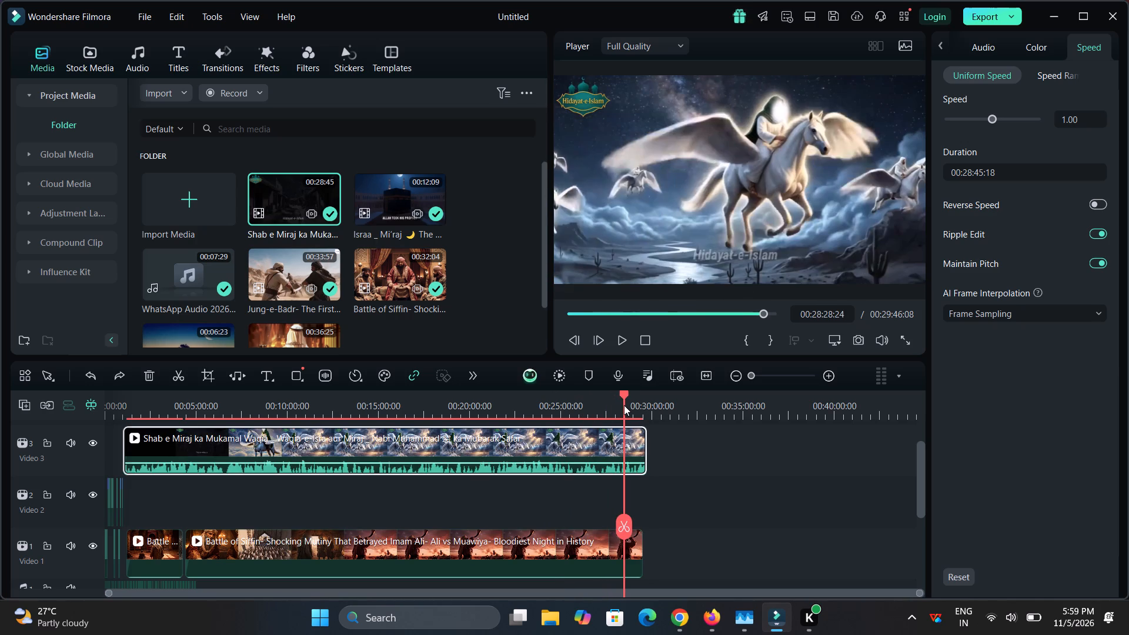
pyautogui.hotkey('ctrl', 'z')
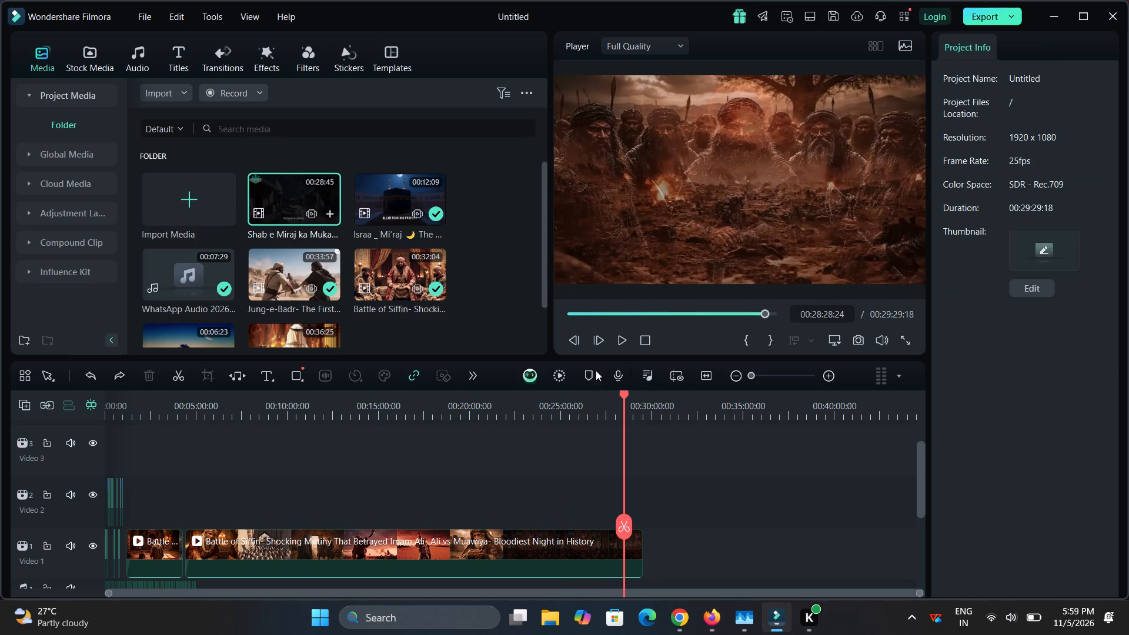
# Find the burning battlefield scene of soldiers raising sheets on spears in the long Battle of Siffin clip and split it at 00:23:11:03.
pyautogui.click(542, 397)
pyautogui.moveTo(586, 397); pyautogui.dragTo(740, 415)
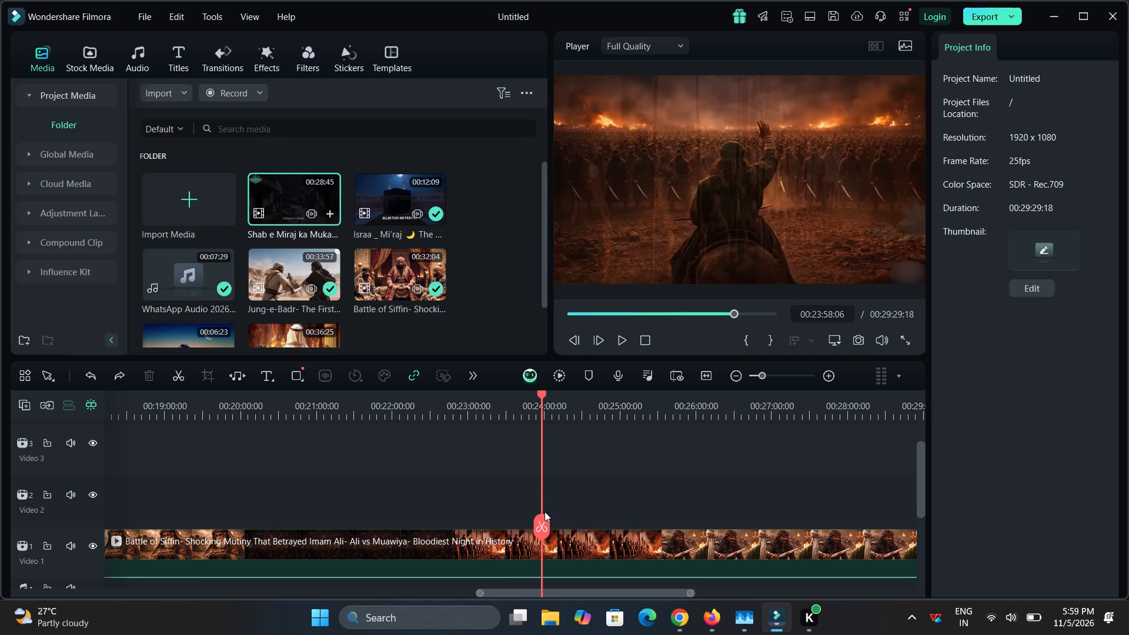
pyautogui.moveTo(547, 520); pyautogui.dragTo(458, 519)
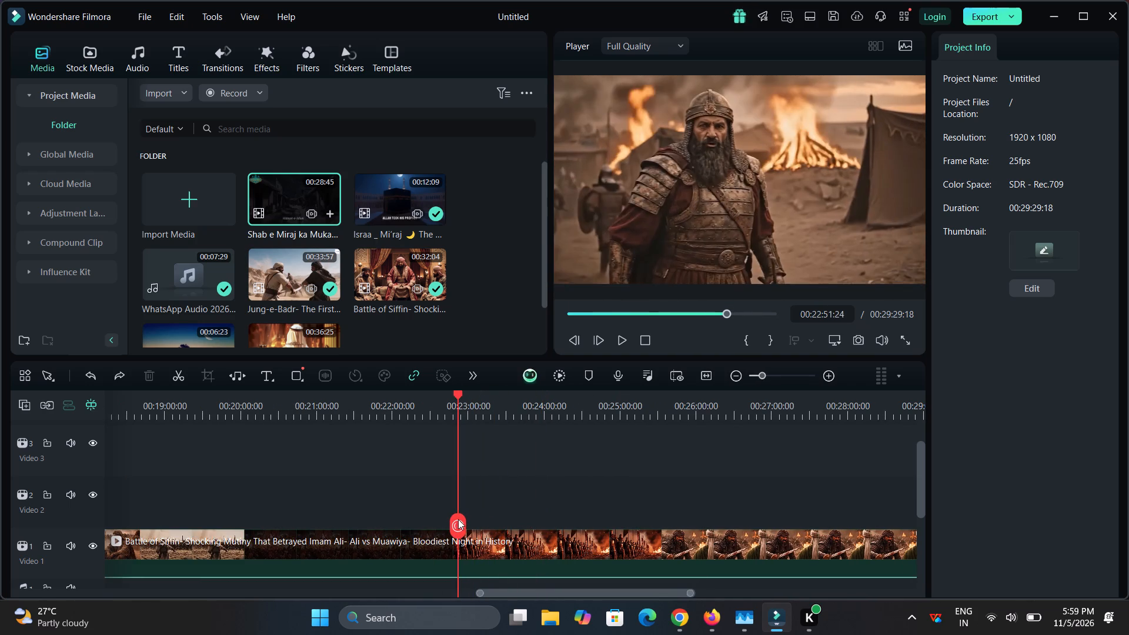
pyautogui.moveTo(458, 519); pyautogui.dragTo(485, 524)
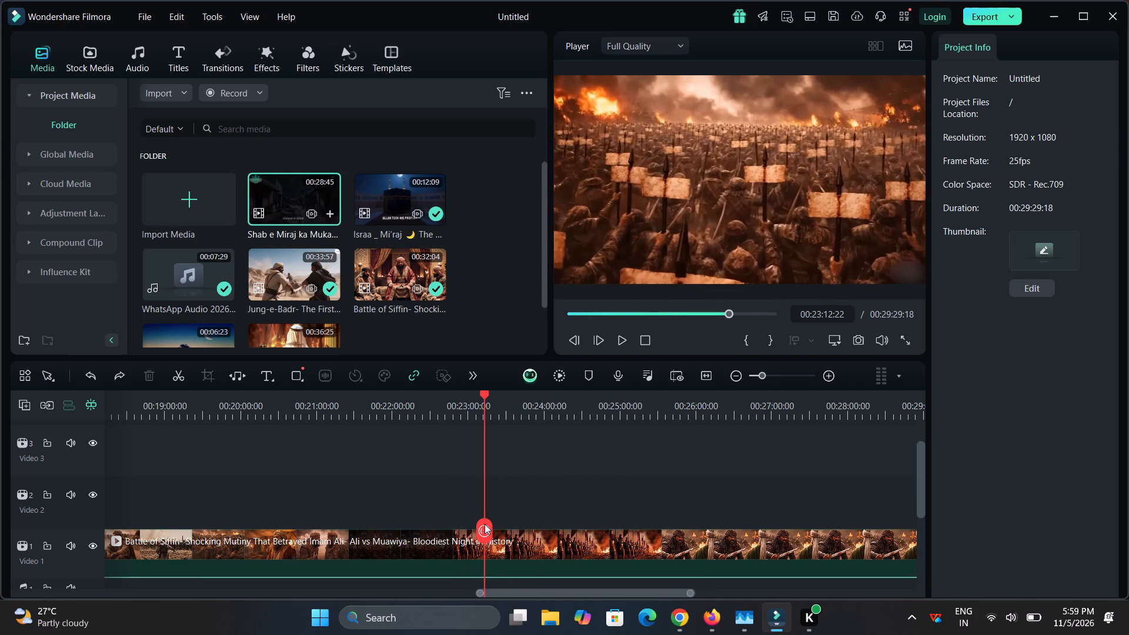
pyautogui.moveTo(485, 524); pyautogui.dragTo(479, 525)
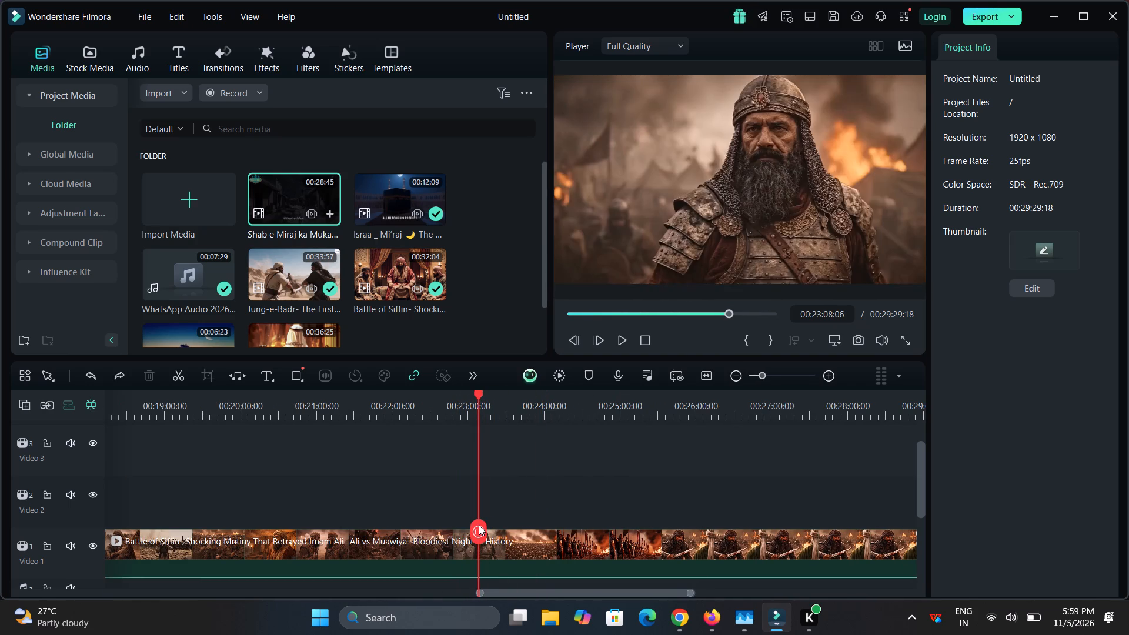
pyautogui.moveTo(479, 525); pyautogui.dragTo(482, 525)
pyautogui.click(482, 525)
pyautogui.click(482, 525)
# Move the Battle of Siffin footage after the split to Video 2, directly after the slowed Khilafat clip at 00:01:00:15.
pyautogui.moveTo(518, 544); pyautogui.dragTo(255, 475)
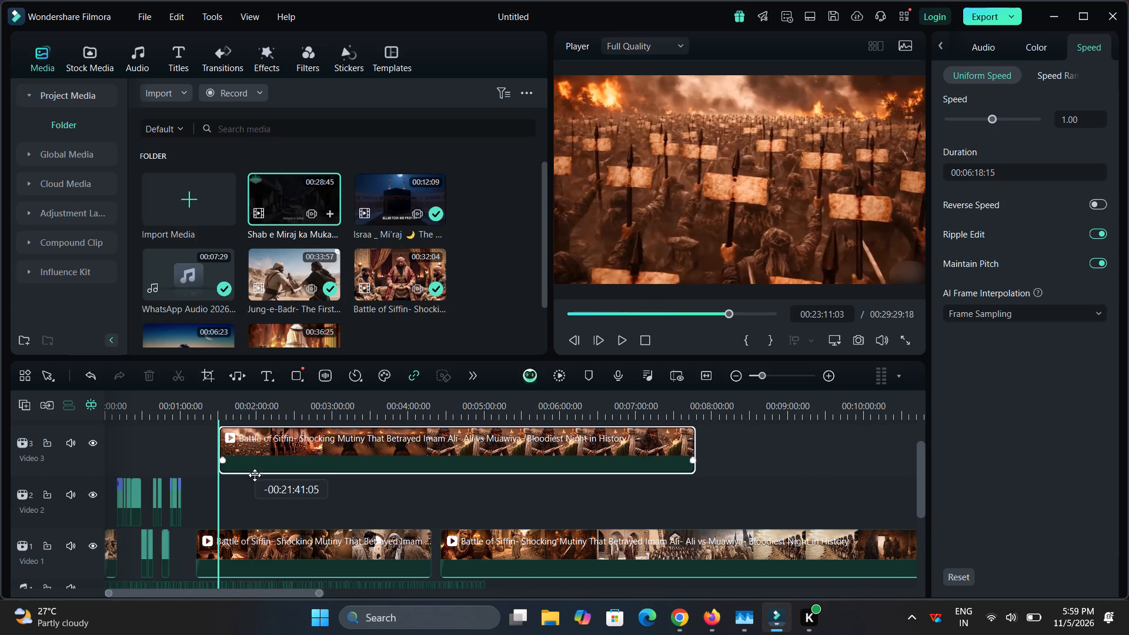
pyautogui.moveTo(255, 475); pyautogui.dragTo(246, 489)
pyautogui.click(186, 408)
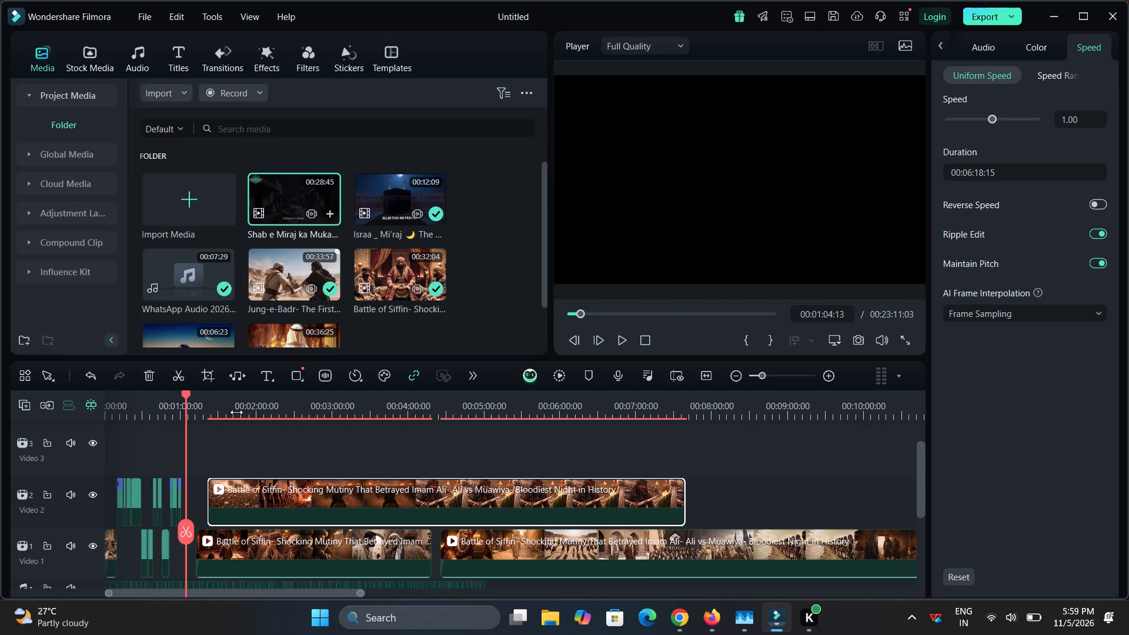
pyautogui.moveTo(236, 412); pyautogui.dragTo(468, 449)
pyautogui.moveTo(434, 499); pyautogui.dragTo(204, 487)
# Play the placed Battle of Siffin clip against the narration, move it later to about 00:01:06, and split it at 00:01:10:16.
pyautogui.click(142, 412)
pyautogui.press('space')
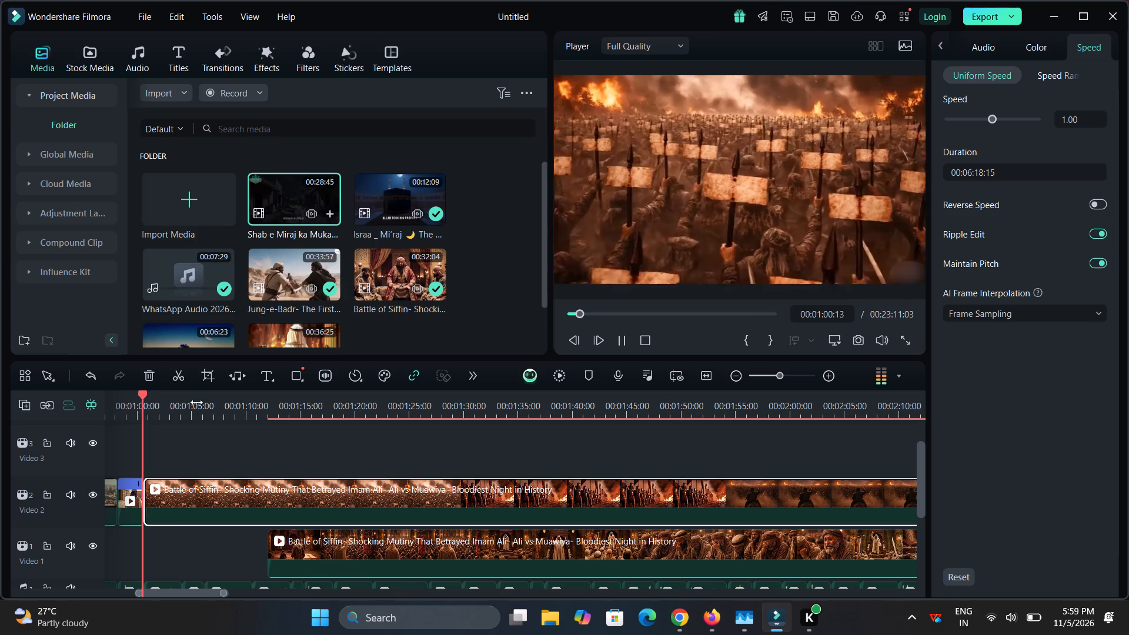
pyautogui.moveTo(201, 402); pyautogui.dragTo(345, 403)
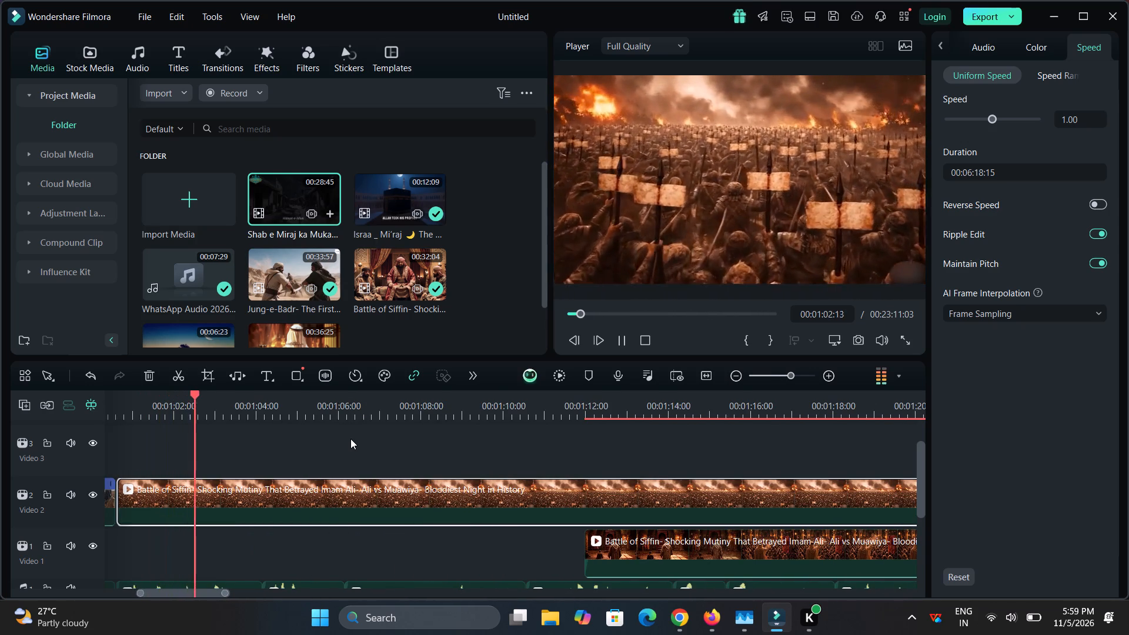
pyautogui.scroll(-1, 350, 439)
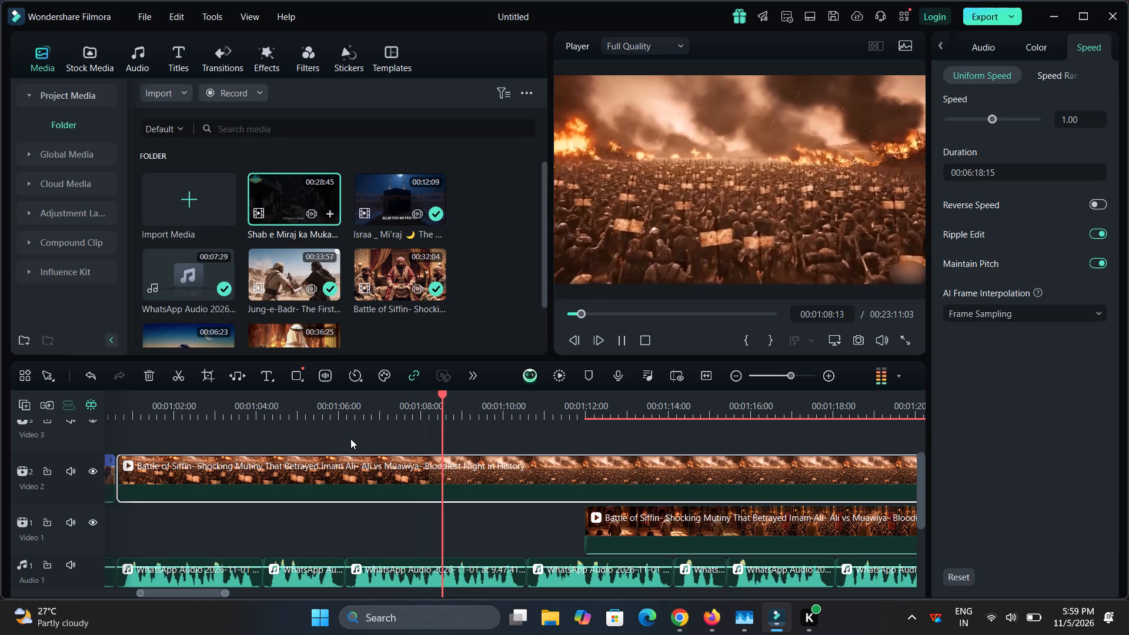
pyautogui.press('space')
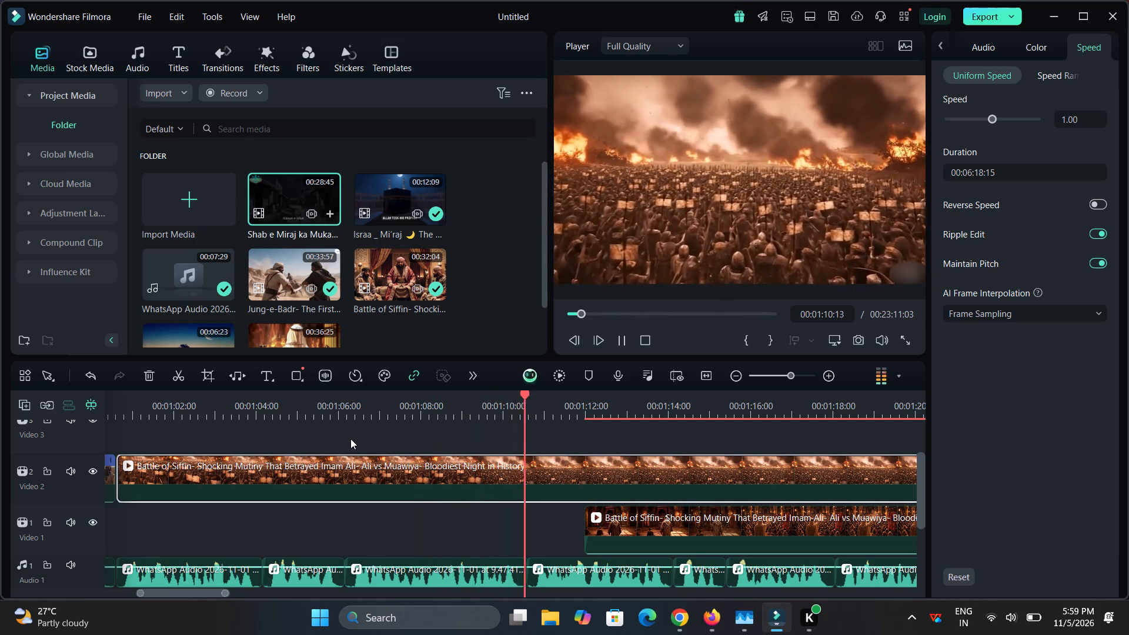
pyautogui.moveTo(329, 475); pyautogui.dragTo(514, 483)
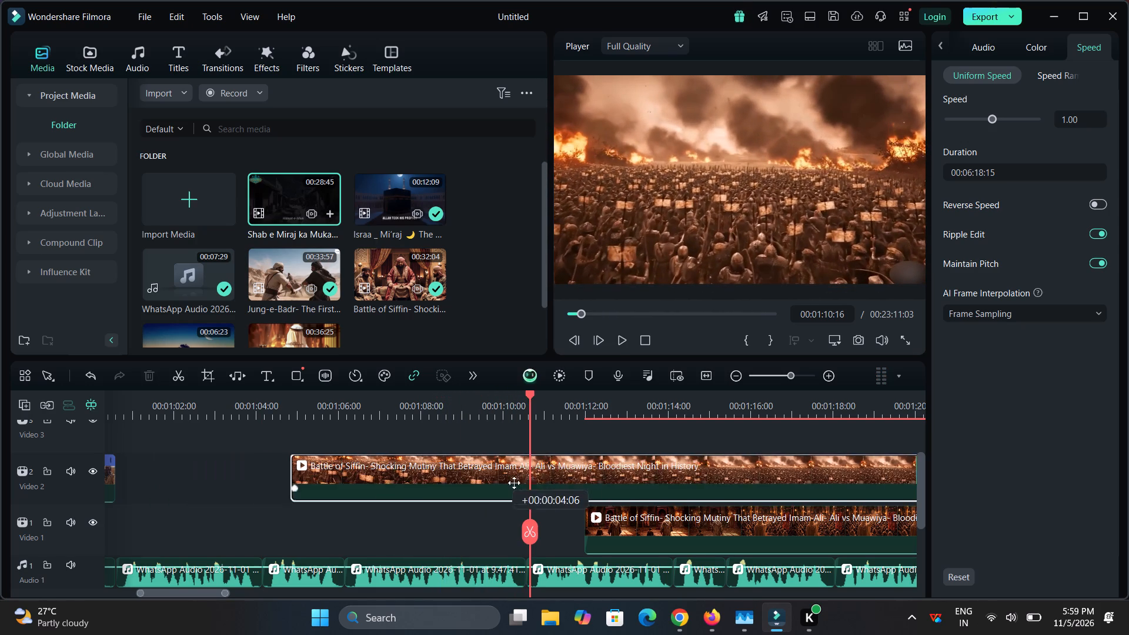
pyautogui.moveTo(514, 483); pyautogui.dragTo(572, 483)
pyautogui.click(527, 530)
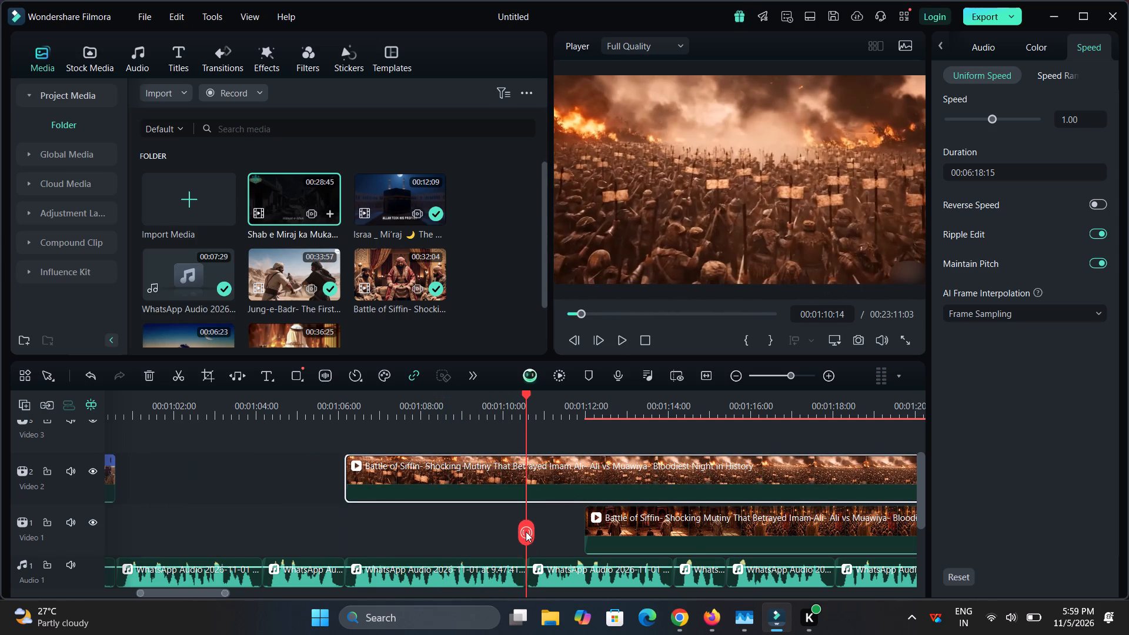
# Split the Battle of Siffin clip on Video 2 at 00:01:10:14 and move the footage after it to the timeline's end at 00:23:11:03.
pyautogui.click(526, 532)
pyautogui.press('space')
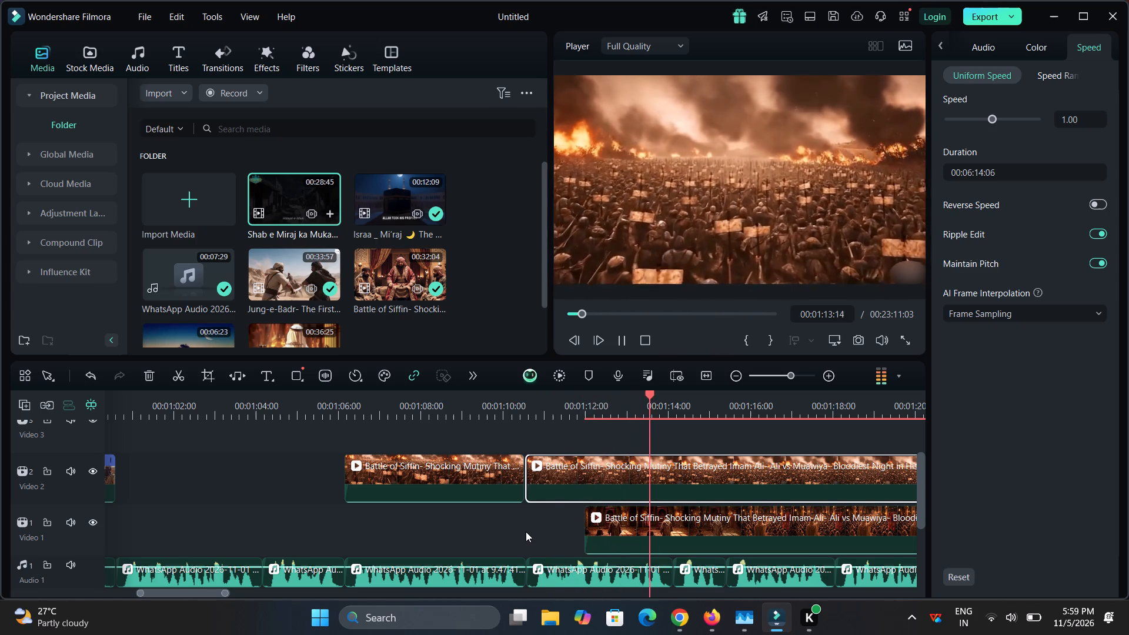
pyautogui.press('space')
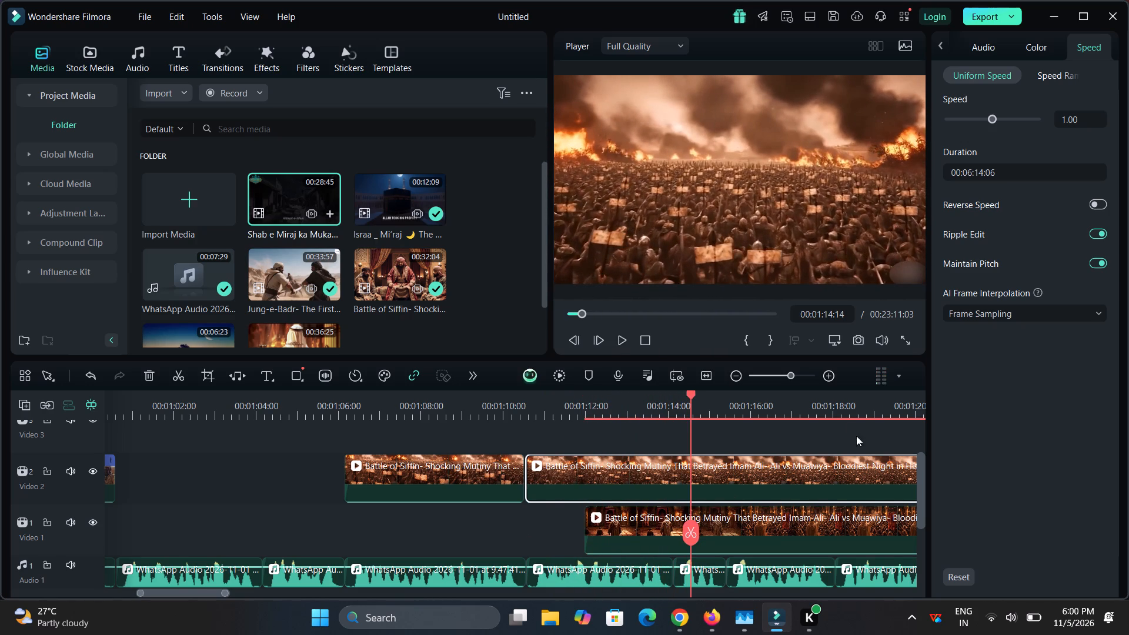
pyautogui.moveTo(806, 414); pyautogui.dragTo(505, 459)
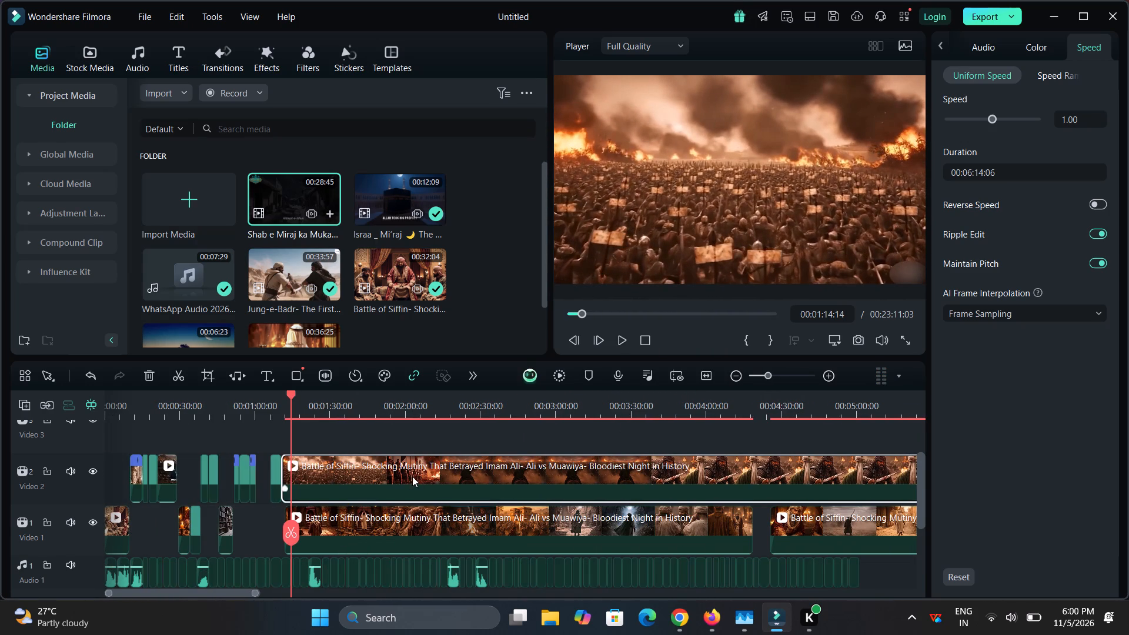
pyautogui.moveTo(612, 403); pyautogui.dragTo(432, 419)
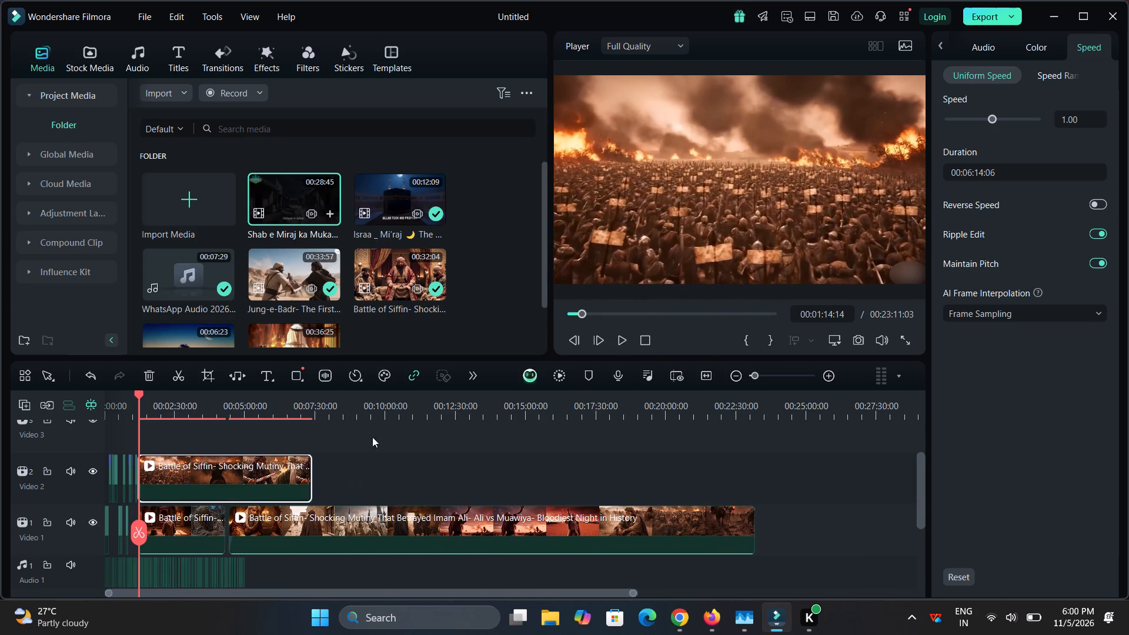
pyautogui.moveTo(187, 480); pyautogui.dragTo(833, 520)
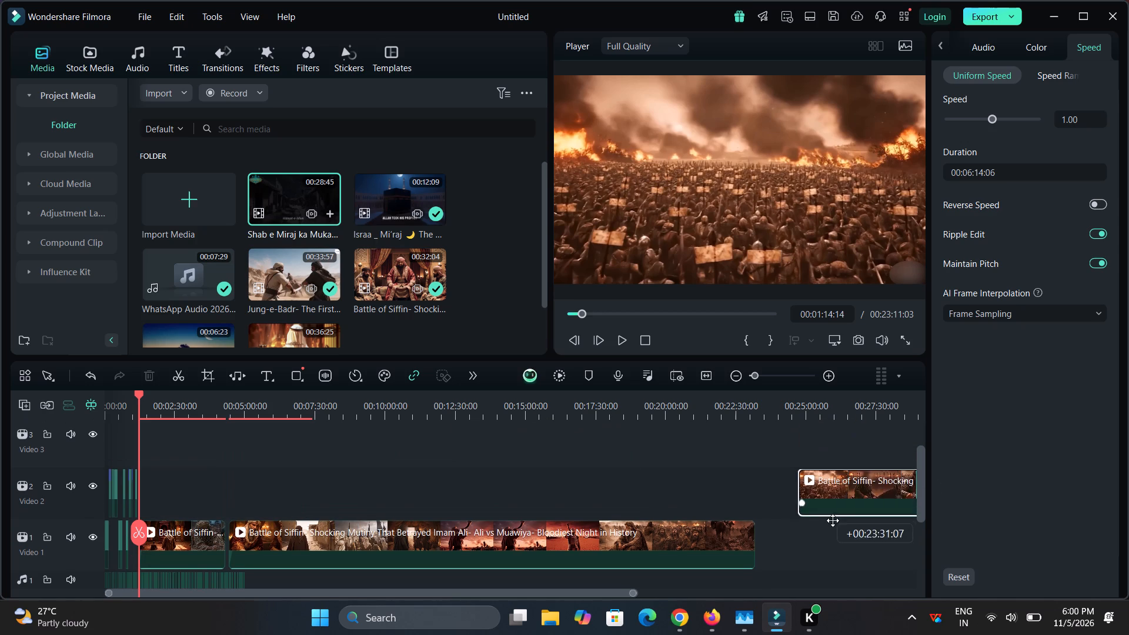
pyautogui.moveTo(833, 520); pyautogui.dragTo(816, 542)
# Play the narration around 00:01:15 and cut out the short voice-over segment on Audio 1 that ends at 00:01:15:10, closing the gap.
pyautogui.moveTo(175, 401); pyautogui.dragTo(548, 408)
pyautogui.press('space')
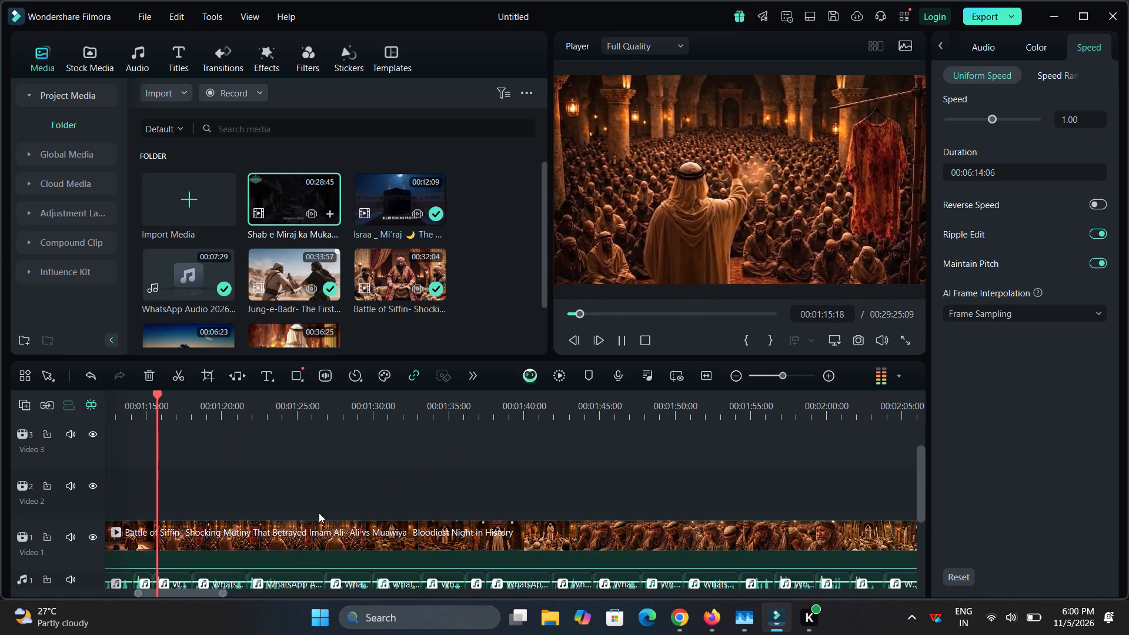
pyautogui.scroll(-1, 290, 517)
pyautogui.click(149, 563)
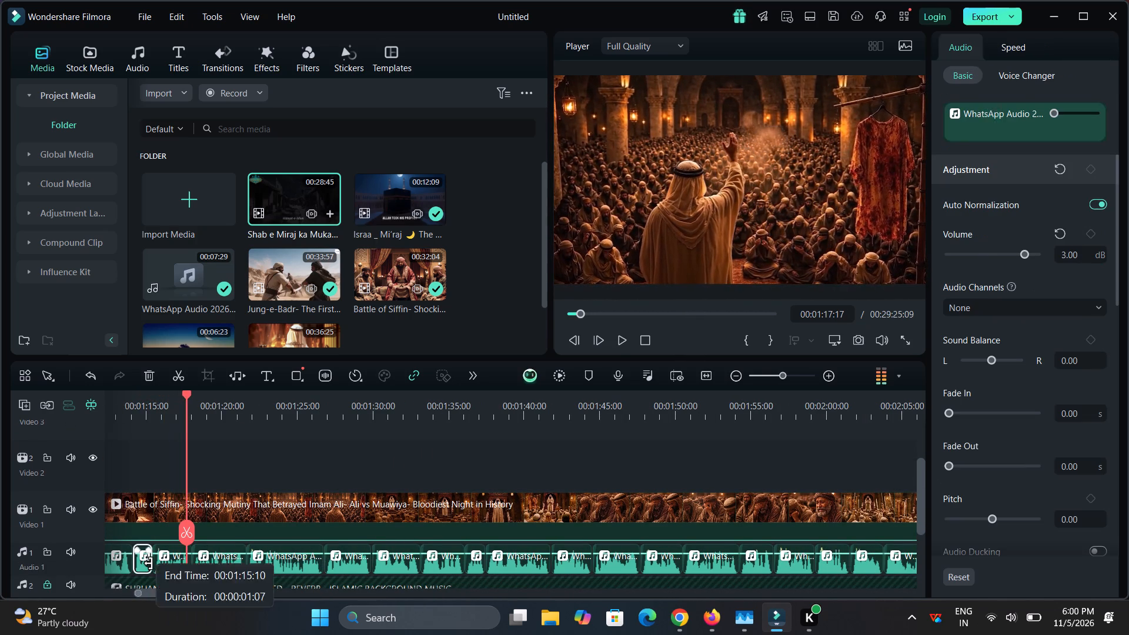
pyautogui.hotkey('ctrl', 'x')
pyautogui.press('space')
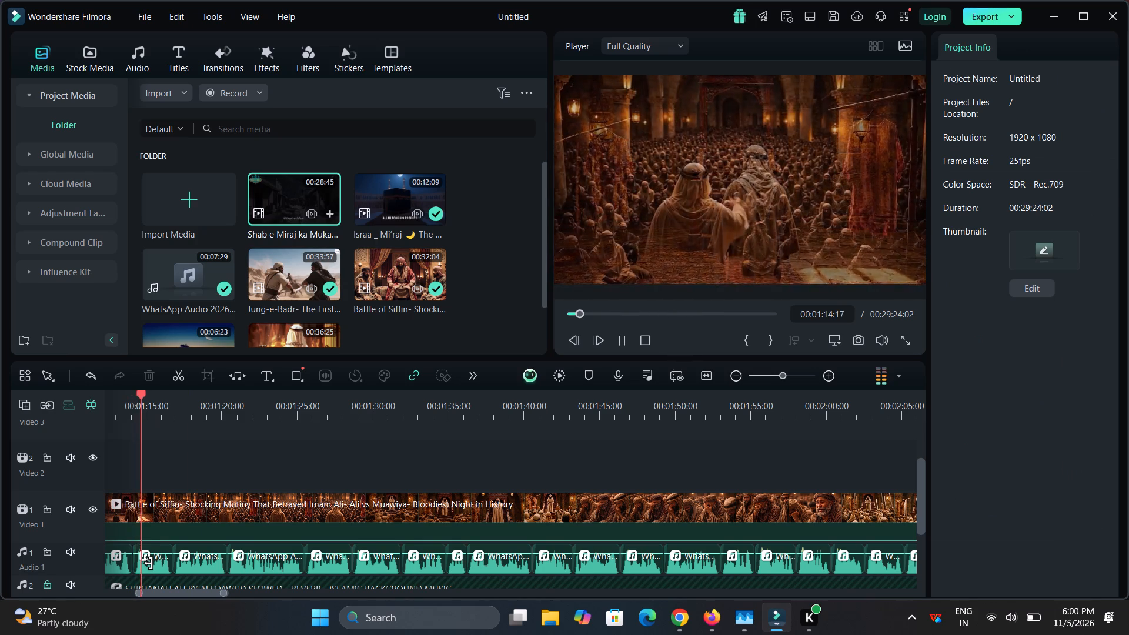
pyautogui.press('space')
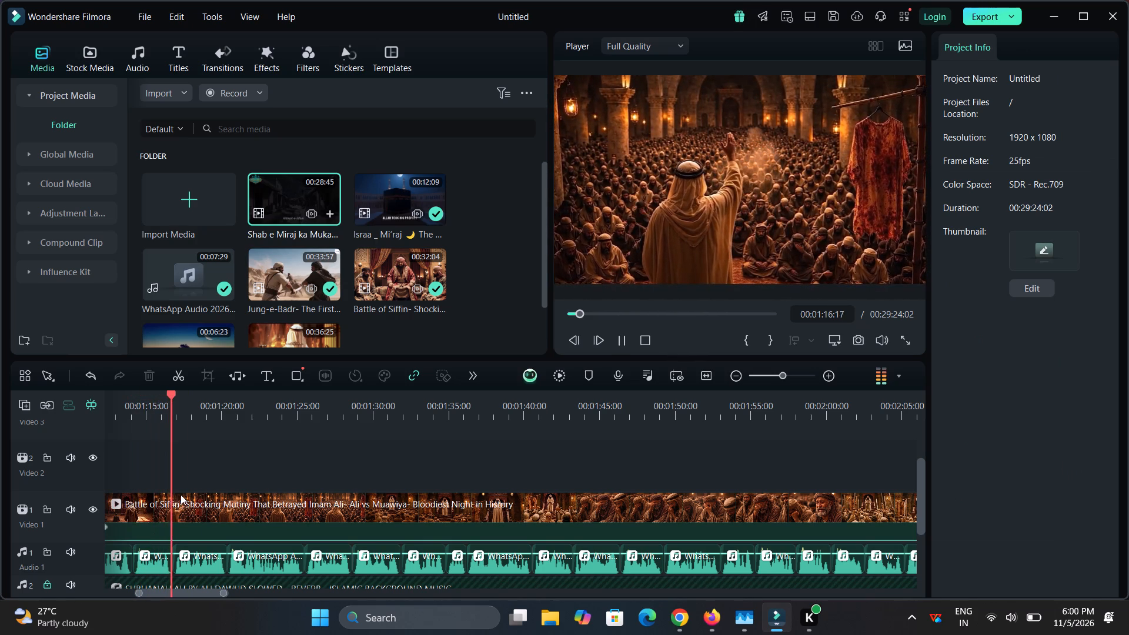
# Play the narration after the short Battle of Siffin clip and reposition the long Battle of Siffin clip on Video 1 to match it.
pyautogui.moveTo(178, 523); pyautogui.dragTo(65, 530)
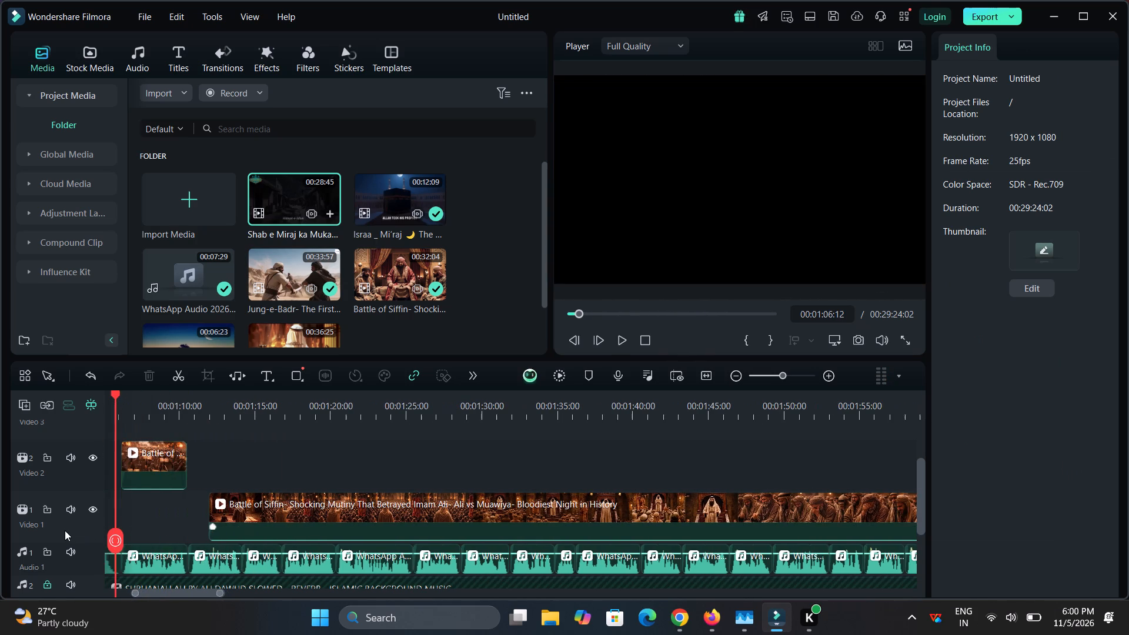
pyautogui.moveTo(65, 530); pyautogui.dragTo(157, 521)
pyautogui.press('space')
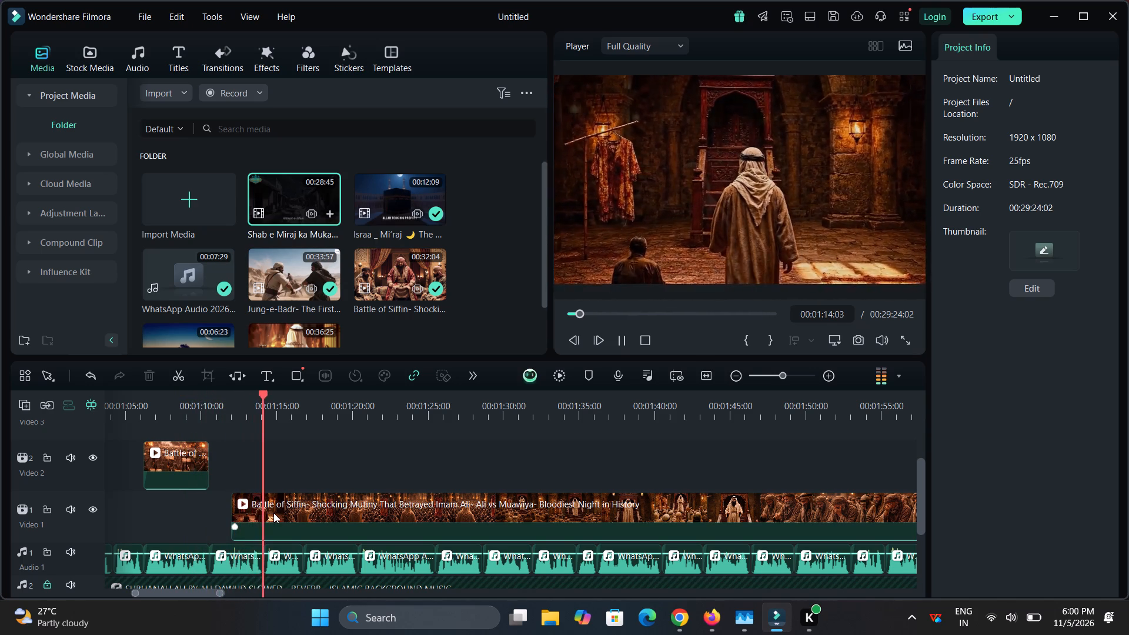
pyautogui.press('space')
pyautogui.moveTo(287, 520); pyautogui.dragTo(277, 520)
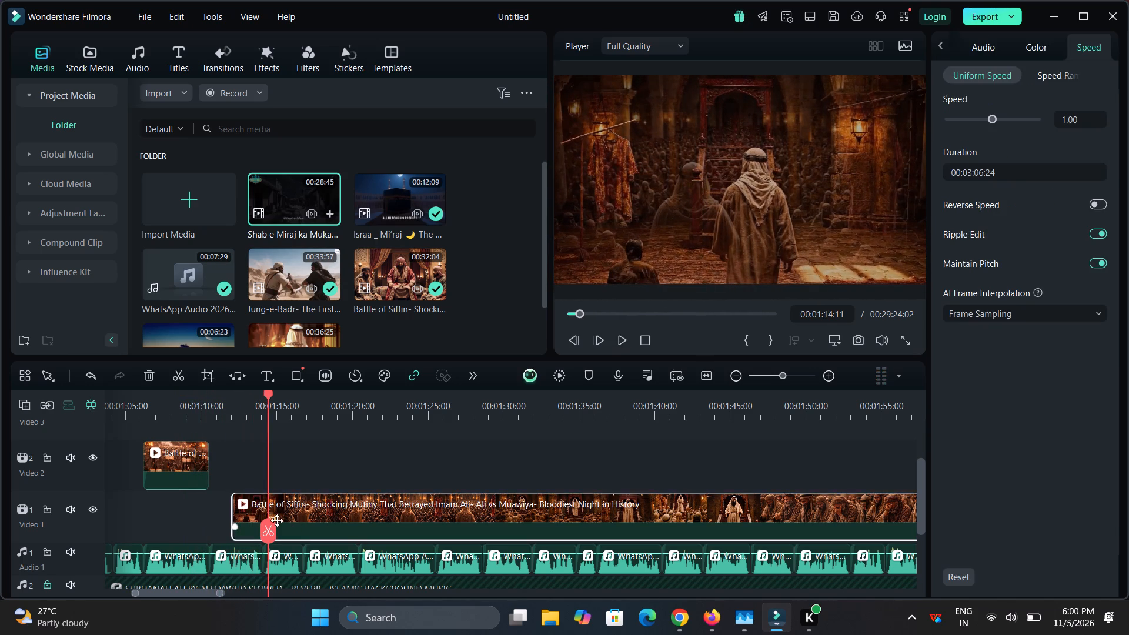
# Move the following Battle of Siffin clip on Video 1 earlier so it starts where the short Video 2 clip ends.
pyautogui.moveTo(277, 520); pyautogui.dragTo(260, 520)
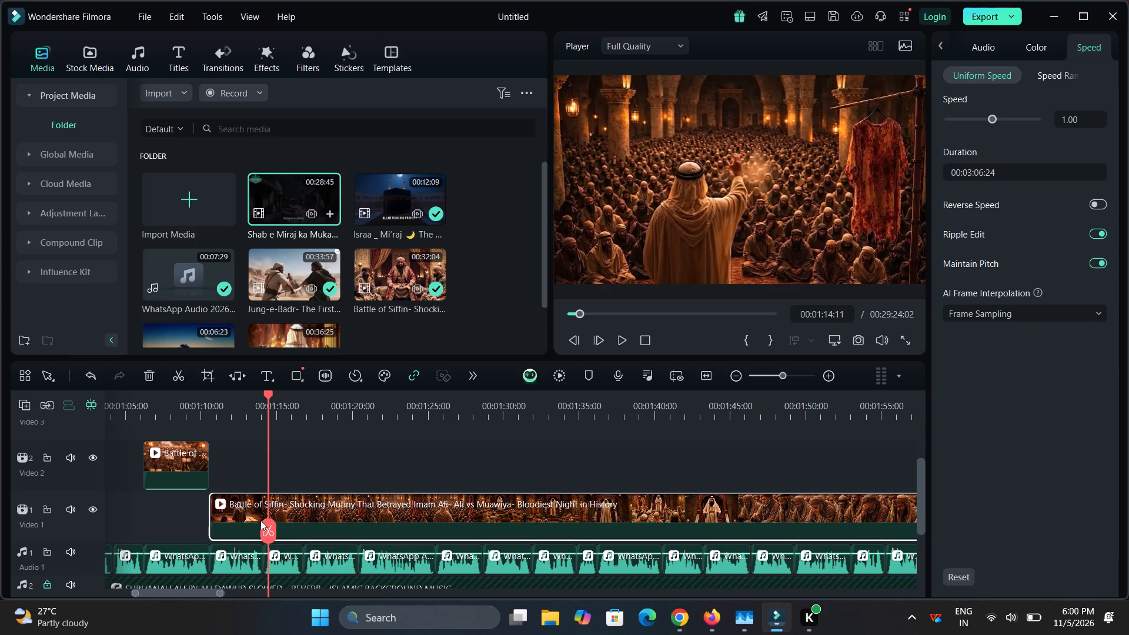
# Place the Khilafat of Usman clip on Video 2 directly after the short Battle of Siffin clip, keeping the project settings, and silence its audio.
pyautogui.press('space')
pyautogui.press('space')
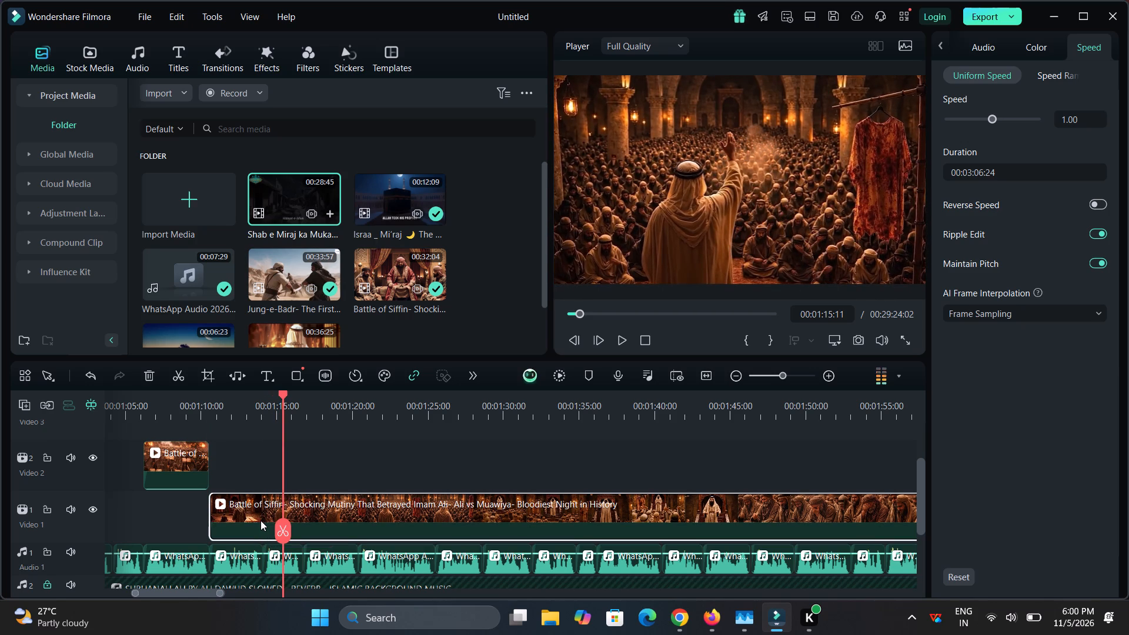
pyautogui.moveTo(270, 337); pyautogui.dragTo(221, 453)
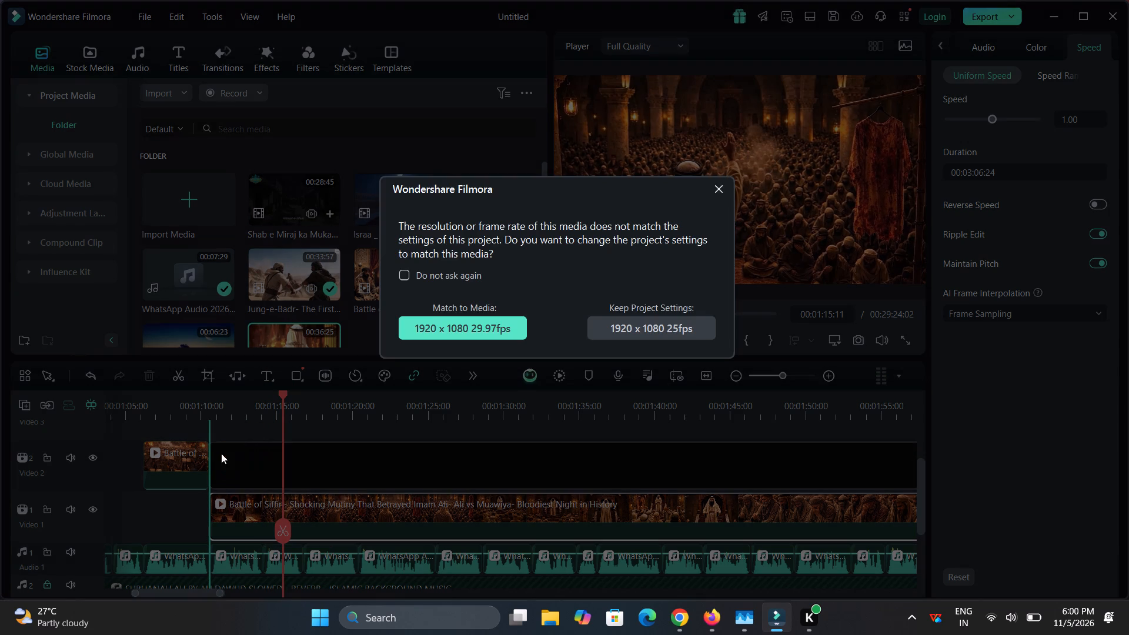
pyautogui.click(663, 337)
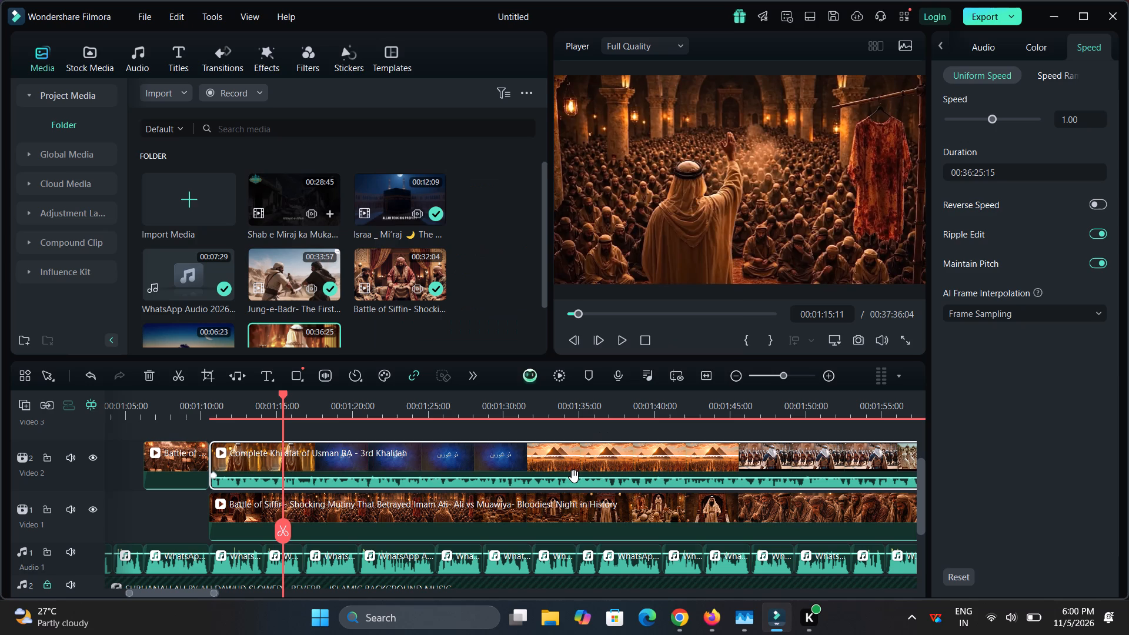
pyautogui.moveTo(573, 477); pyautogui.dragTo(576, 498)
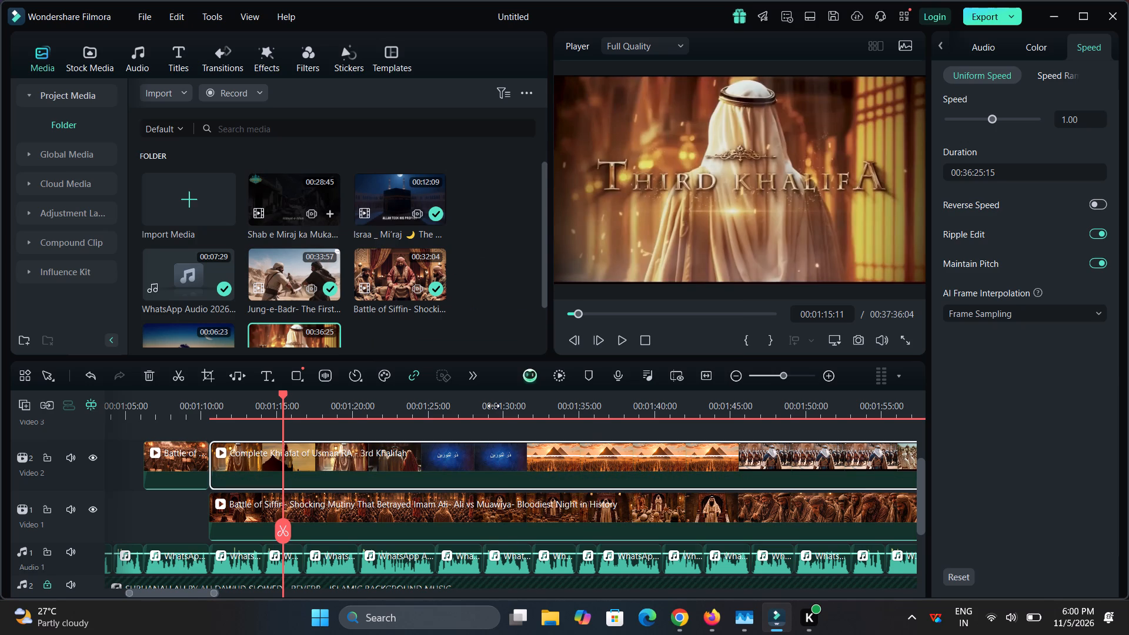
# Split the Khilafat clip at the pyramids scene at 00:01:35:23, remove the part before it and close the gap.
pyautogui.click(493, 406)
pyautogui.moveTo(493, 406); pyautogui.dragTo(530, 421)
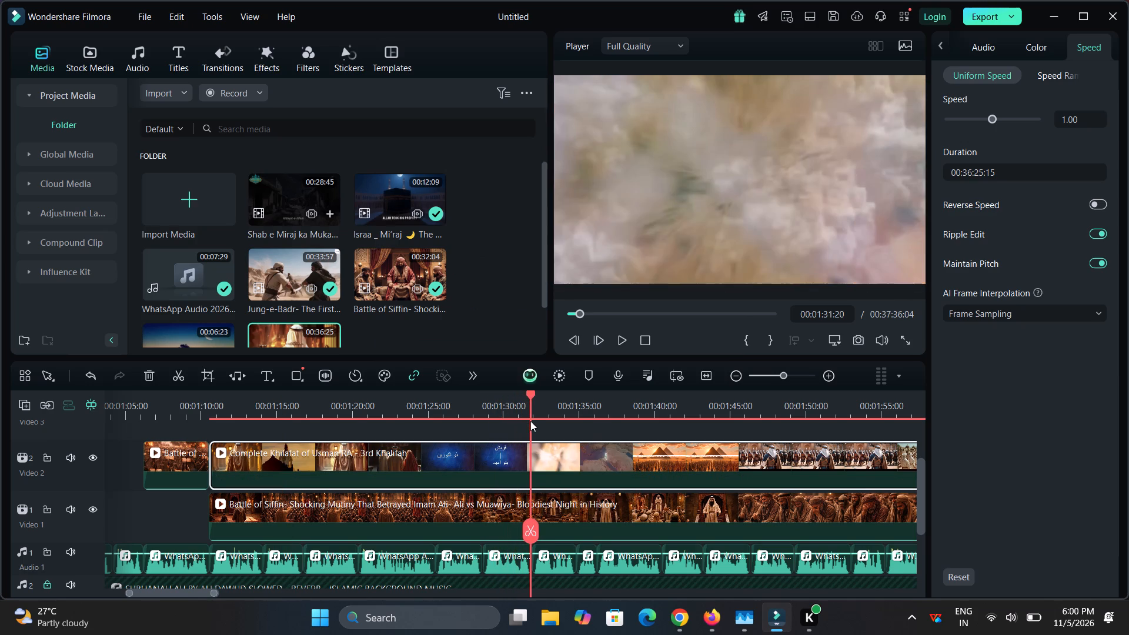
pyautogui.moveTo(530, 421); pyautogui.dragTo(577, 447)
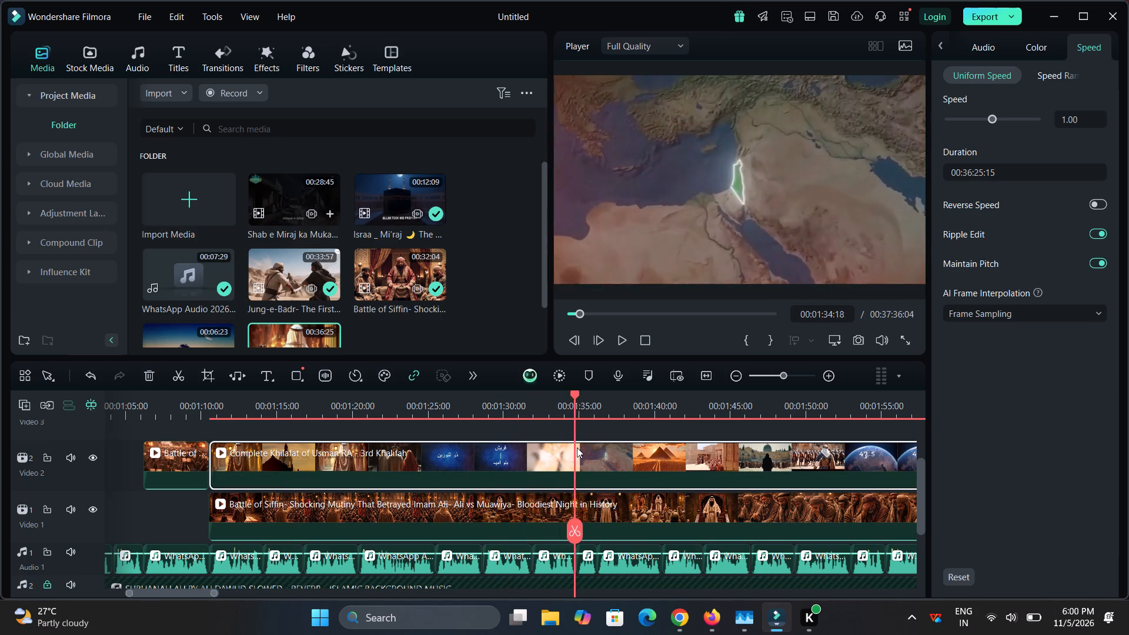
pyautogui.moveTo(577, 447); pyautogui.dragTo(593, 455)
pyautogui.click(601, 525)
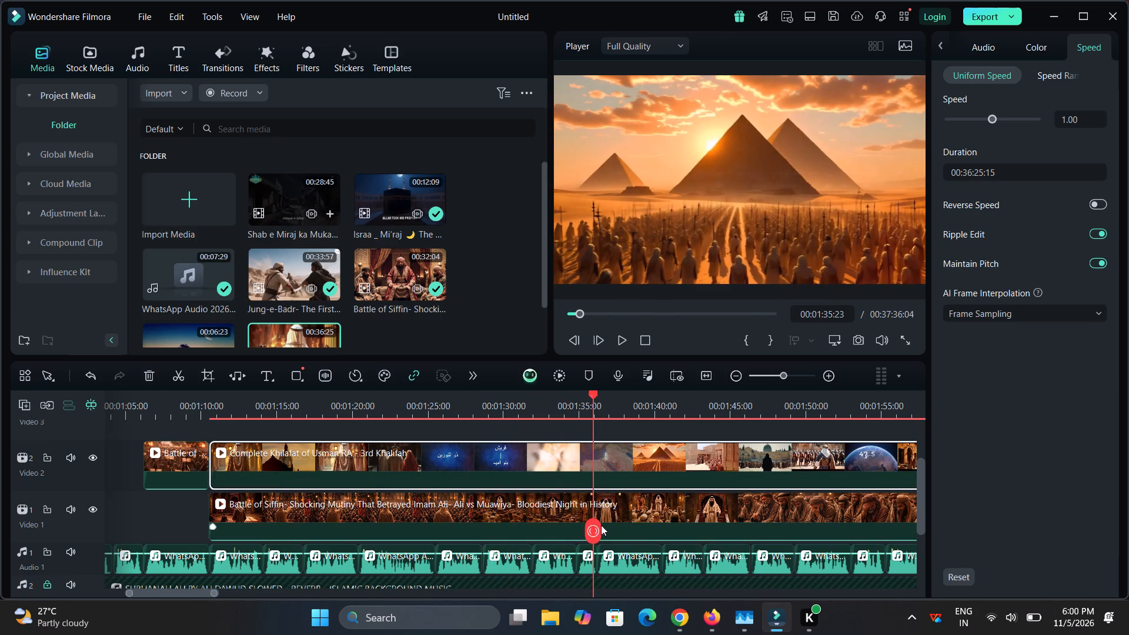
pyautogui.click(551, 462)
pyautogui.hotkey('ctrl', 'x')
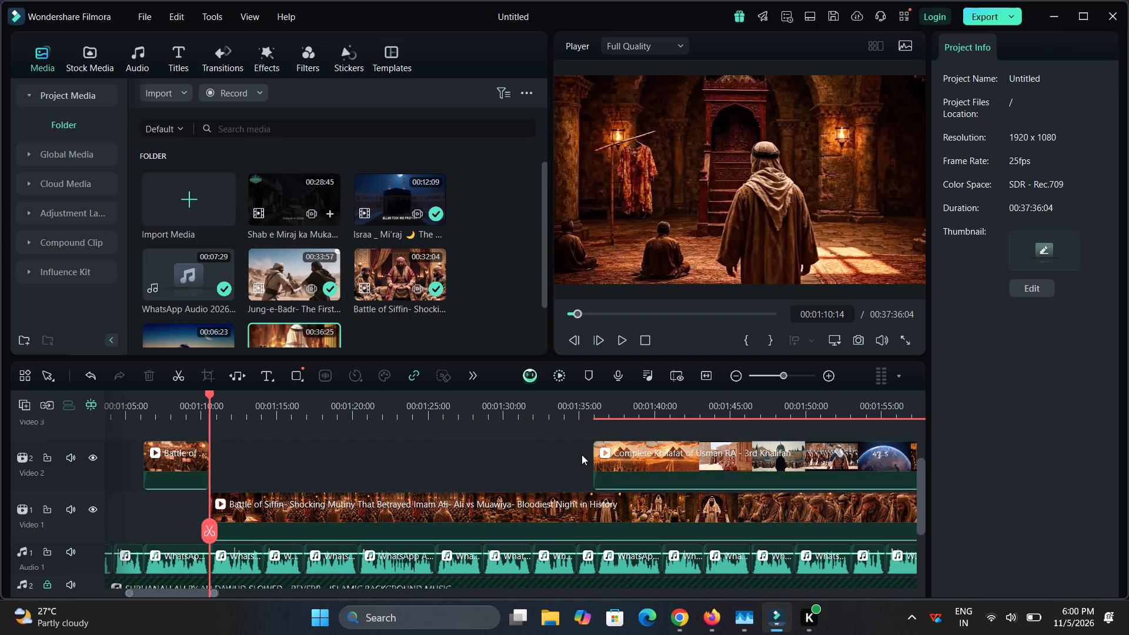
pyautogui.moveTo(582, 454); pyautogui.dragTo(582, 445)
pyautogui.doubleClick(582, 445)
# Play the Khilafat clip against the narration, split it at 00:01:15:13, and move the remainder later to start at about 00:01:16:19.
pyautogui.press('space')
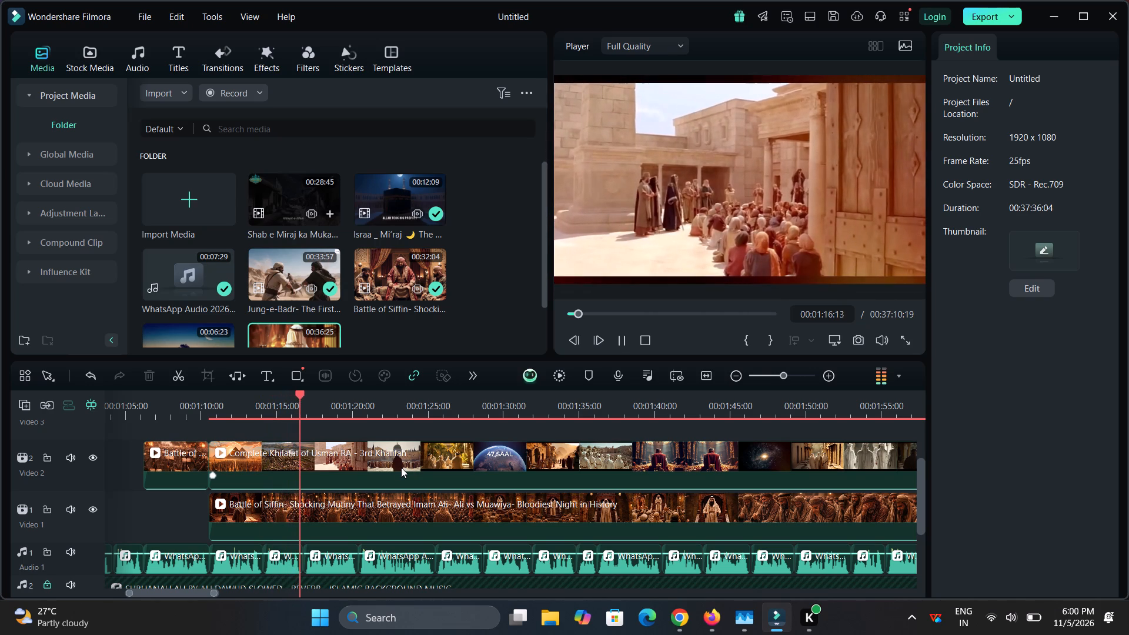
pyautogui.press('space')
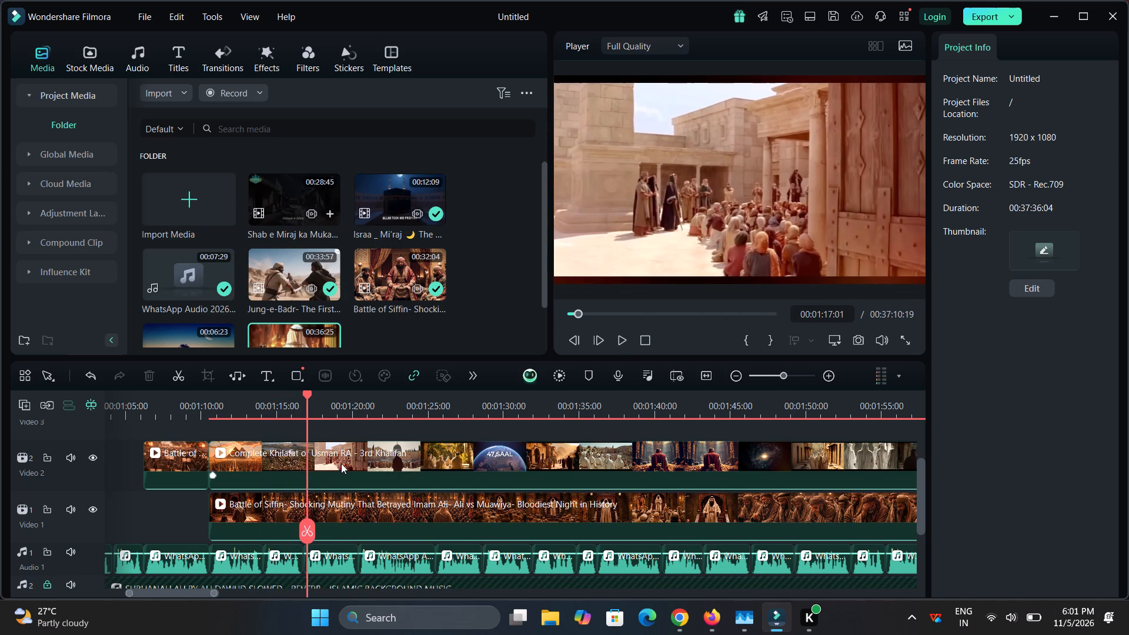
pyautogui.click(330, 474)
pyautogui.moveTo(310, 523); pyautogui.dragTo(295, 523)
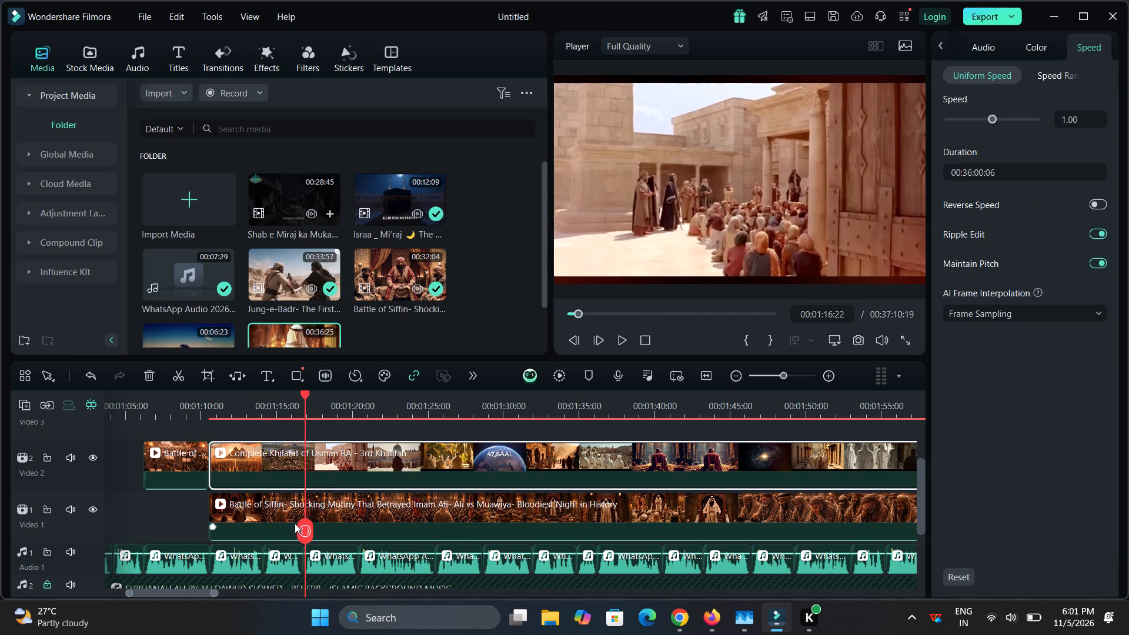
pyautogui.moveTo(295, 523); pyautogui.dragTo(285, 523)
pyautogui.click(285, 523)
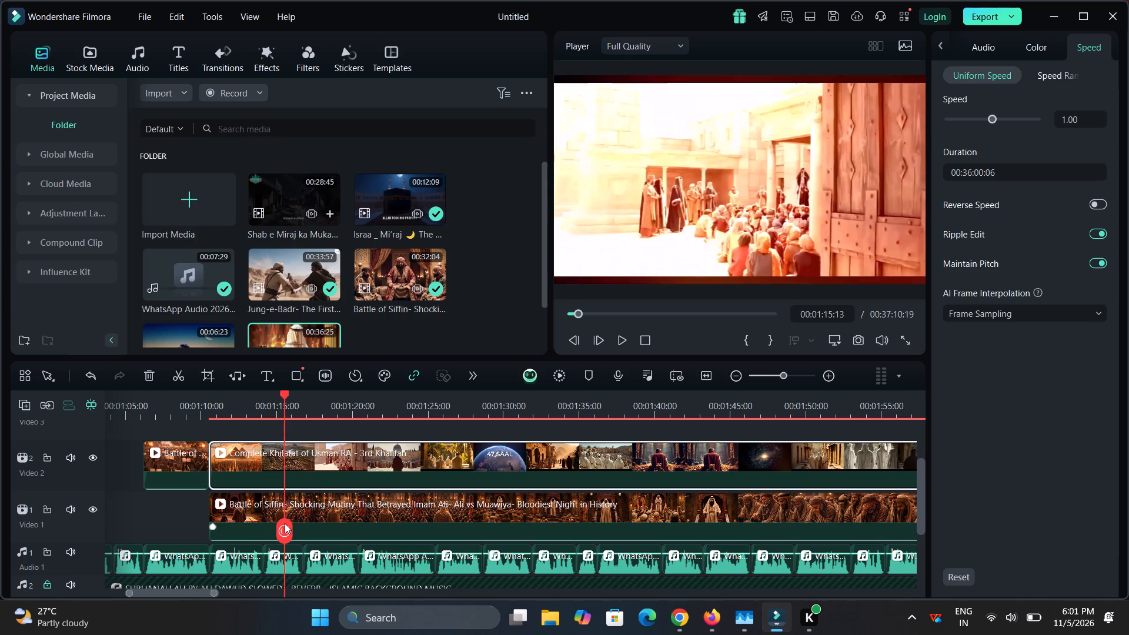
pyautogui.moveTo(313, 477); pyautogui.dragTo(335, 477)
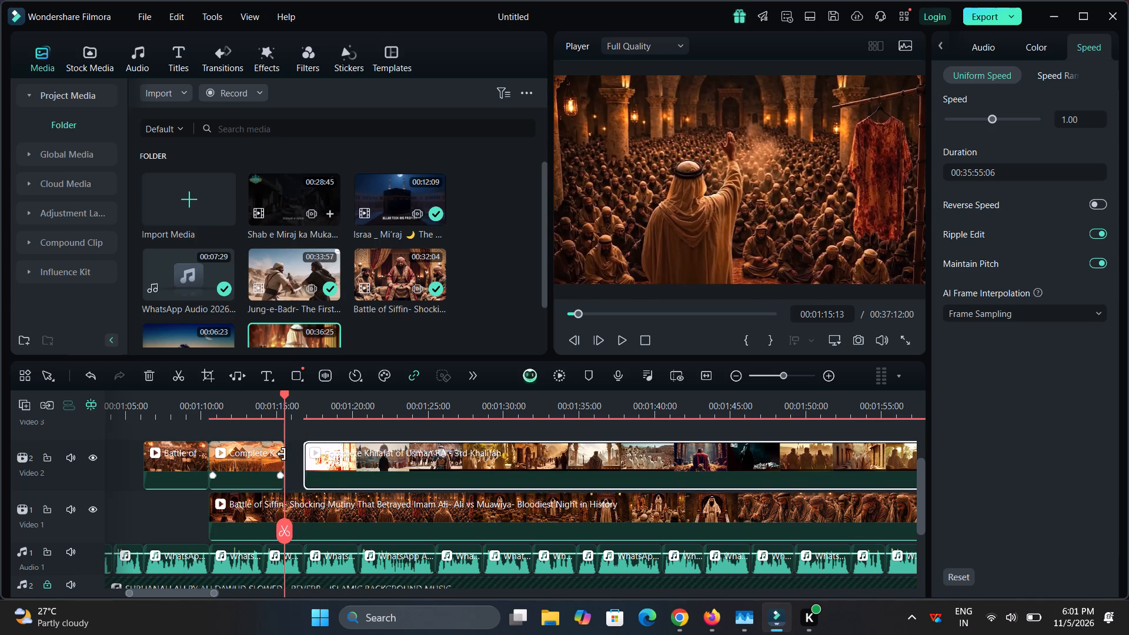
# Stretch the short pyramids clip to fill the gap, slowing it to 0.80x.
pyautogui.keyDown('ctrl'); pyautogui.moveTo(283, 454); pyautogui.dragTo(305, 460); pyautogui.keyUp('ctrl')
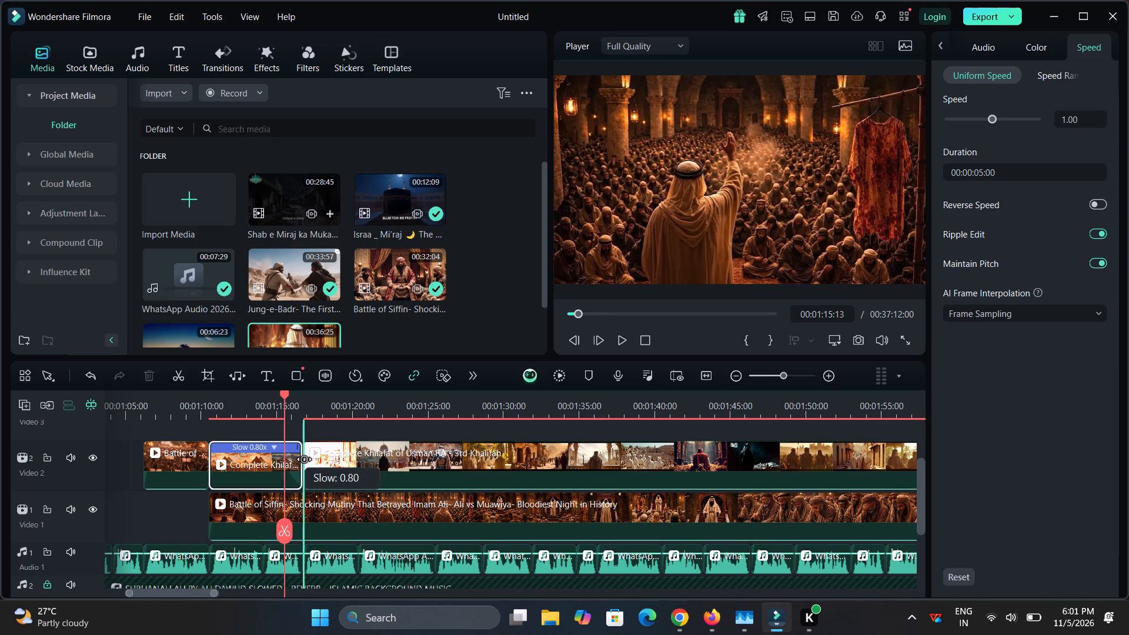
pyautogui.keyDown('ctrl'); pyautogui.moveTo(305, 460); pyautogui.dragTo(305, 462); pyautogui.keyUp('ctrl')
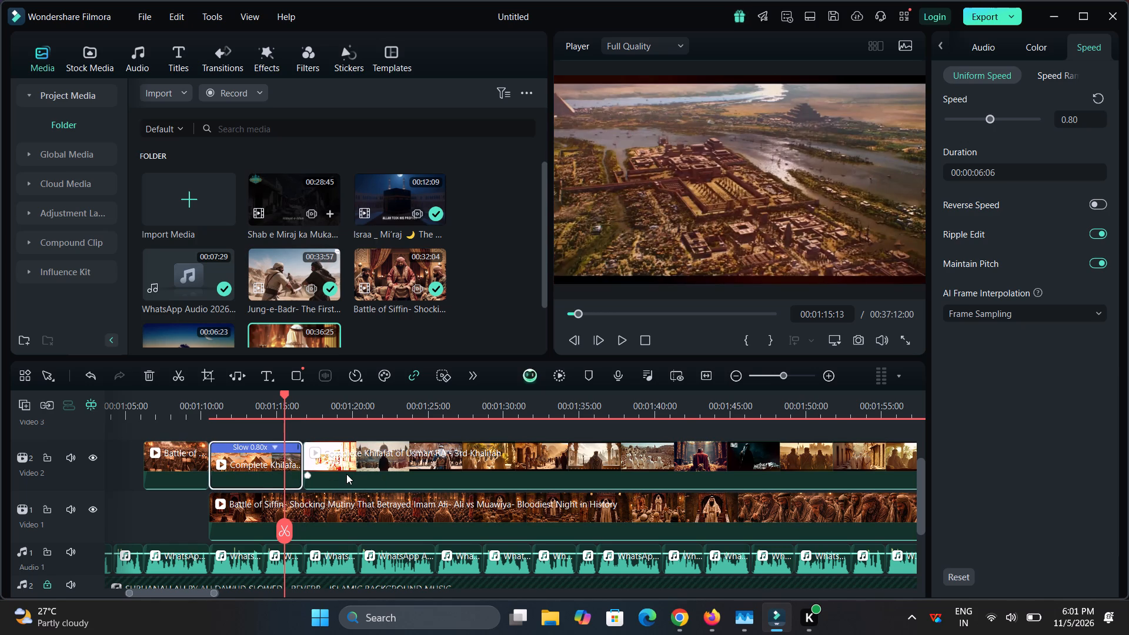
# Play the remaining Khilafat footage, trim its start to about 00:01:23 past the hooded man scene, and move it back against the slowed clip.
pyautogui.tripleClick(413, 477)
pyautogui.click(413, 477)
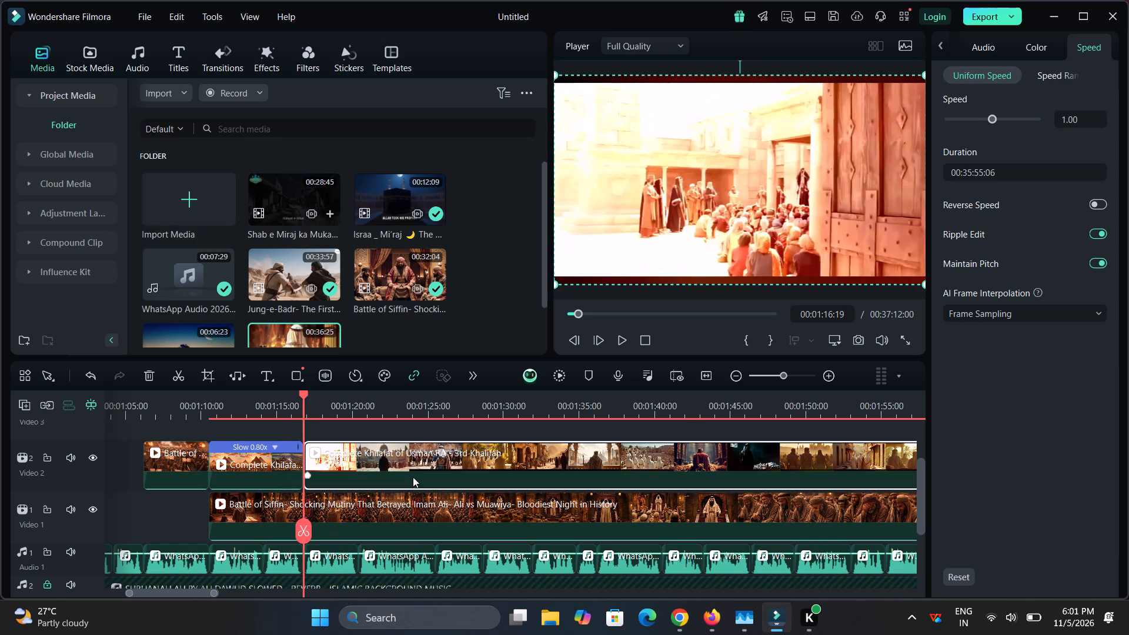
pyautogui.press('space')
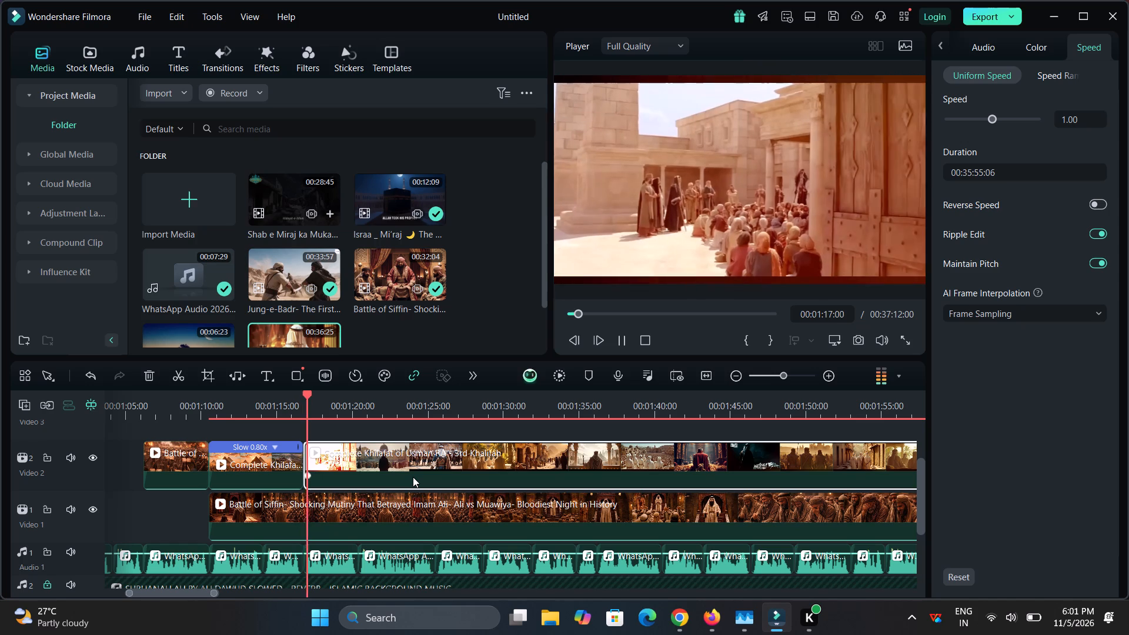
pyautogui.press('space')
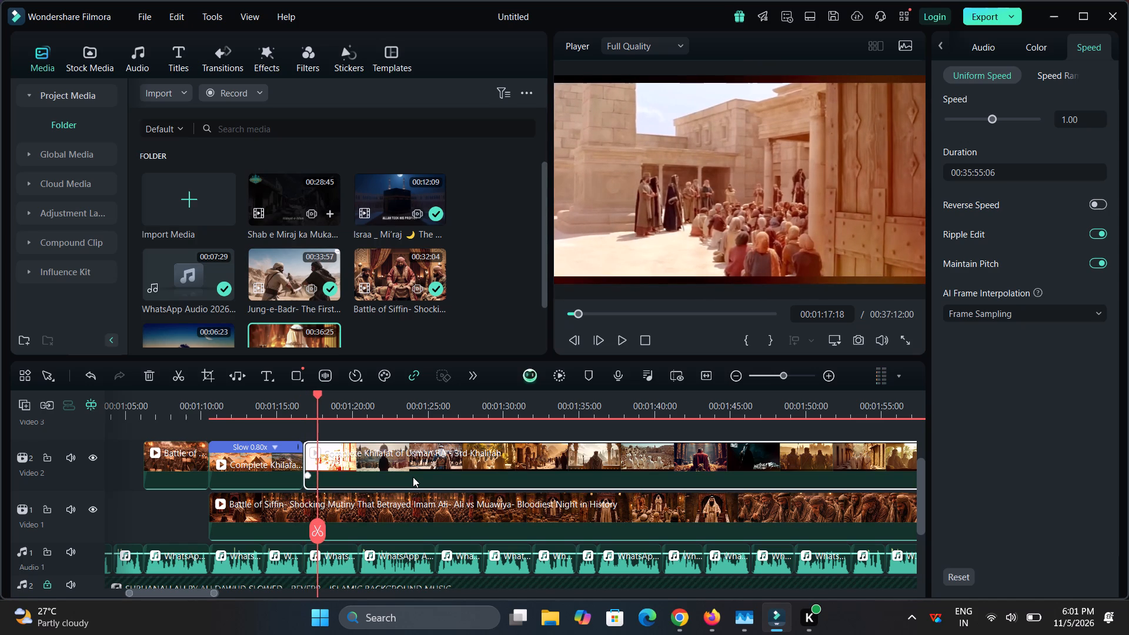
pyautogui.press('space')
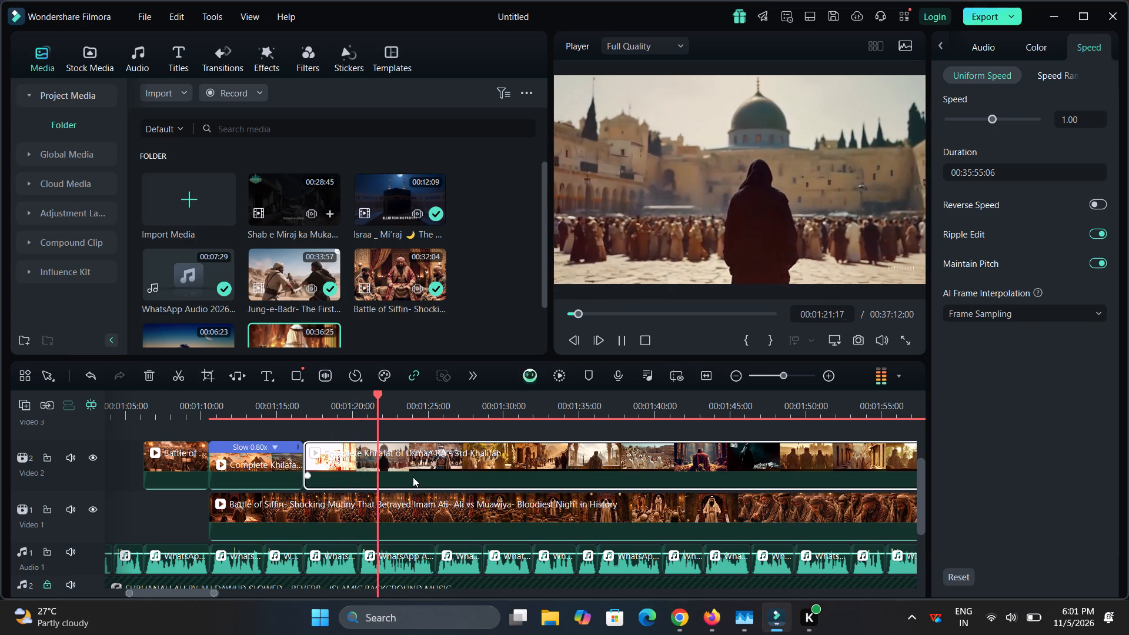
pyautogui.press('space')
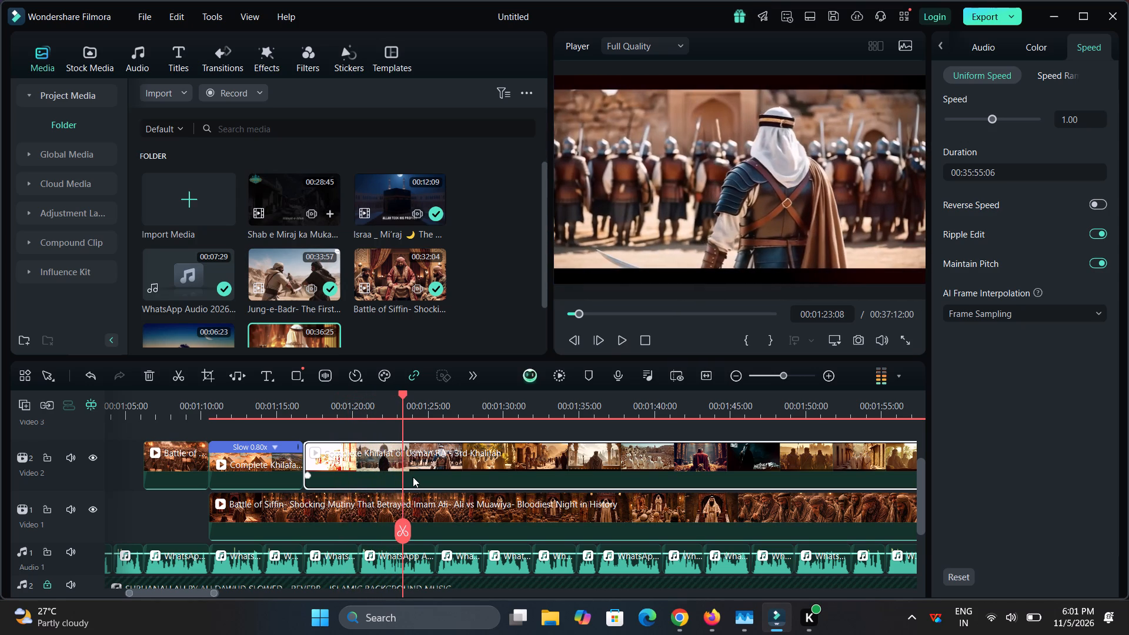
pyautogui.moveTo(305, 457); pyautogui.dragTo(396, 469)
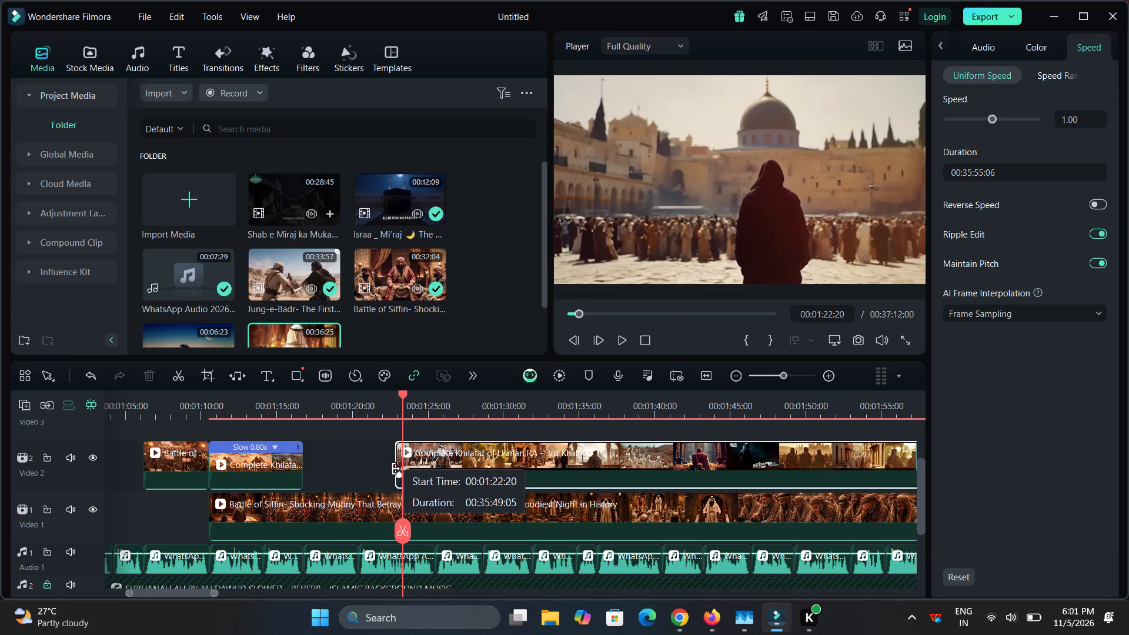
pyautogui.moveTo(396, 469); pyautogui.dragTo(401, 472)
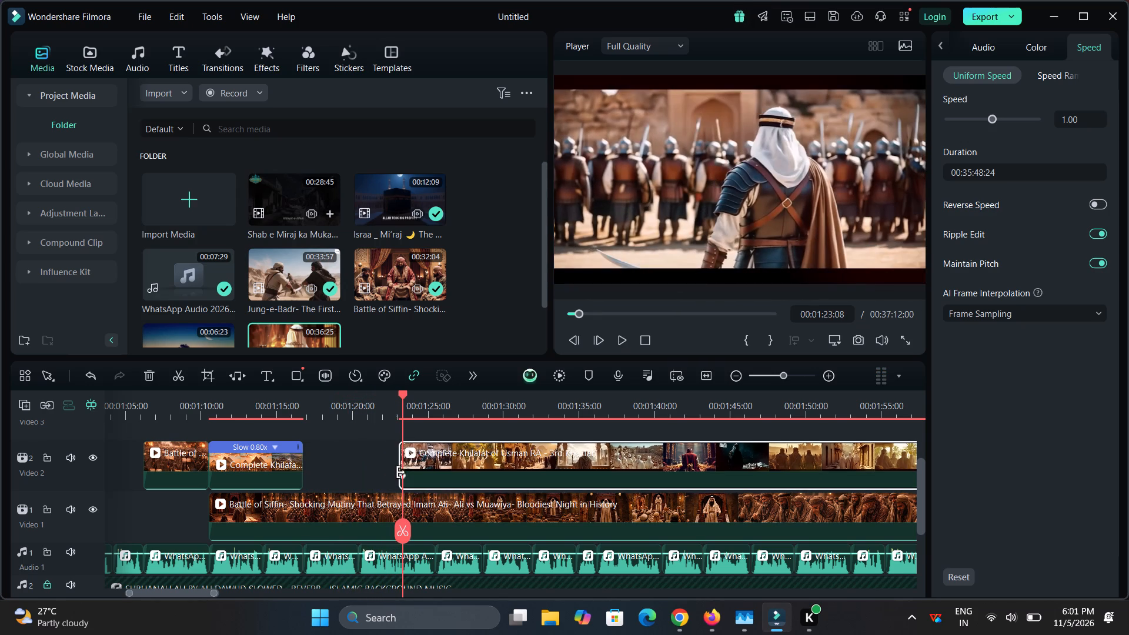
pyautogui.moveTo(452, 467); pyautogui.dragTo(348, 467)
# Play the trimmed Khilafat clip against the narration and split it at 00:01:20:12.
pyautogui.click(292, 409)
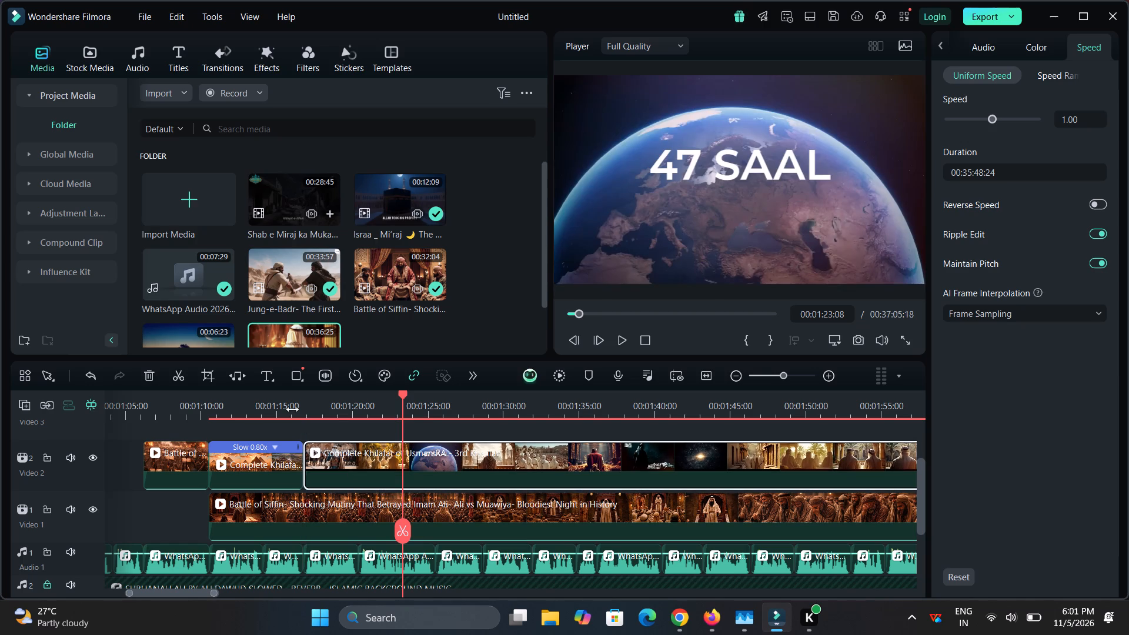
pyautogui.press('space')
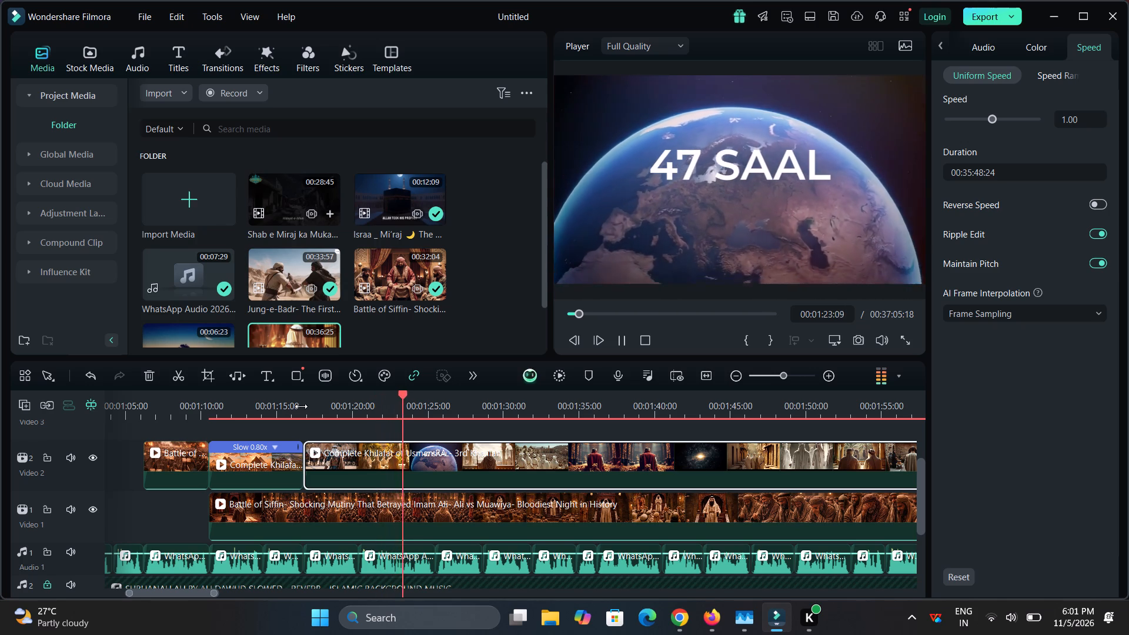
pyautogui.click(346, 412)
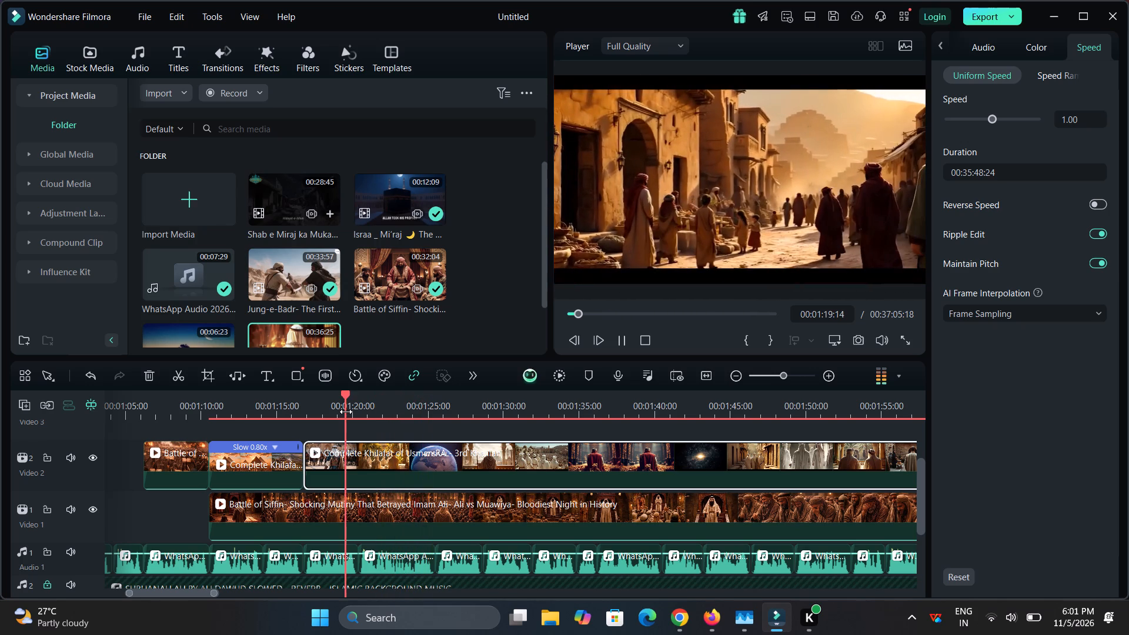
pyautogui.press('space')
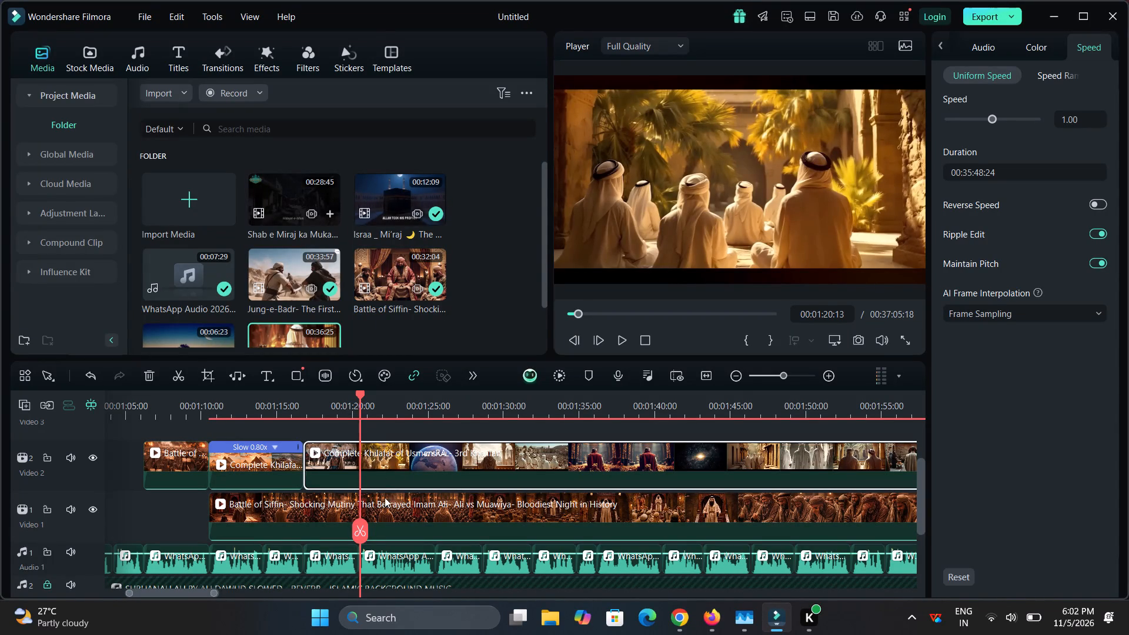
pyautogui.click(360, 535)
pyautogui.click(359, 535)
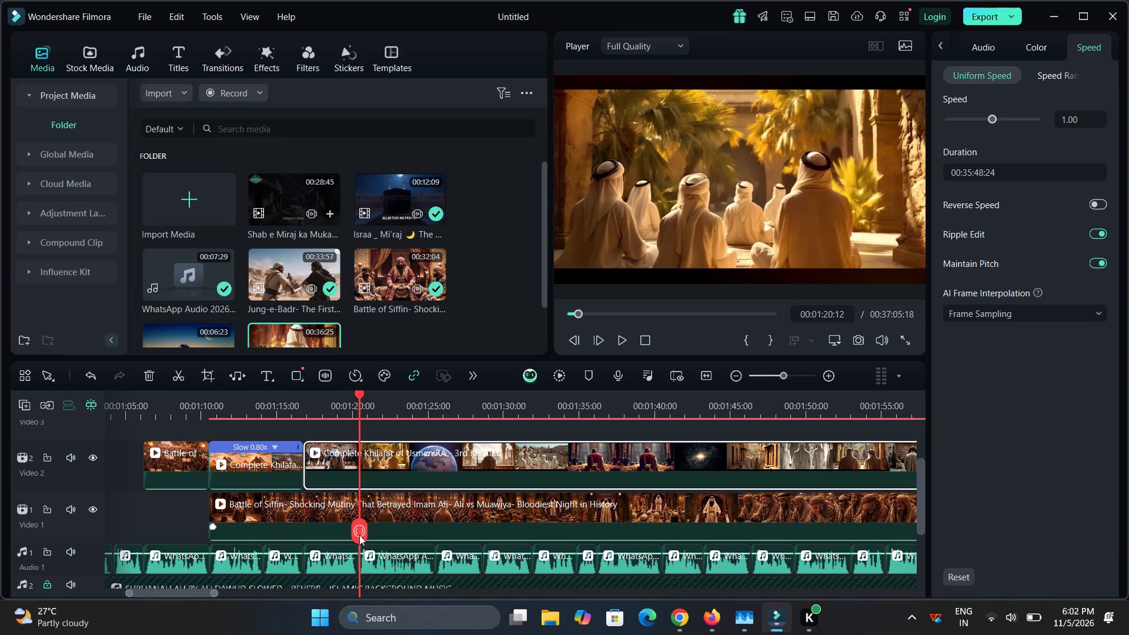
pyautogui.moveTo(359, 535); pyautogui.dragTo(340, 530)
# Play the Khilafat footage after the split against the narration up to about 00:01:30.
pyautogui.press('space')
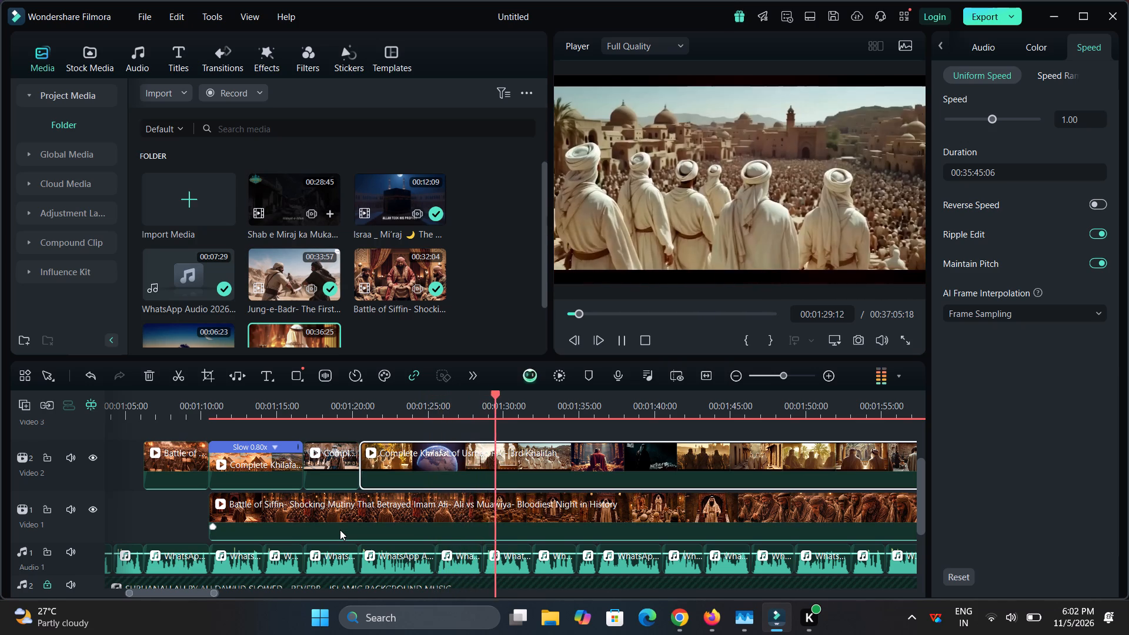
pyautogui.press('space')
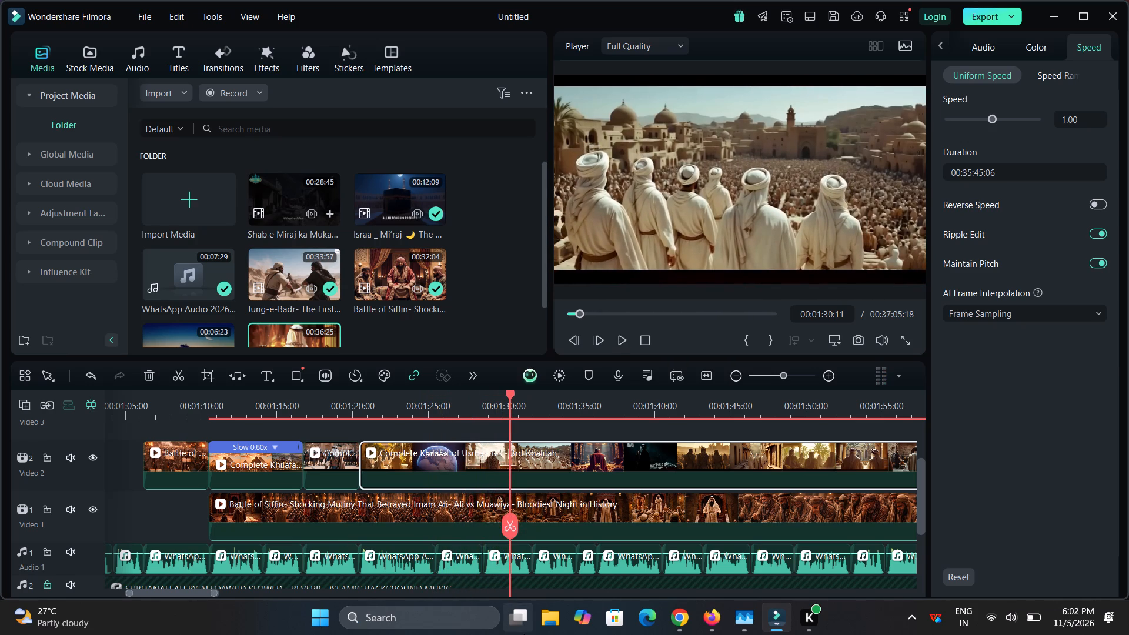
# Switch to Firefox, open the Jannat Dozakh Ka Safar ChatGPT conversation, dismiss the upgrade offer and look through the Isra and Mi'raj answer.
pyautogui.click(702, 619)
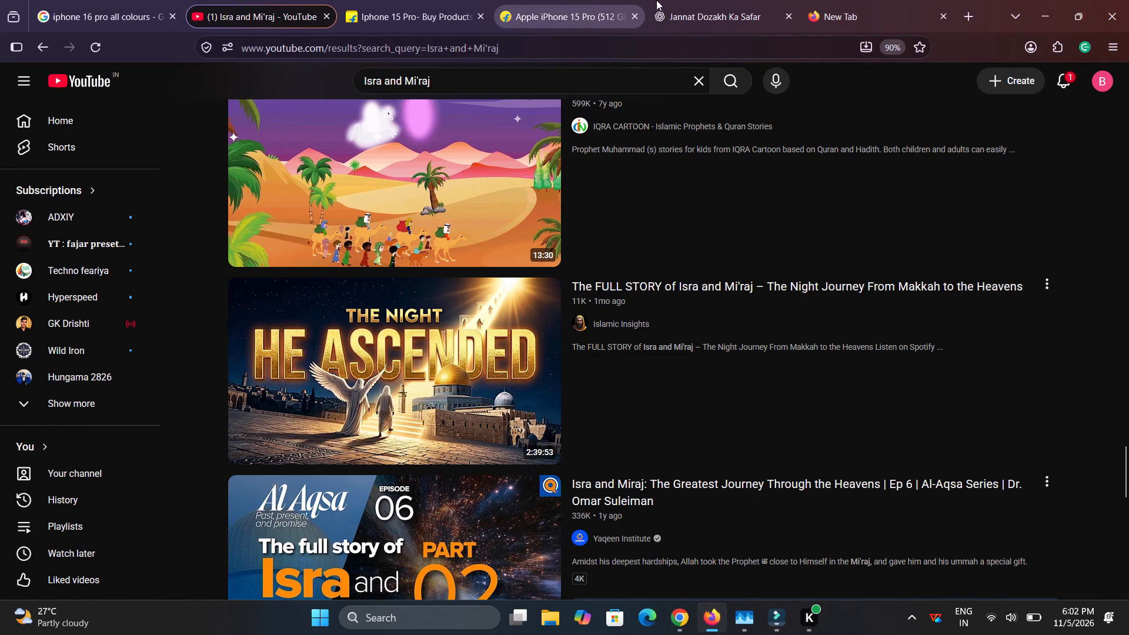
pyautogui.click(691, 0)
pyautogui.scroll(-1, 585, 255)
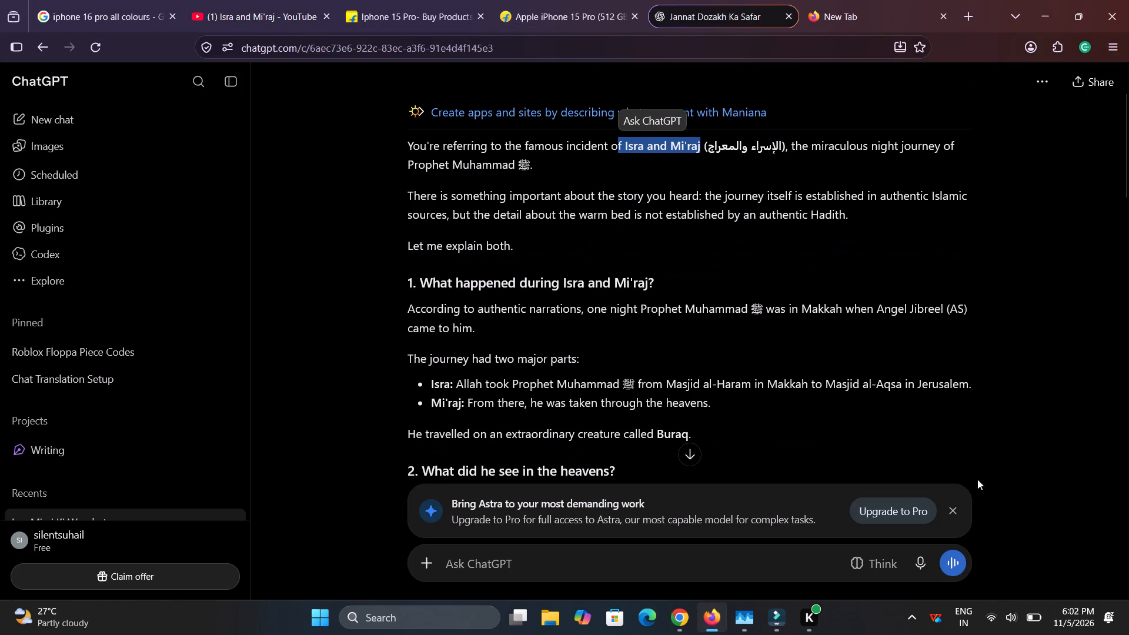
pyautogui.click(951, 512)
pyautogui.scroll(-2, 750, 437)
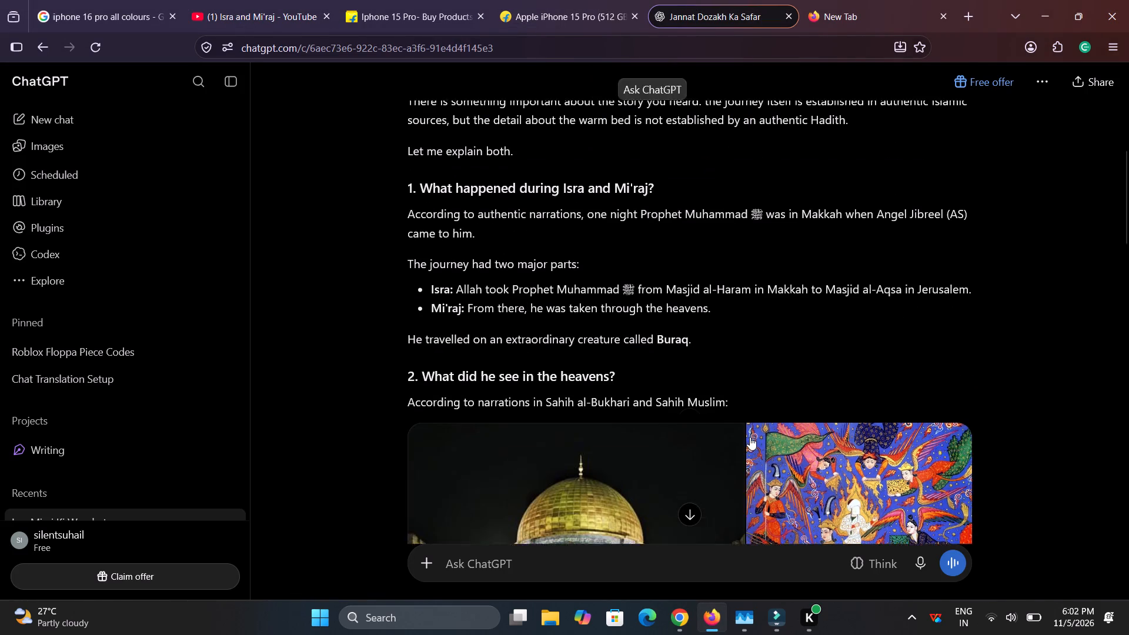
pyautogui.scroll(-2, 750, 437)
pyautogui.click(597, 566)
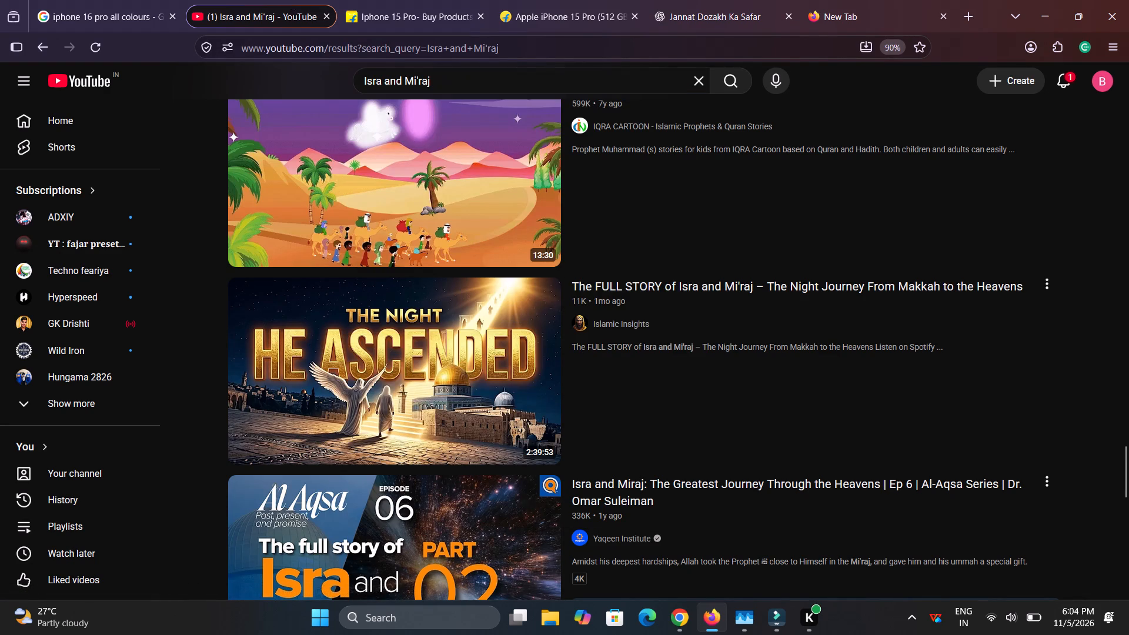
pyautogui.click(365, 82)
pyautogui.hotkey('ctrl', 'v')
pyautogui.keyDown('ctrl'); pyautogui.click(365, 82); pyautogui.keyUp('ctrl')
pyautogui.press('space')
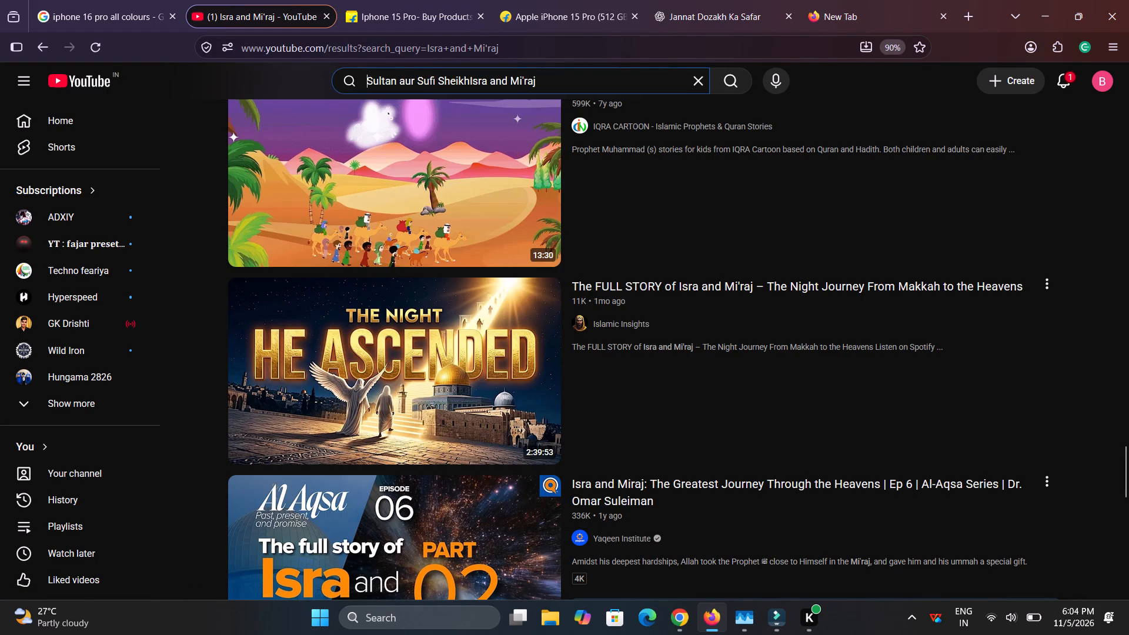
pyautogui.press('Return')
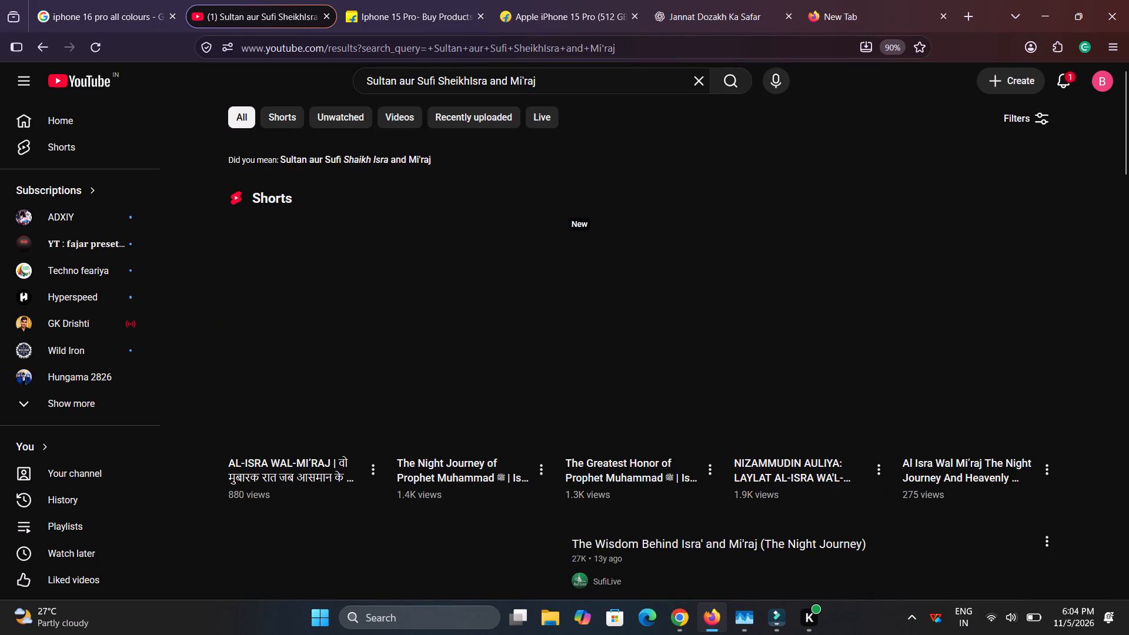
pyautogui.click(470, 82)
pyautogui.press('space')
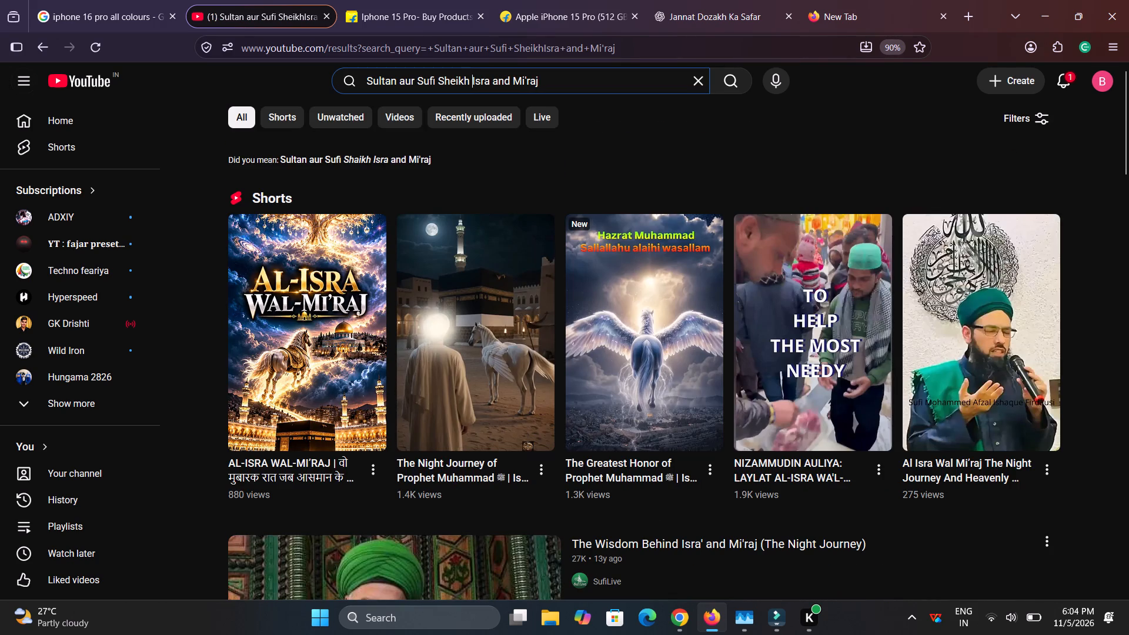
pyautogui.press('Return')
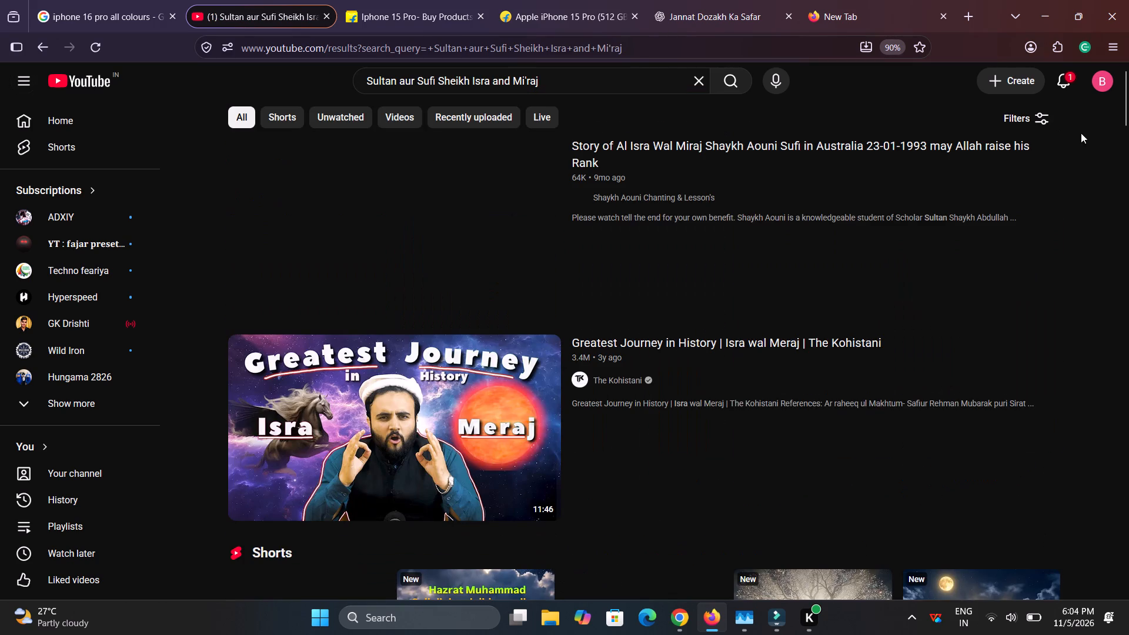
# Browse the search results and preview "The Sultan Who Experienced a Lifetime in Seconds" with captions off, skipping ahead in it.
pyautogui.scroll(-5, 1128, 218)
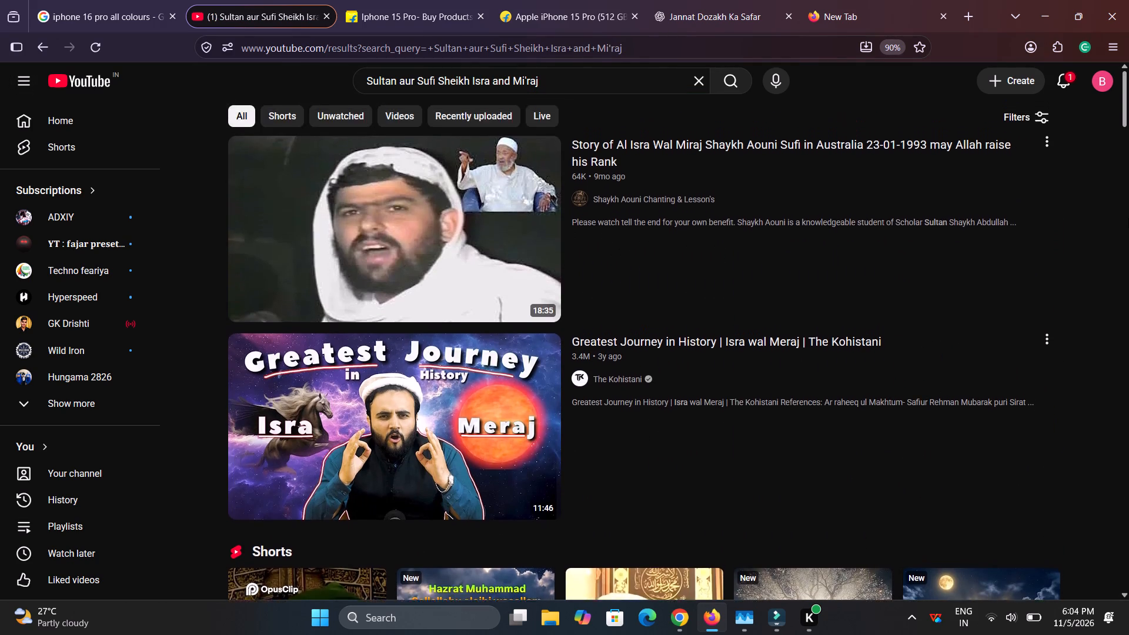
pyautogui.scroll(-6, 1128, 218)
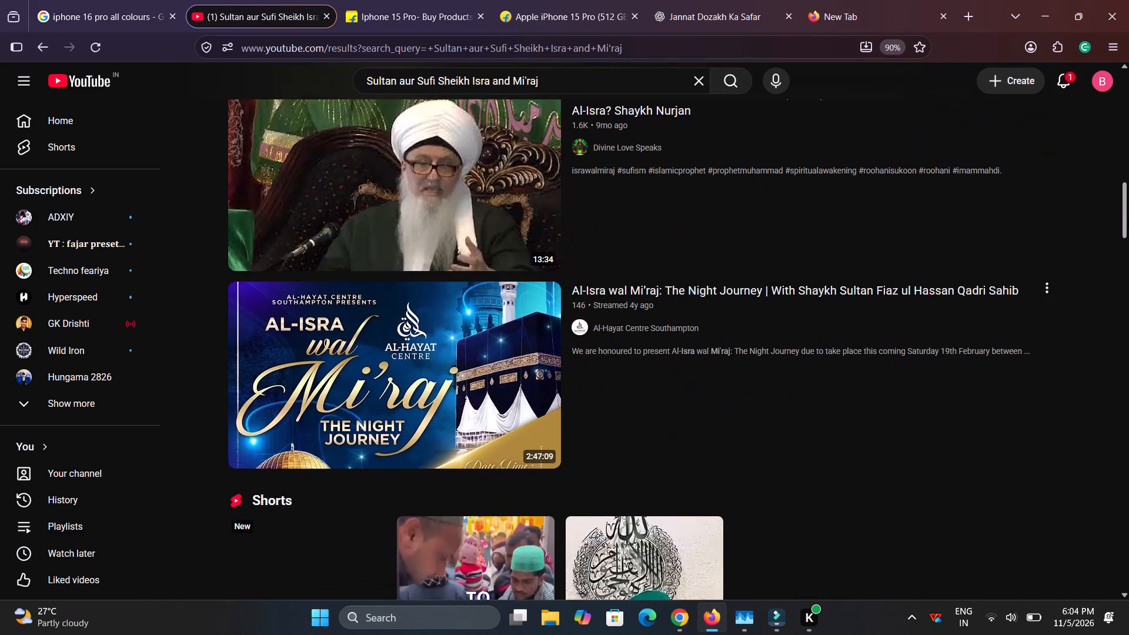
pyautogui.scroll(-7, 1128, 218)
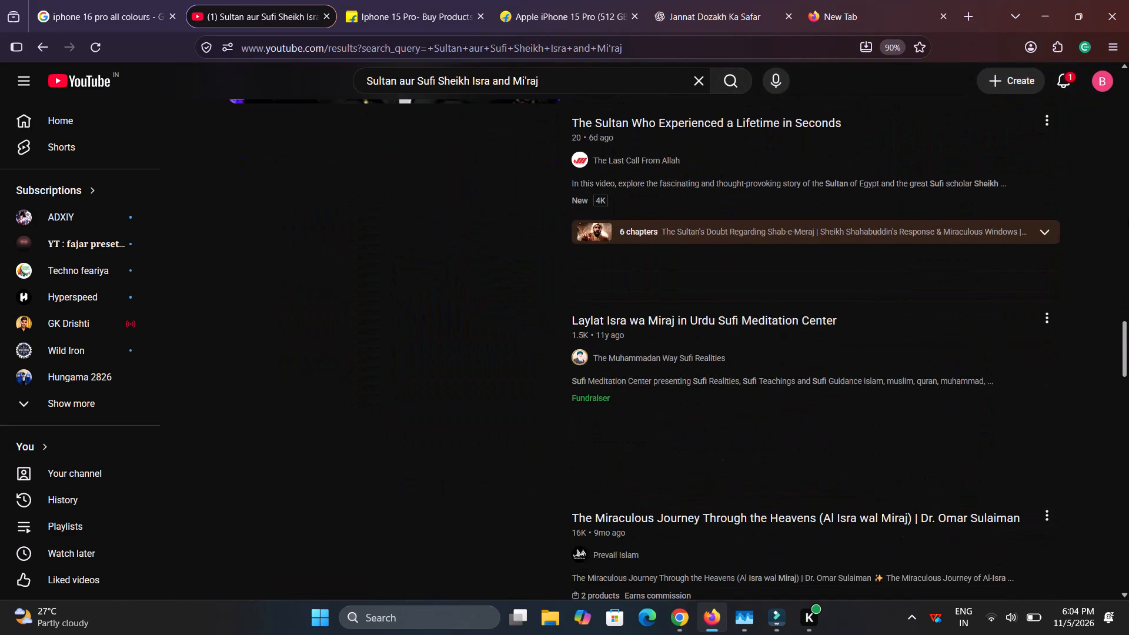
pyautogui.scroll(1, 1128, 218)
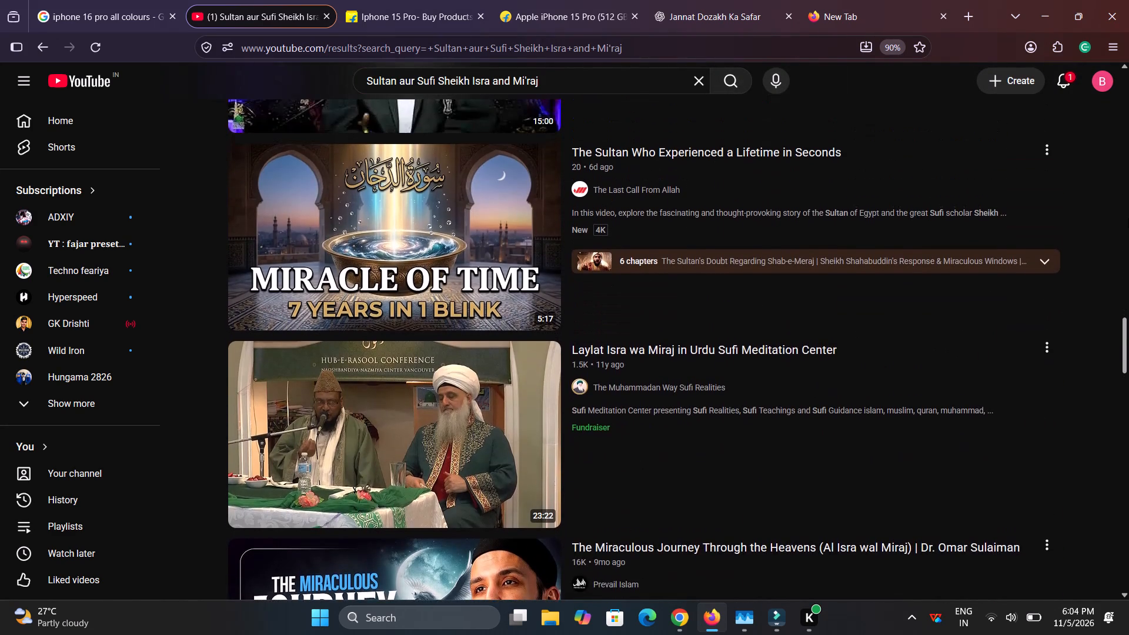
pyautogui.scroll(2, 1128, 218)
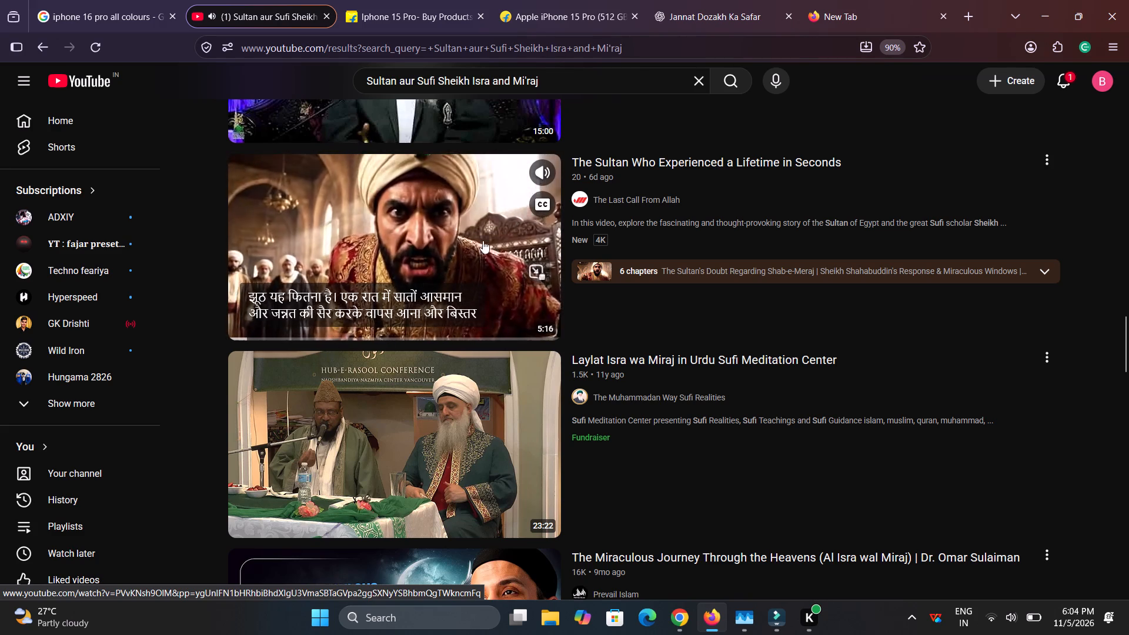
pyautogui.click(545, 208)
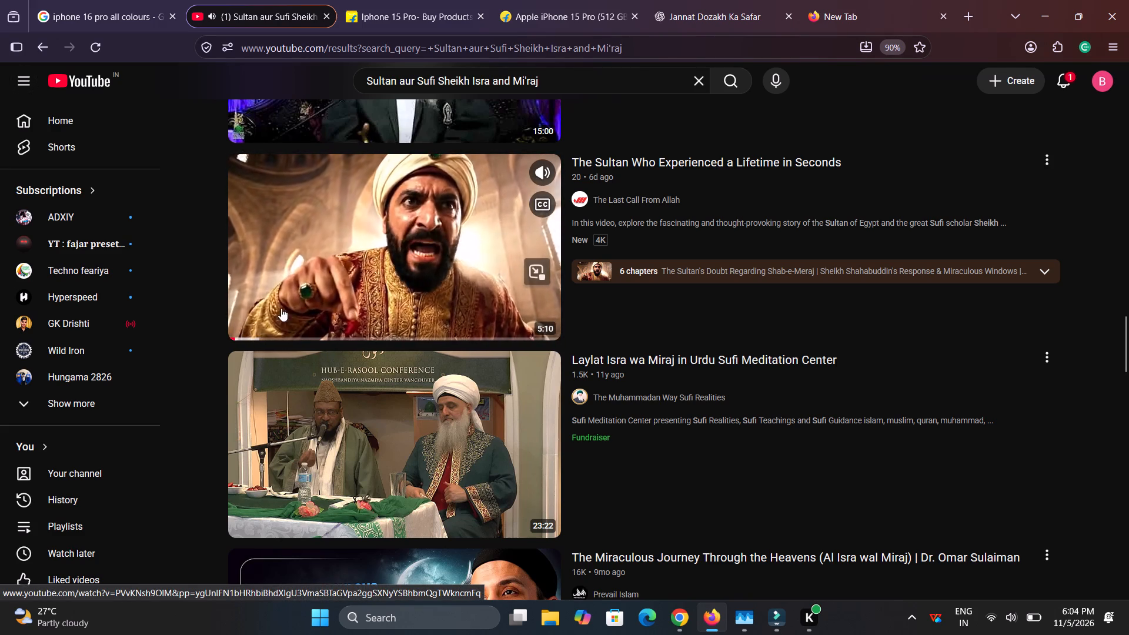
pyautogui.click(262, 330)
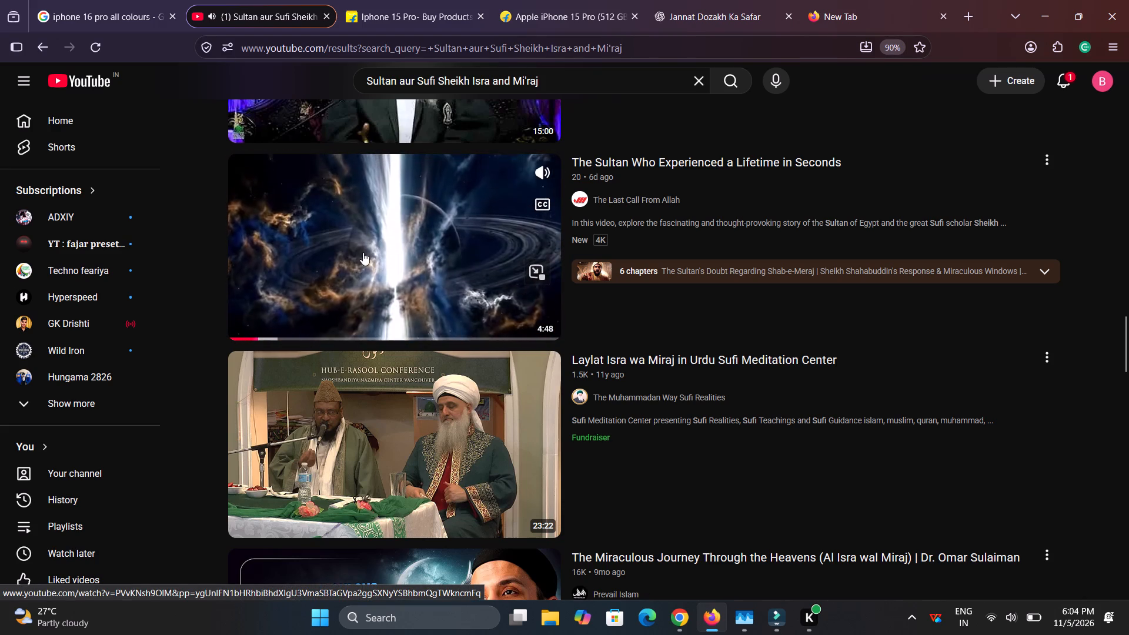
# Open "The Sultan Who Experienced a Lifetime in Seconds" in its own tab and play it, skipping ahead about 15 seconds.
pyautogui.click(279, 329)
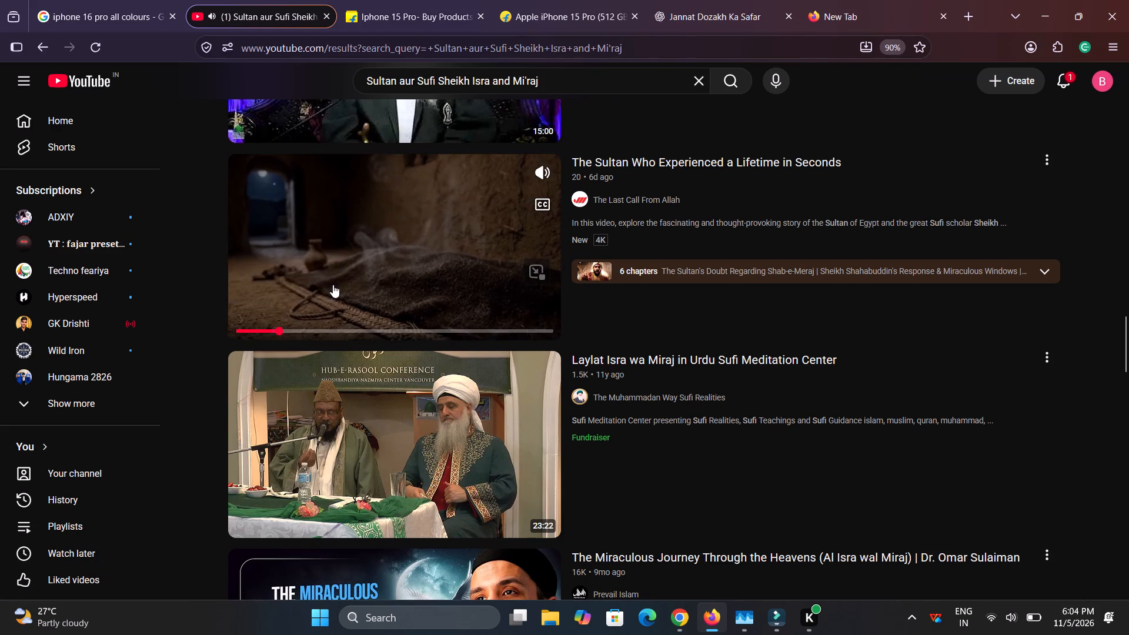
pyautogui.rightClick(423, 192)
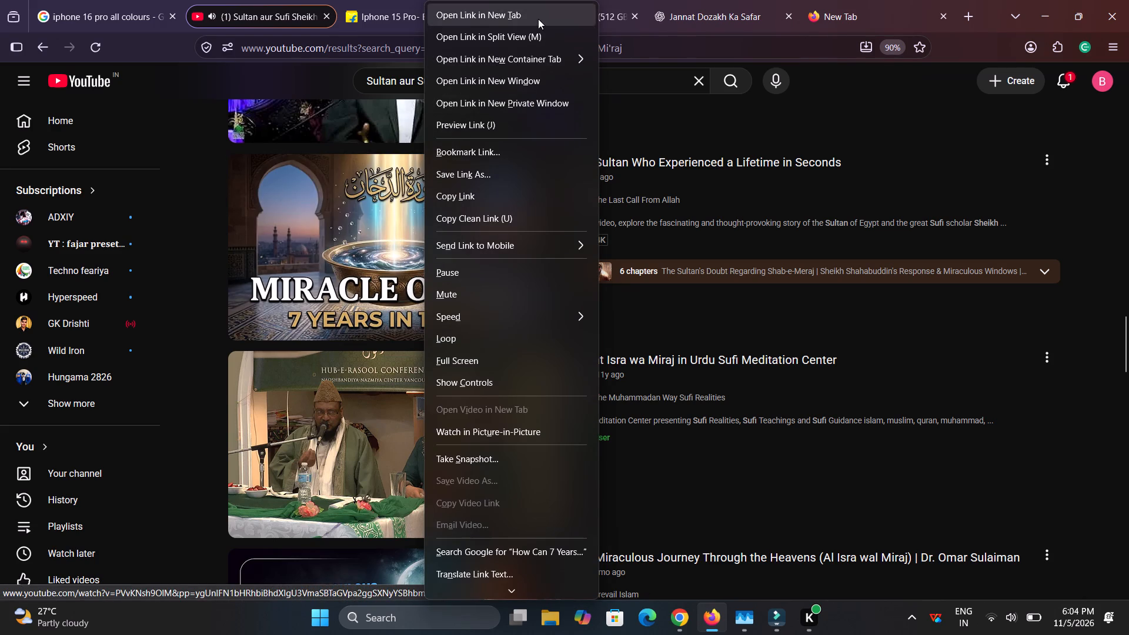
pyautogui.click(538, 19)
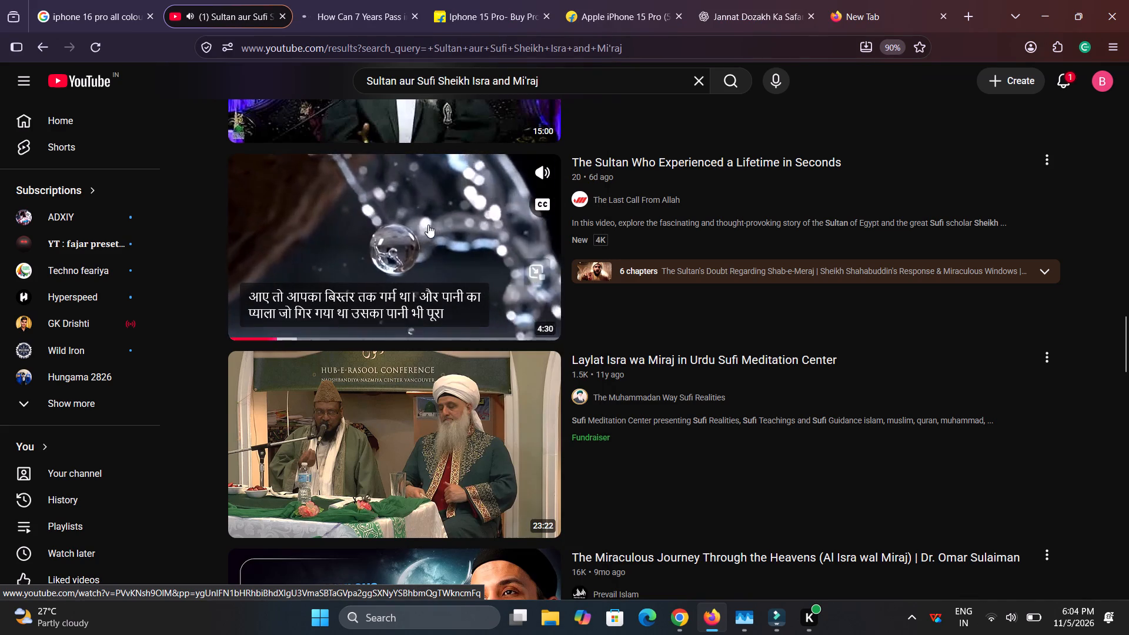
pyautogui.click(543, 198)
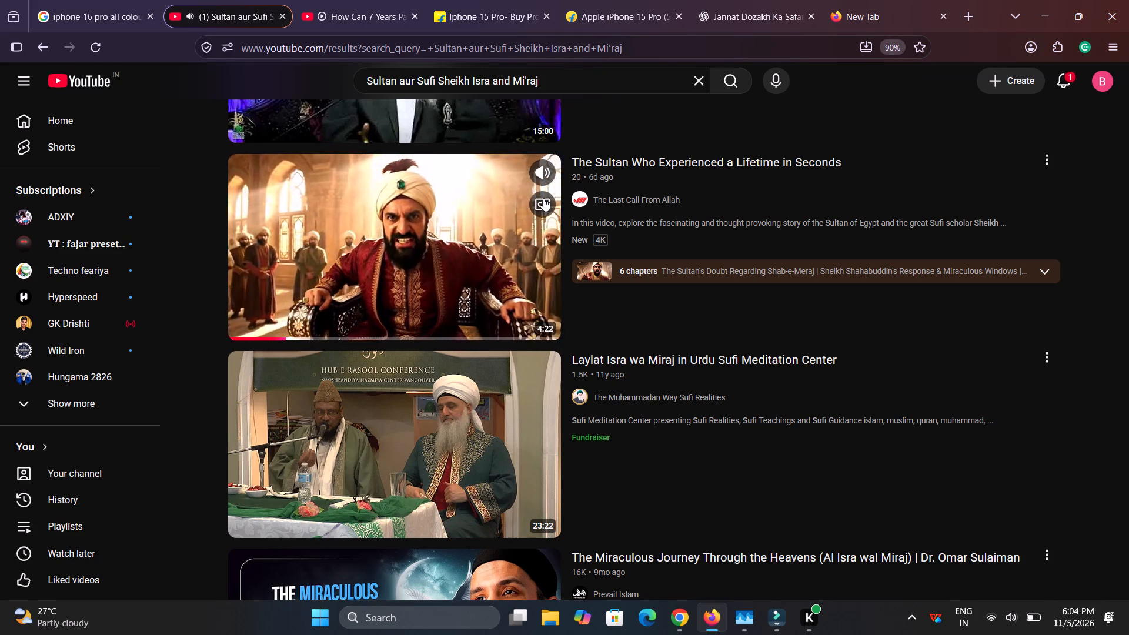
pyautogui.click(543, 198)
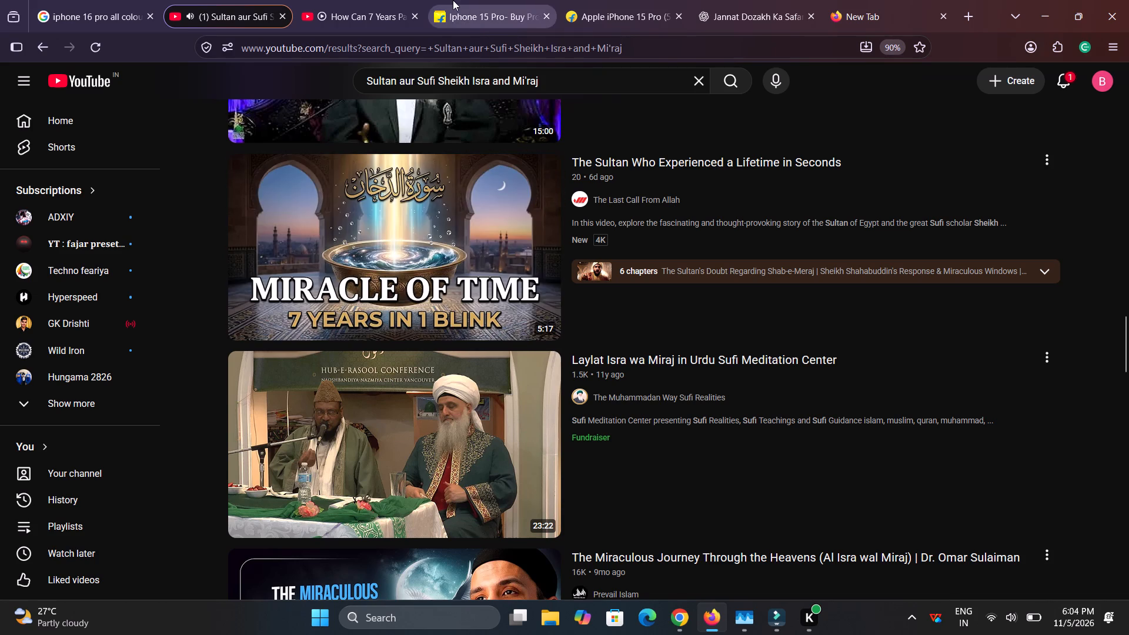
pyautogui.click(389, 0)
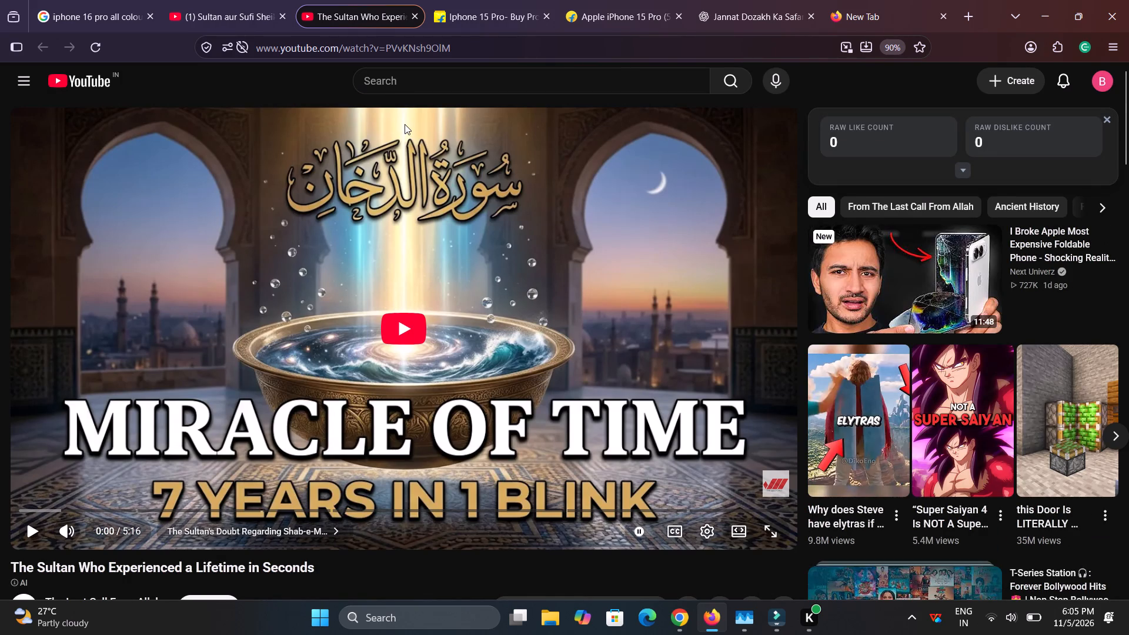
pyautogui.click(396, 279)
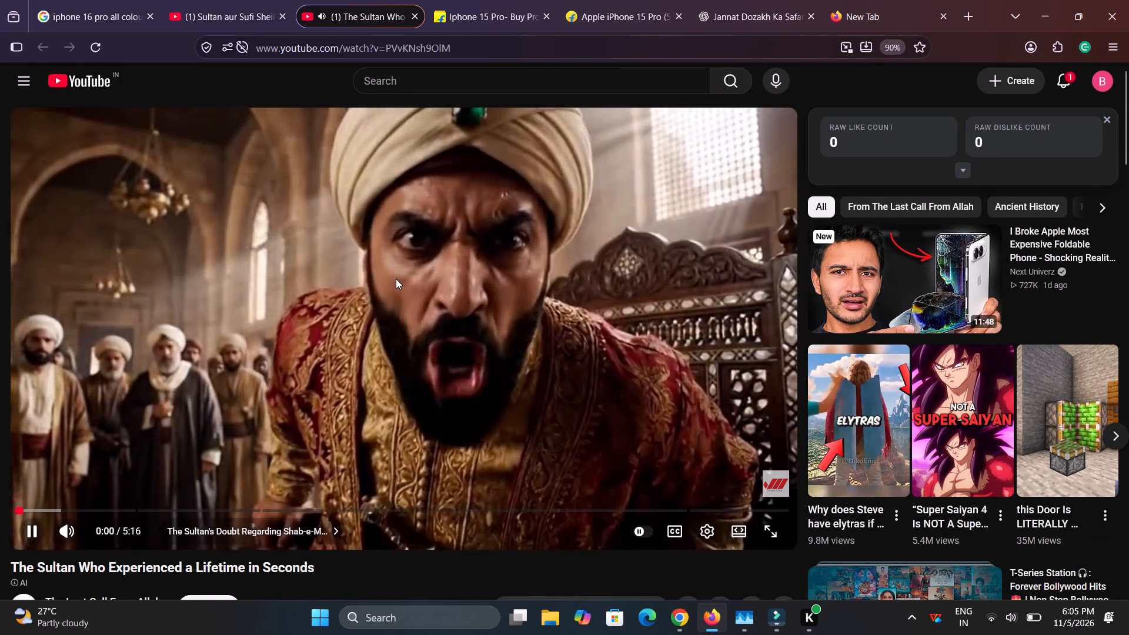
pyautogui.press('Right')
pyautogui.press('Right')
pyautogui.press('Right')
pyautogui.press('Right')
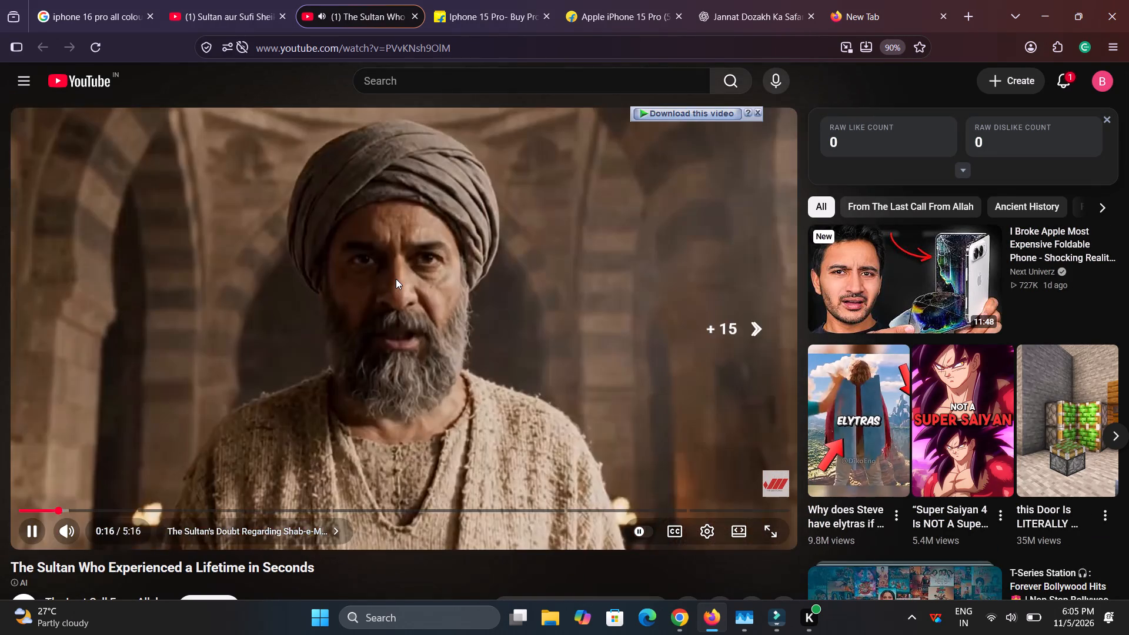
# Download the Sultan video with Internet Download Manager as "How Can 7 Years Pass in Just 1 Second_.mp4" in the Video category and pause its playback.
pyautogui.click(704, 114)
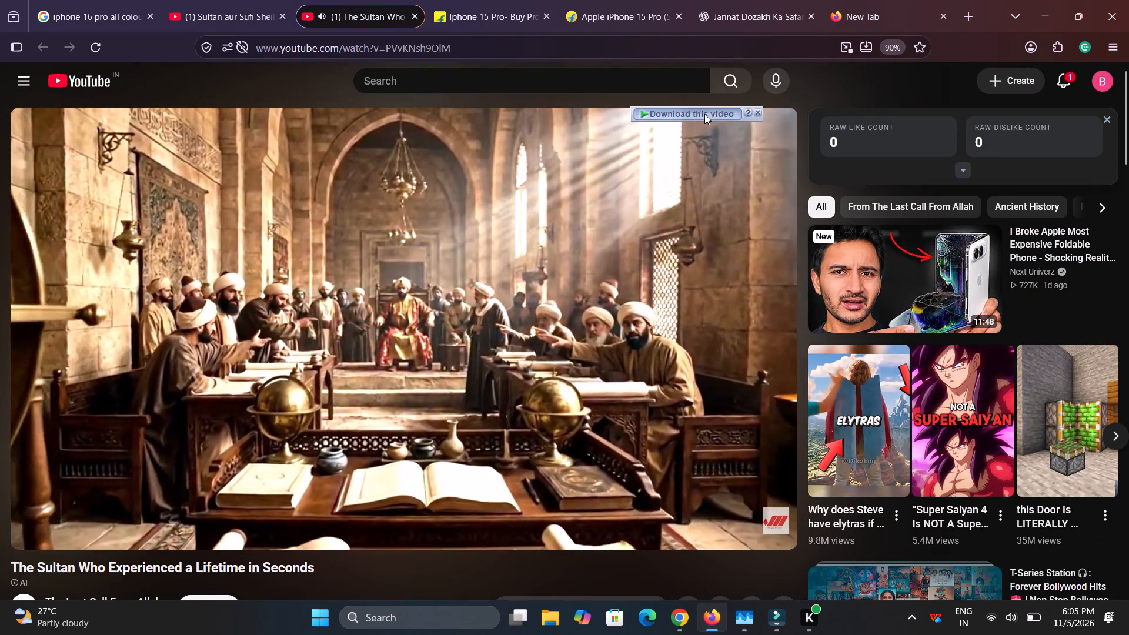
pyautogui.click(761, 179)
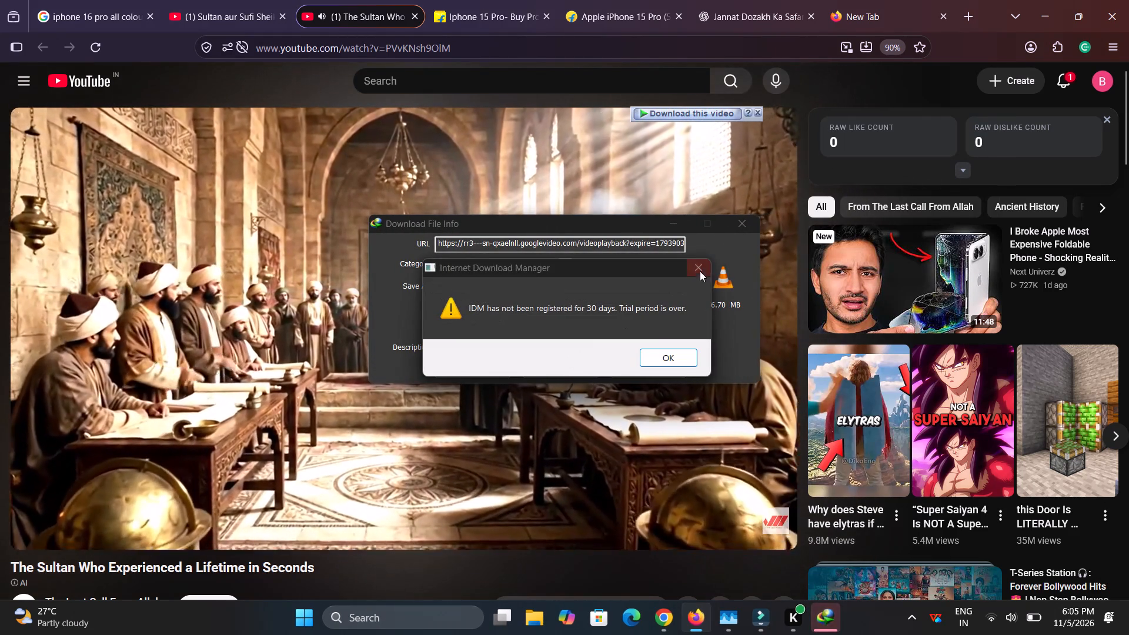
pyautogui.click(700, 268)
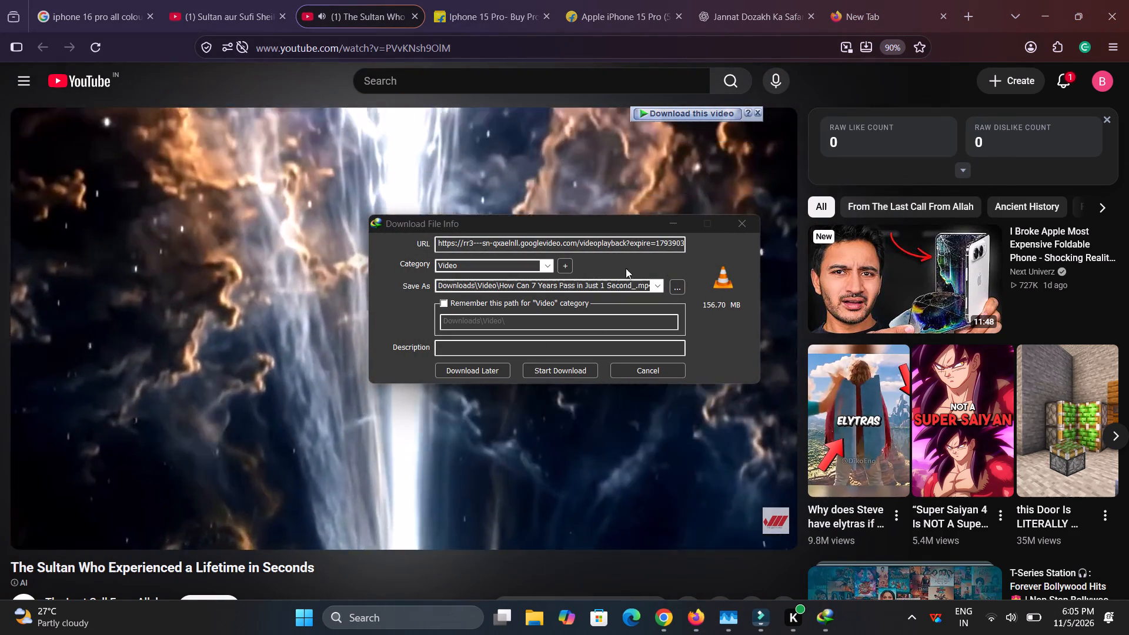
pyautogui.click(681, 218)
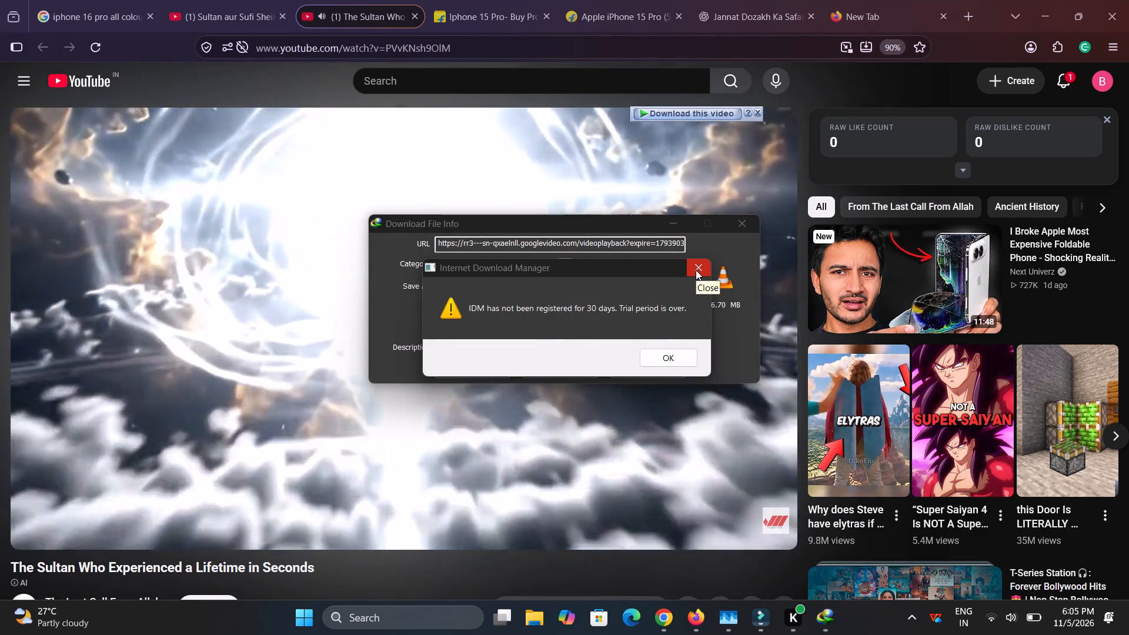
pyautogui.click(696, 270)
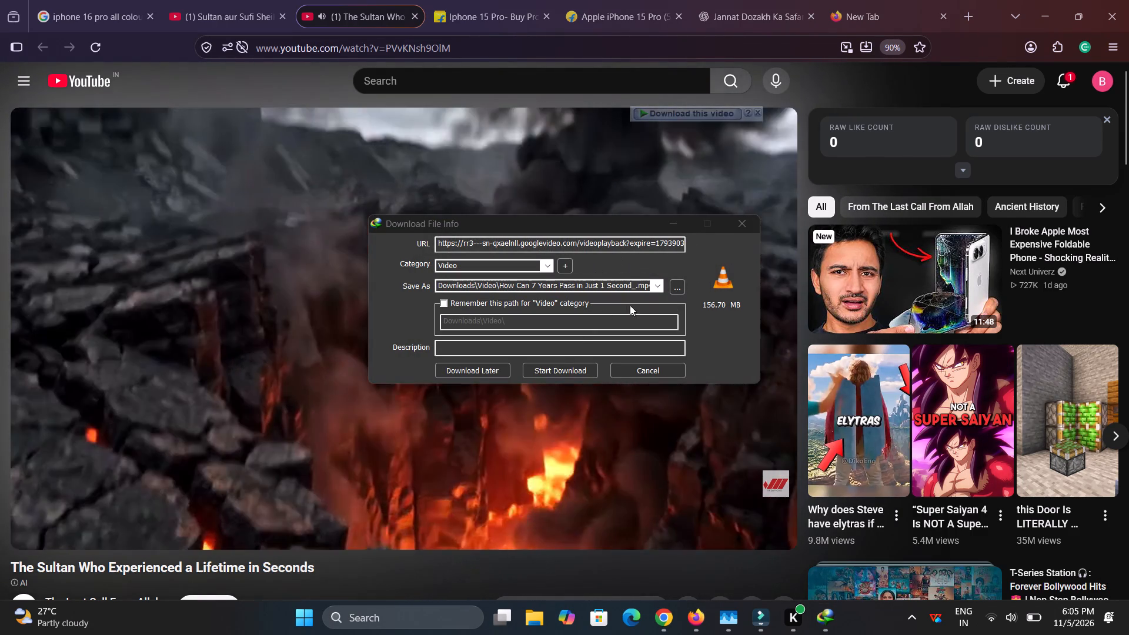
pyautogui.click(681, 218)
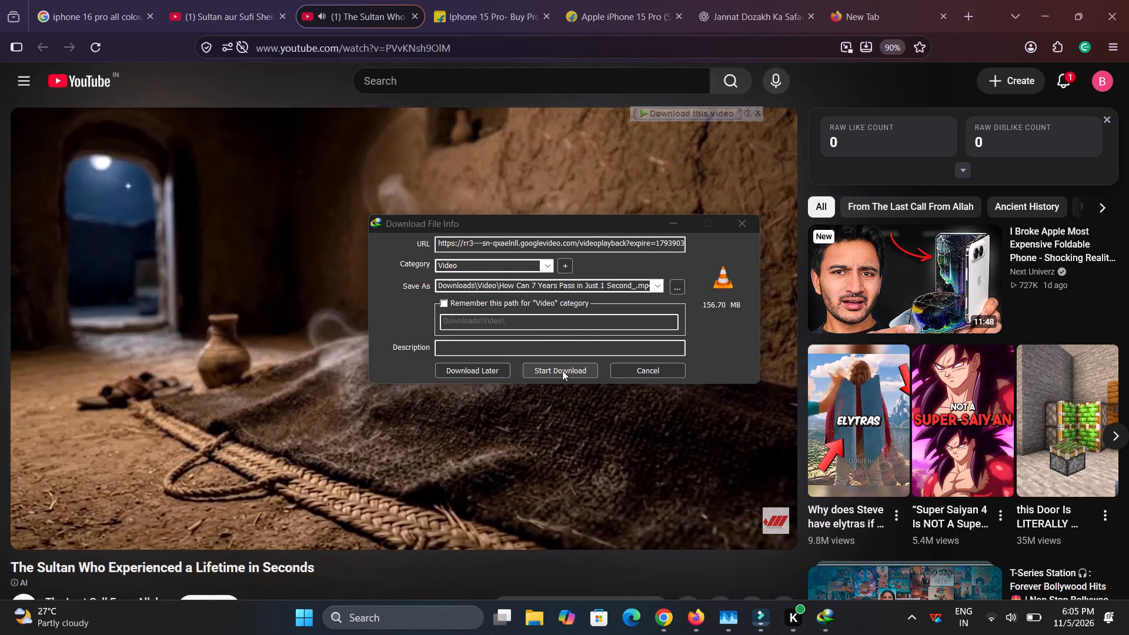
pyautogui.click(562, 370)
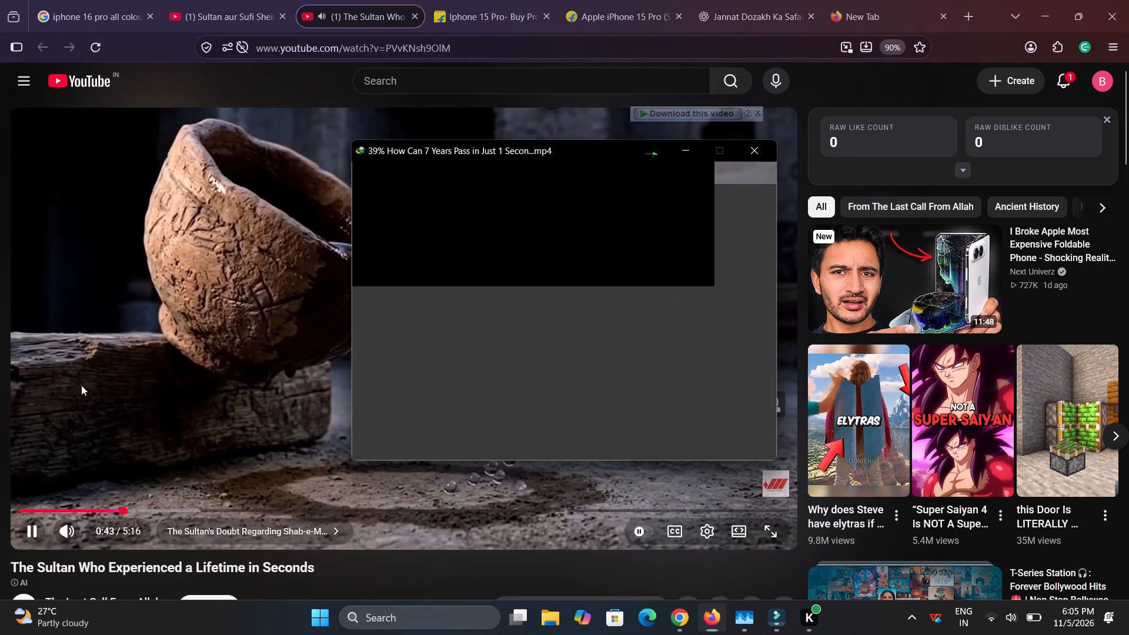
pyautogui.click(0, 434)
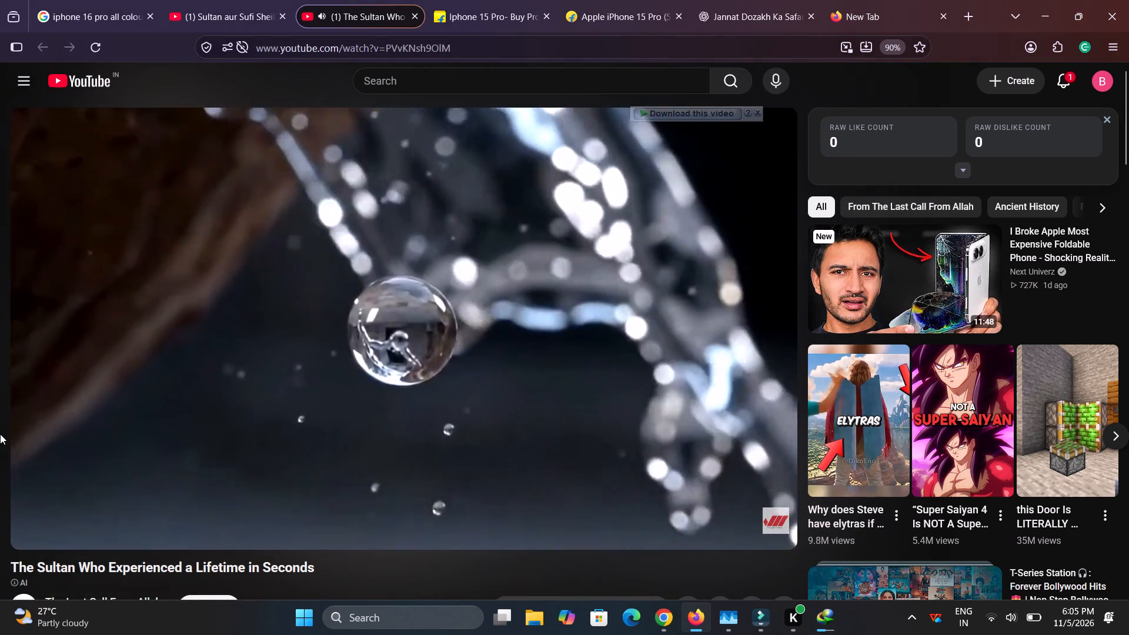
pyautogui.click(145, 397)
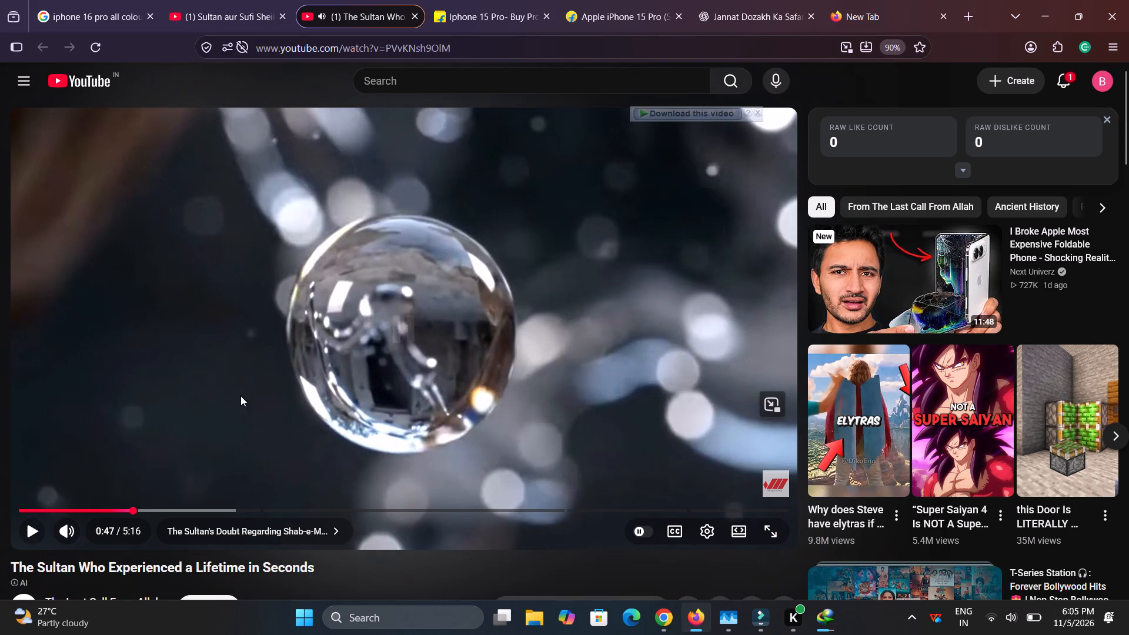
# Switch to Filmora and import "How Can 7 Years Pass in Just 1 Second_.mp4" from the Downloads Video folder into the project media.
pyautogui.click(766, 630)
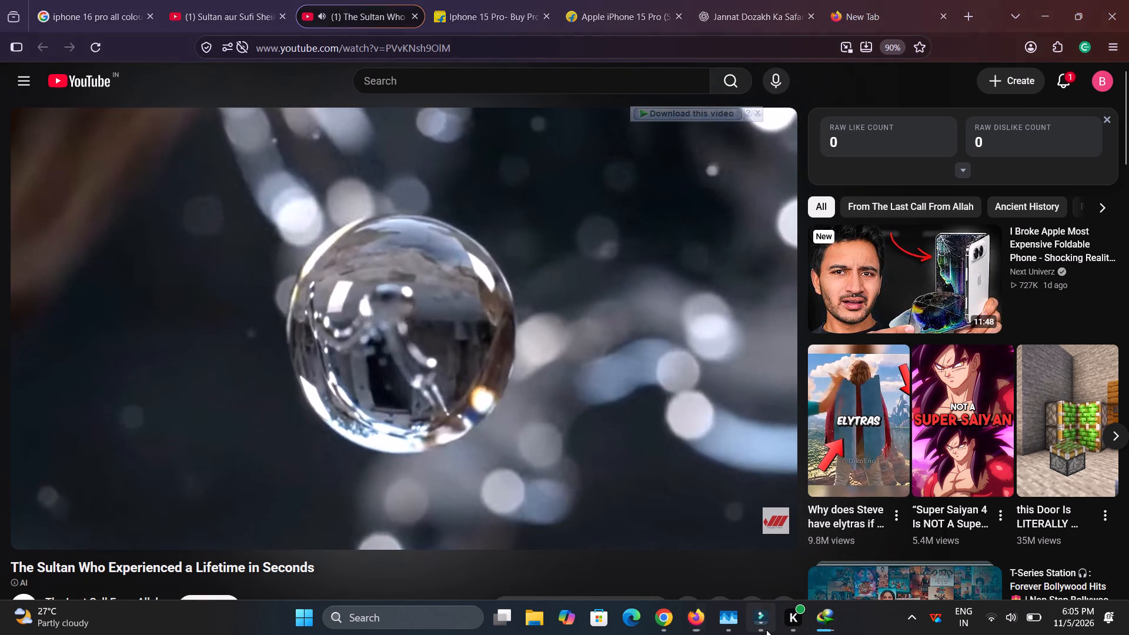
pyautogui.tripleClick(486, 294)
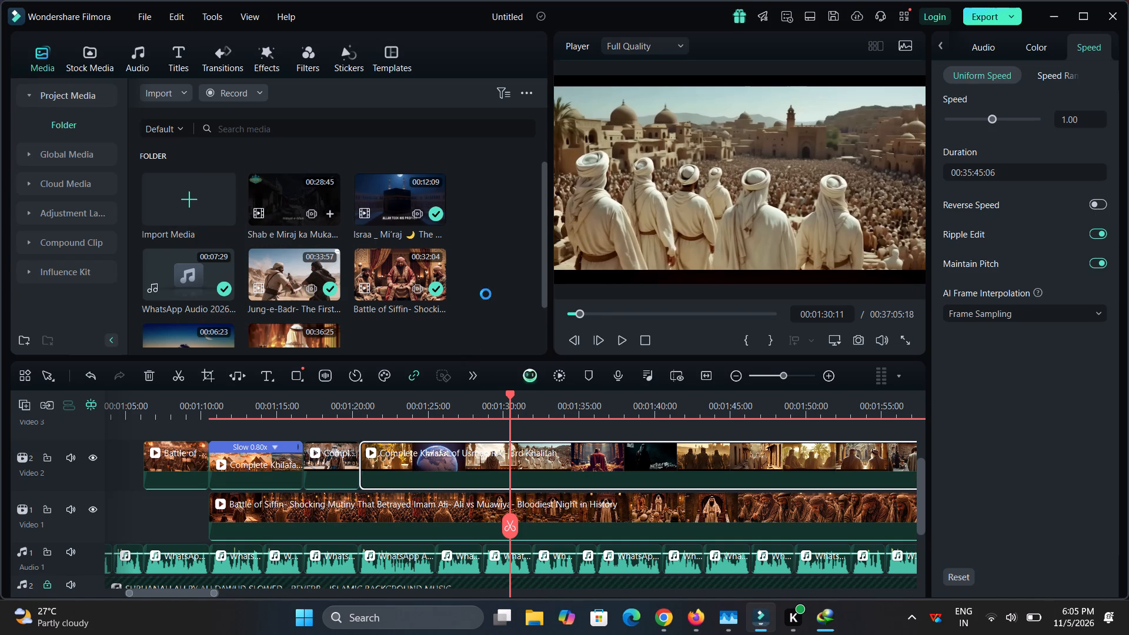
pyautogui.click(486, 294)
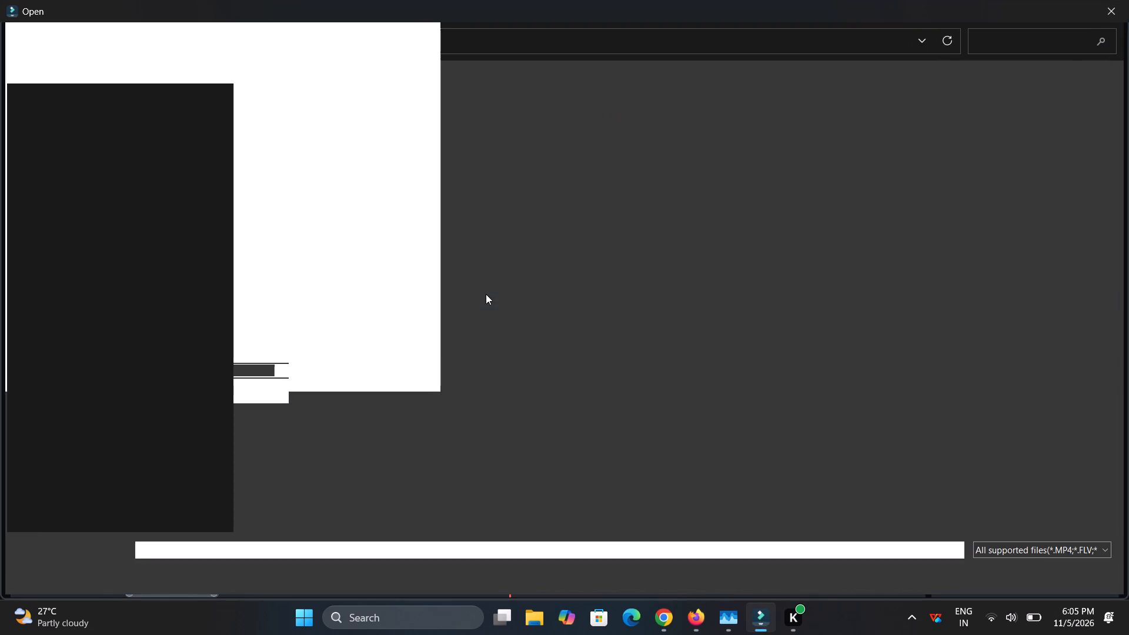
pyautogui.click(296, 157)
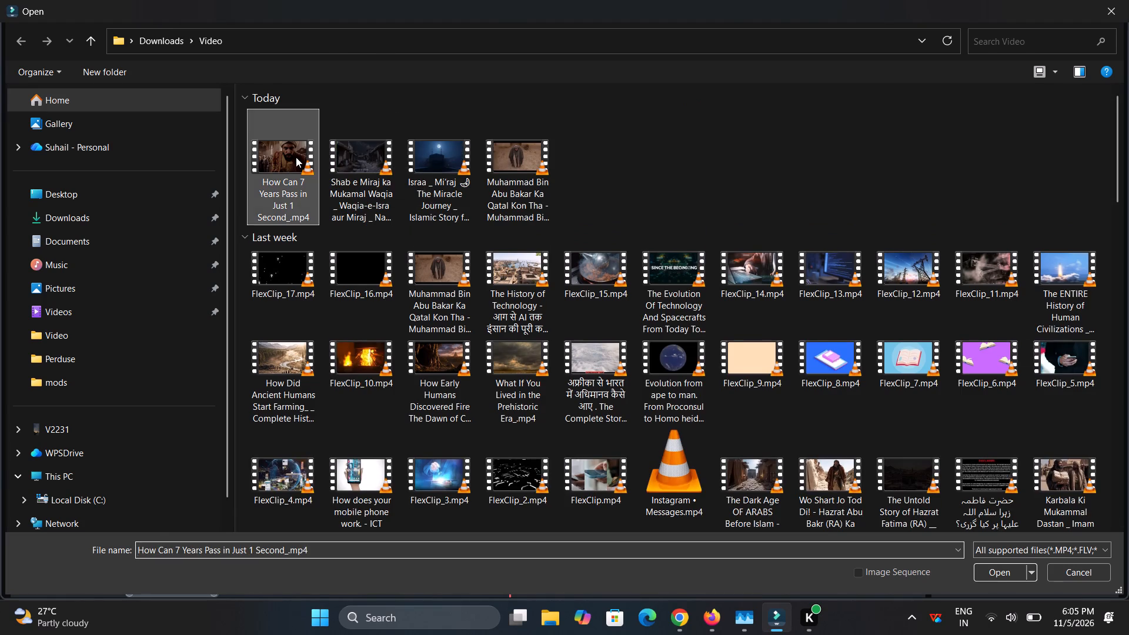
pyautogui.press('Return')
# Place the imported Sultan clip at the start of the Video 3 track, keeping the project settings of 1920 x 1080 25fps.
pyautogui.moveTo(597, 396); pyautogui.dragTo(377, 416)
pyautogui.moveTo(296, 214); pyautogui.dragTo(285, 264)
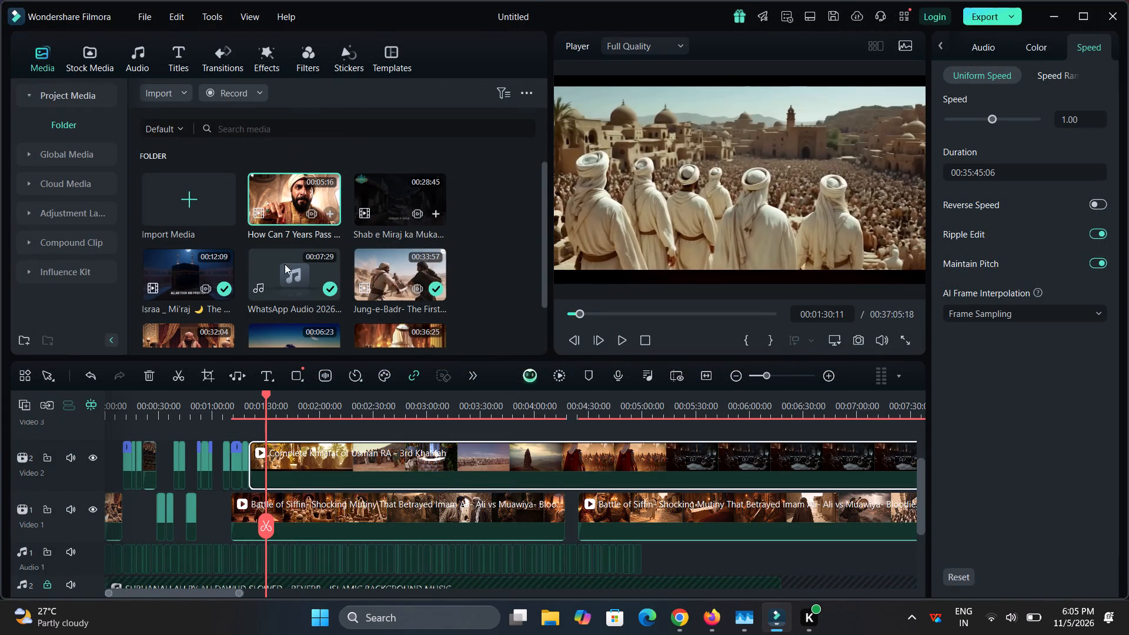
pyautogui.moveTo(285, 264); pyautogui.dragTo(104, 490)
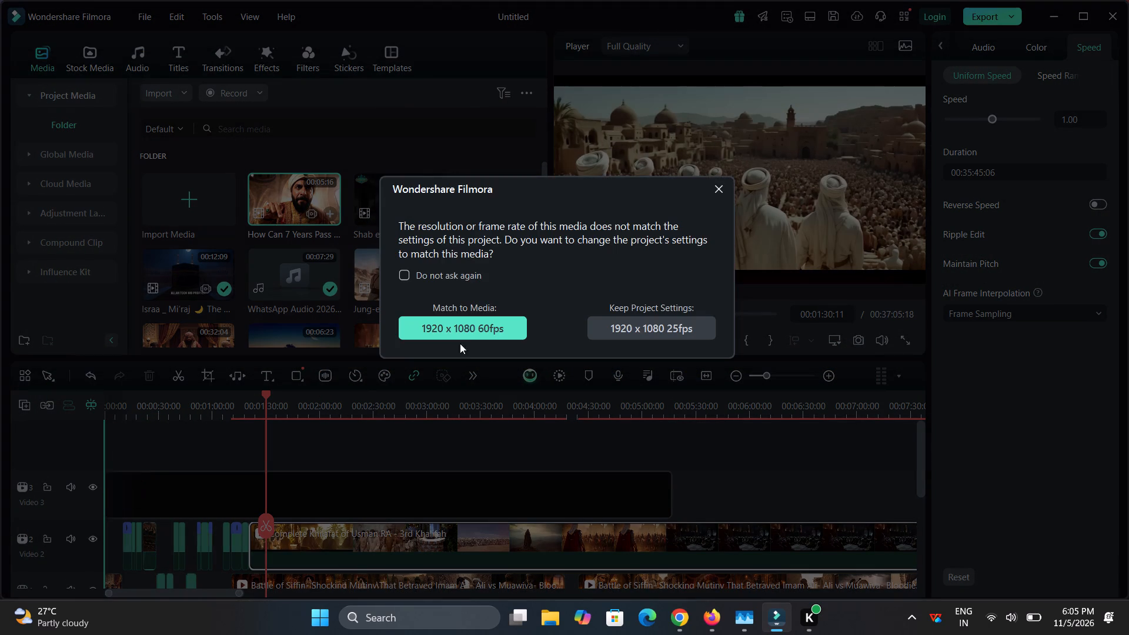
pyautogui.click(662, 325)
# Scrub and play through the new clip on Video 3 to look for the Sultan's window scenes.
pyautogui.scroll(-1, 606, 414)
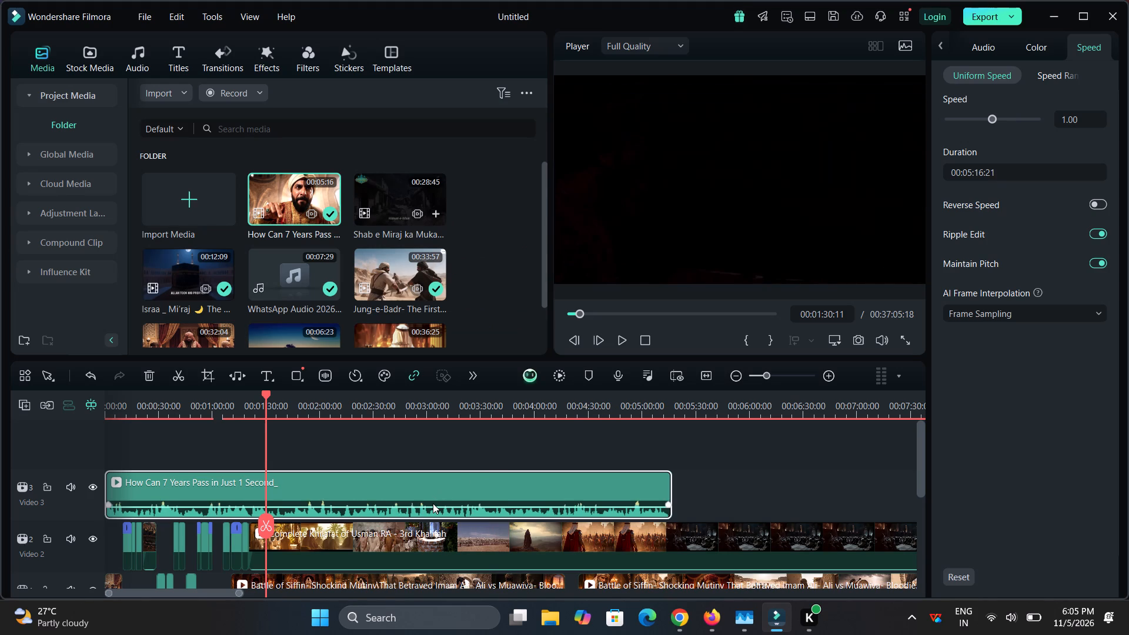
pyautogui.moveTo(433, 504); pyautogui.dragTo(433, 536)
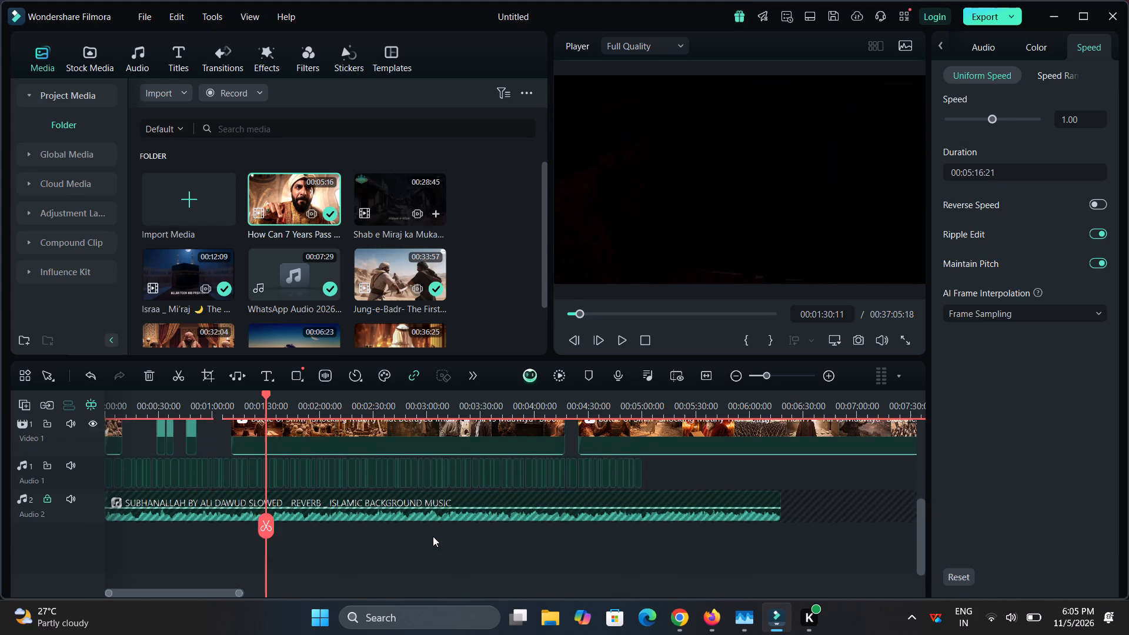
pyautogui.moveTo(290, 415); pyautogui.dragTo(501, 449)
pyautogui.scroll(1, 501, 449)
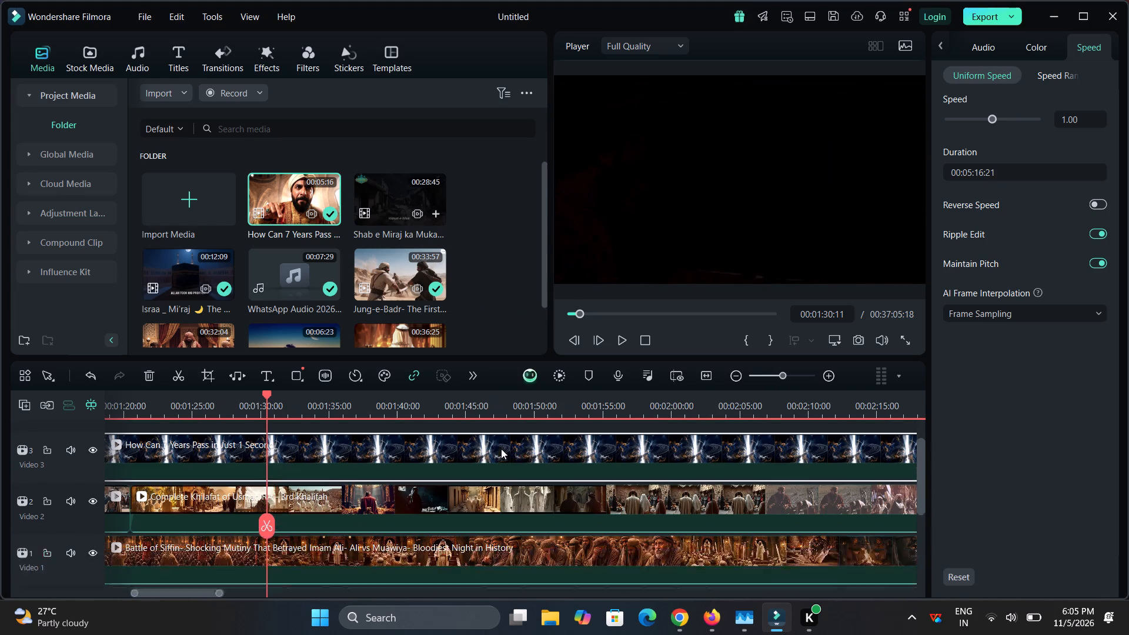
pyautogui.scroll(1, 501, 449)
pyautogui.click(250, 404)
pyautogui.moveTo(250, 404); pyautogui.dragTo(82, 439)
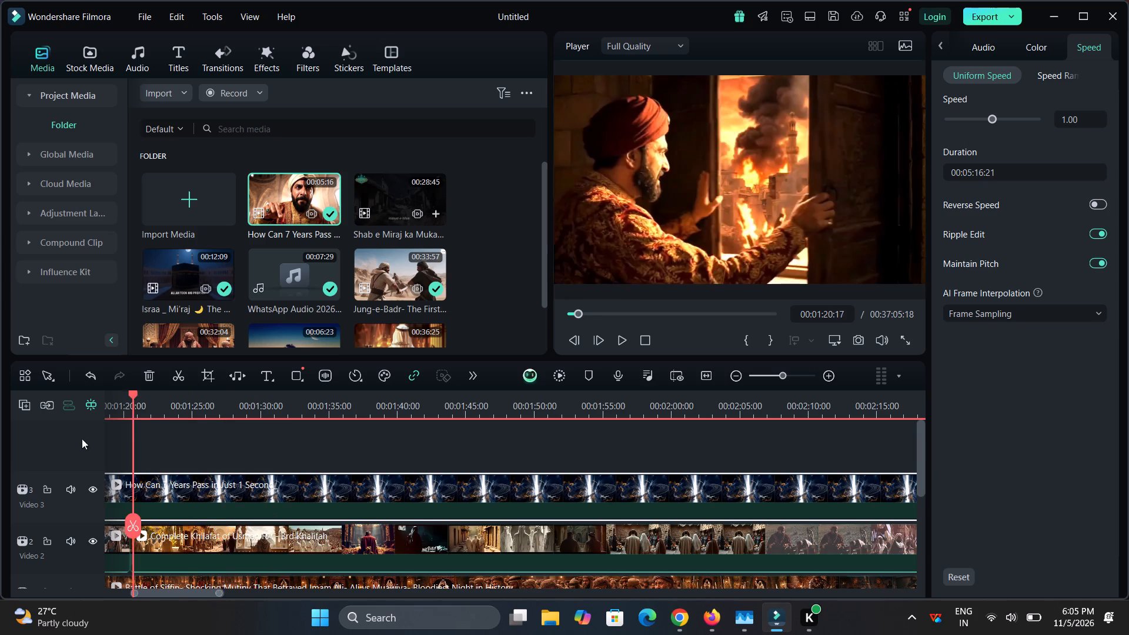
pyautogui.moveTo(82, 439); pyautogui.dragTo(435, 466)
pyautogui.press('space')
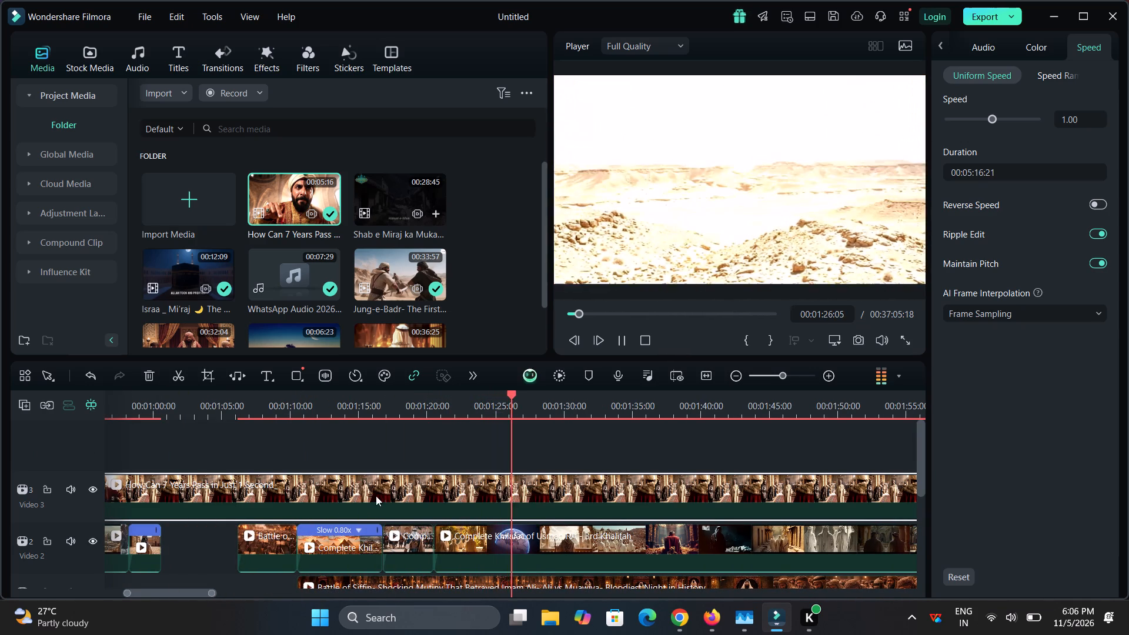
pyautogui.press('space')
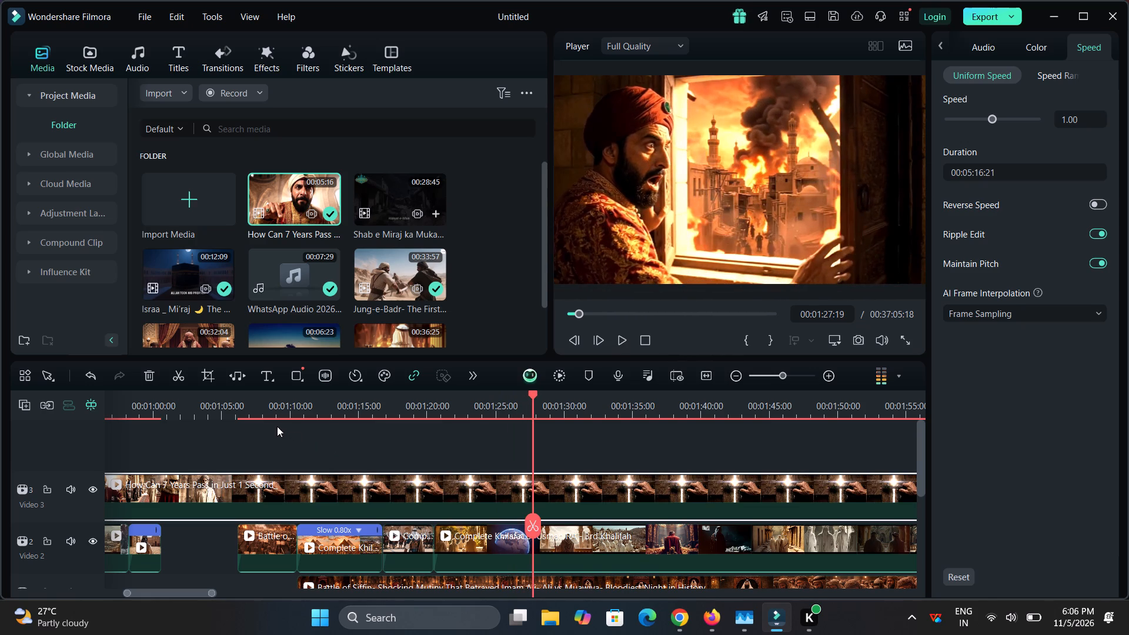
# Split the Sultan clip on Video 3 at 00:01:18:09 and cut away the part before the split.
pyautogui.click(275, 404)
pyautogui.moveTo(275, 404); pyautogui.dragTo(247, 406)
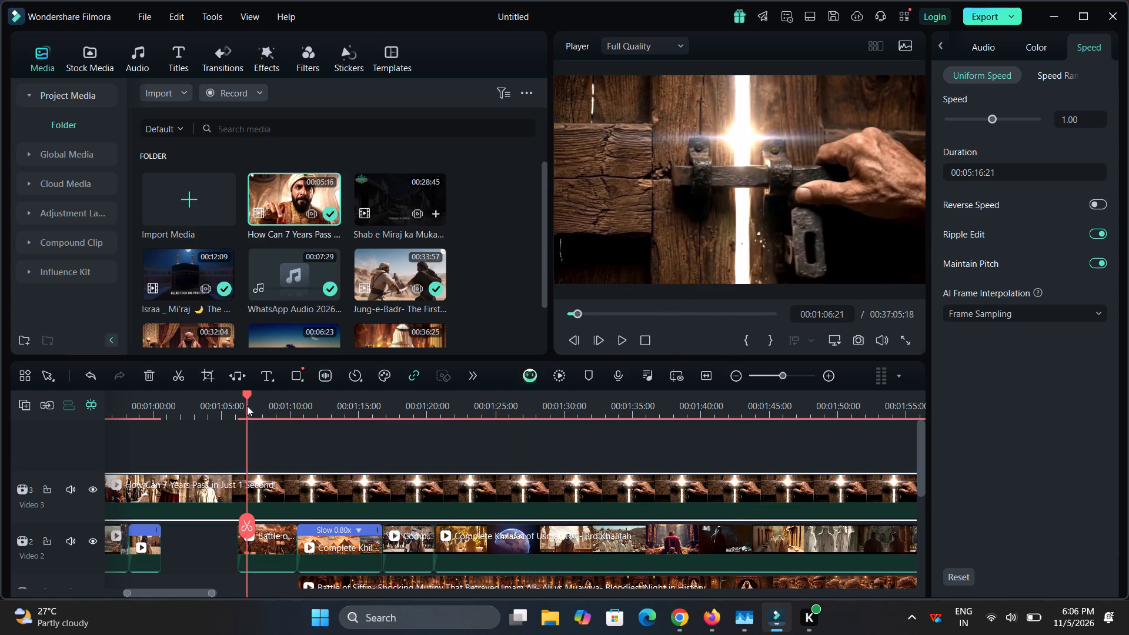
pyautogui.moveTo(247, 406); pyautogui.dragTo(318, 429)
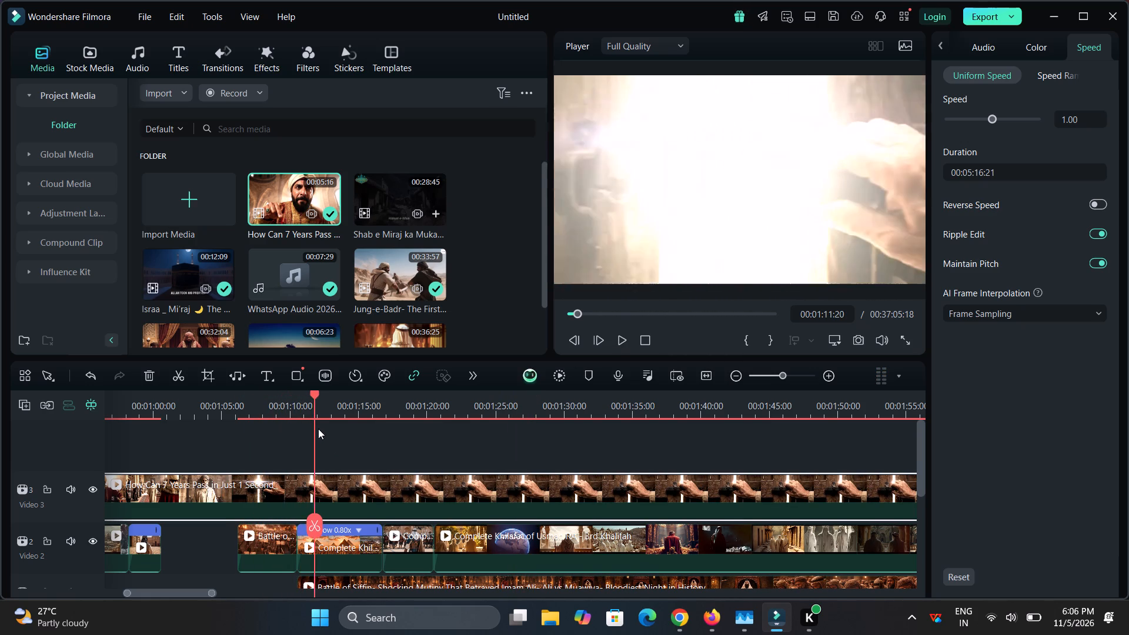
pyautogui.moveTo(318, 429); pyautogui.dragTo(313, 429)
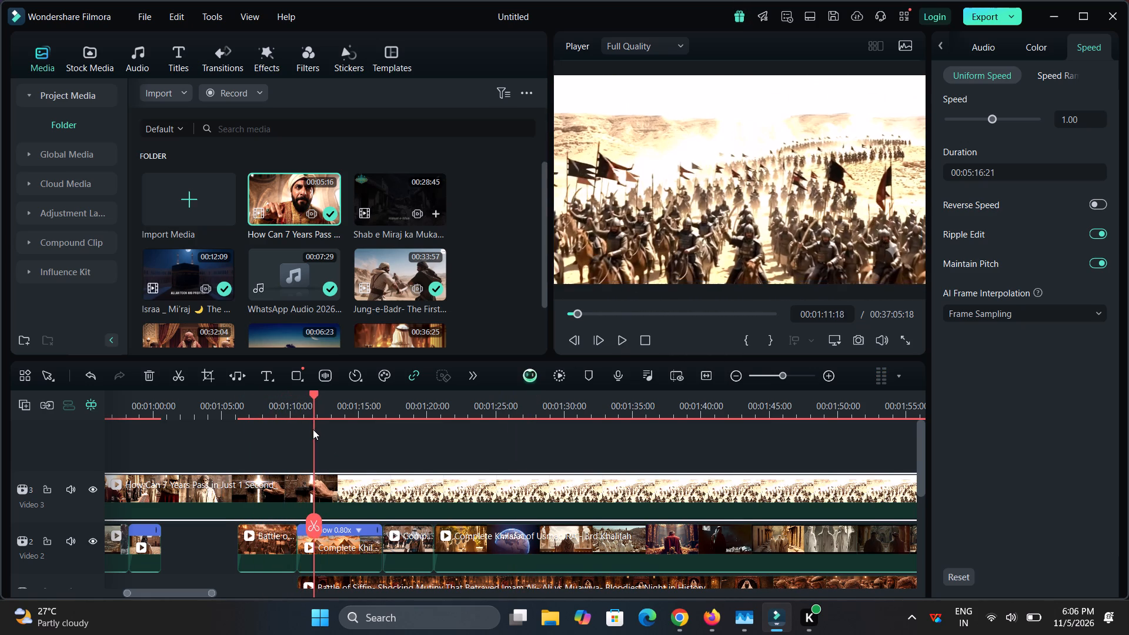
pyautogui.moveTo(313, 429); pyautogui.dragTo(371, 439)
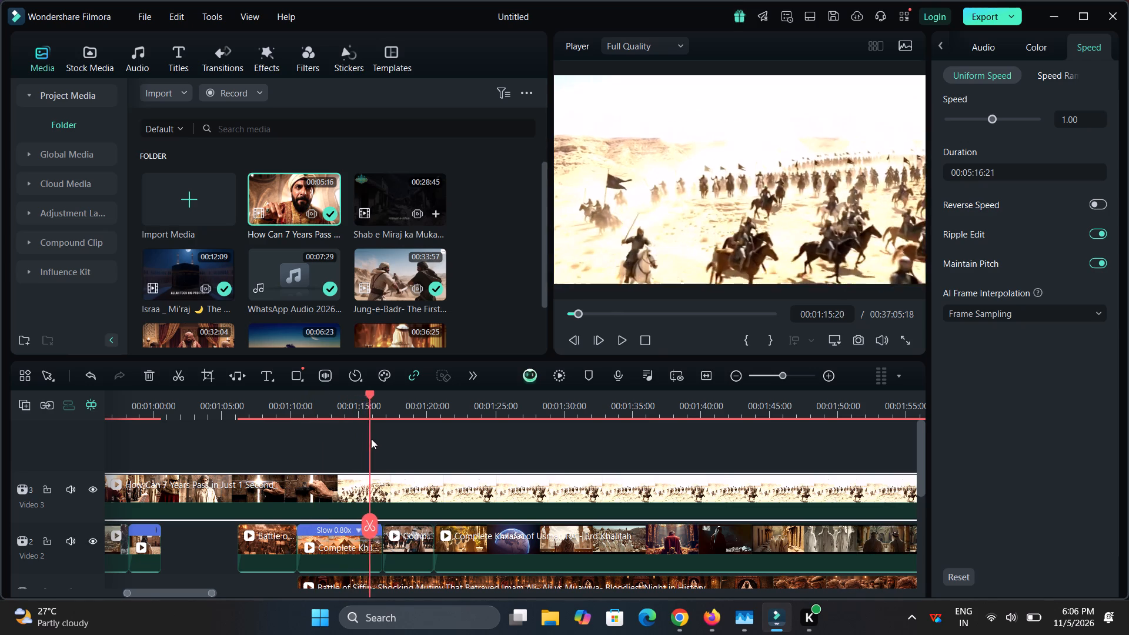
pyautogui.moveTo(371, 439); pyautogui.dragTo(405, 451)
pyautogui.click(407, 529)
pyautogui.click(376, 504)
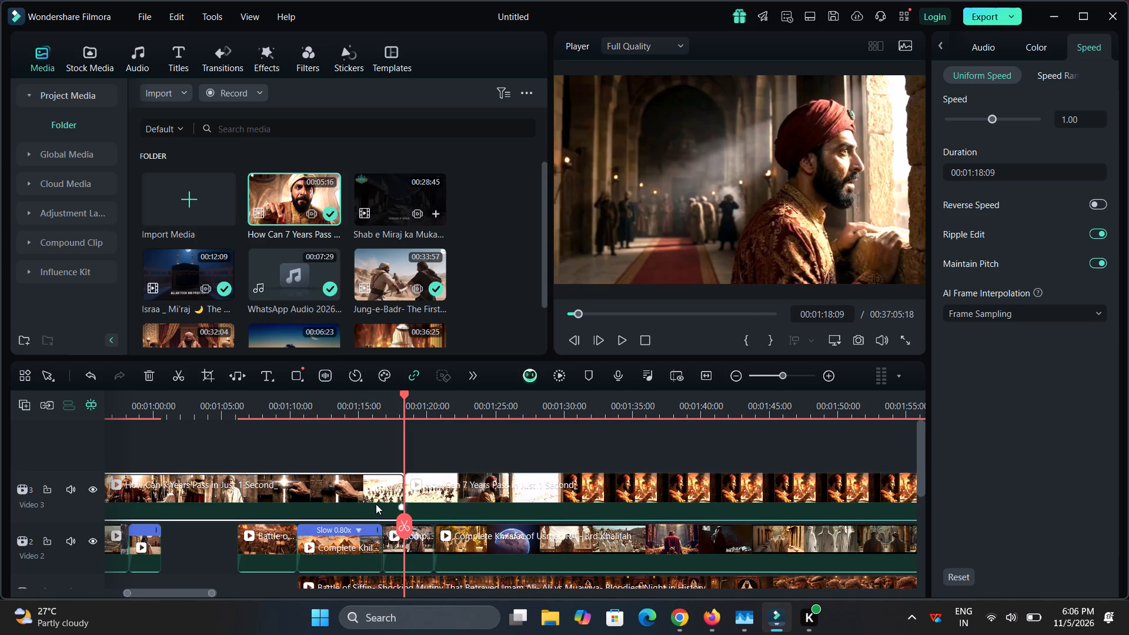
pyautogui.hotkey('ctrl', 'x')
pyautogui.moveTo(640, 409); pyautogui.dragTo(567, 426)
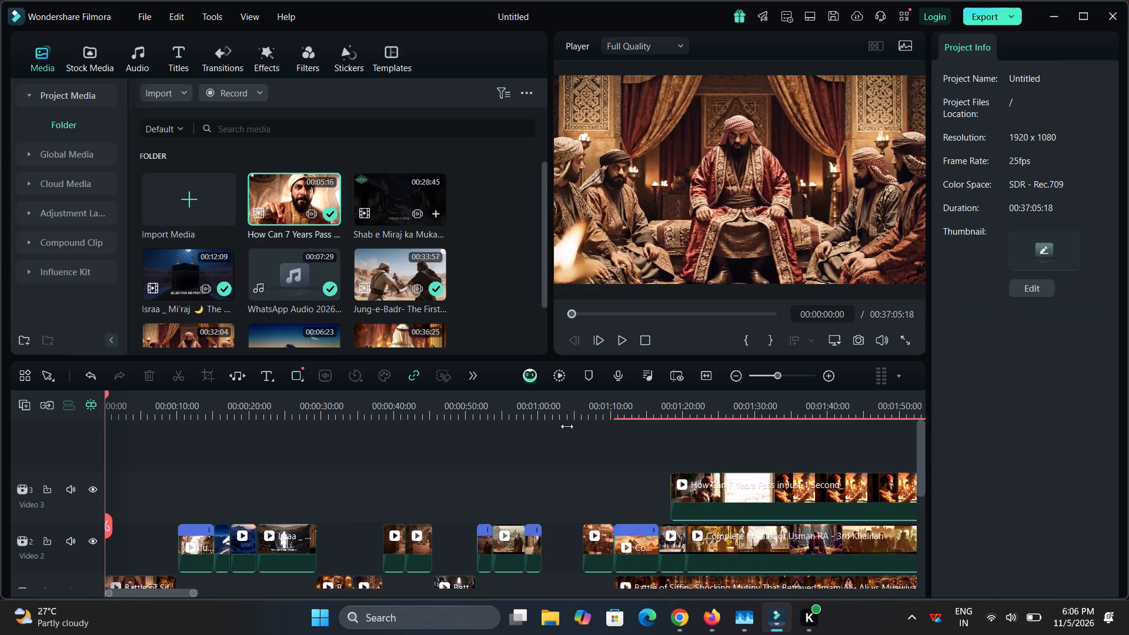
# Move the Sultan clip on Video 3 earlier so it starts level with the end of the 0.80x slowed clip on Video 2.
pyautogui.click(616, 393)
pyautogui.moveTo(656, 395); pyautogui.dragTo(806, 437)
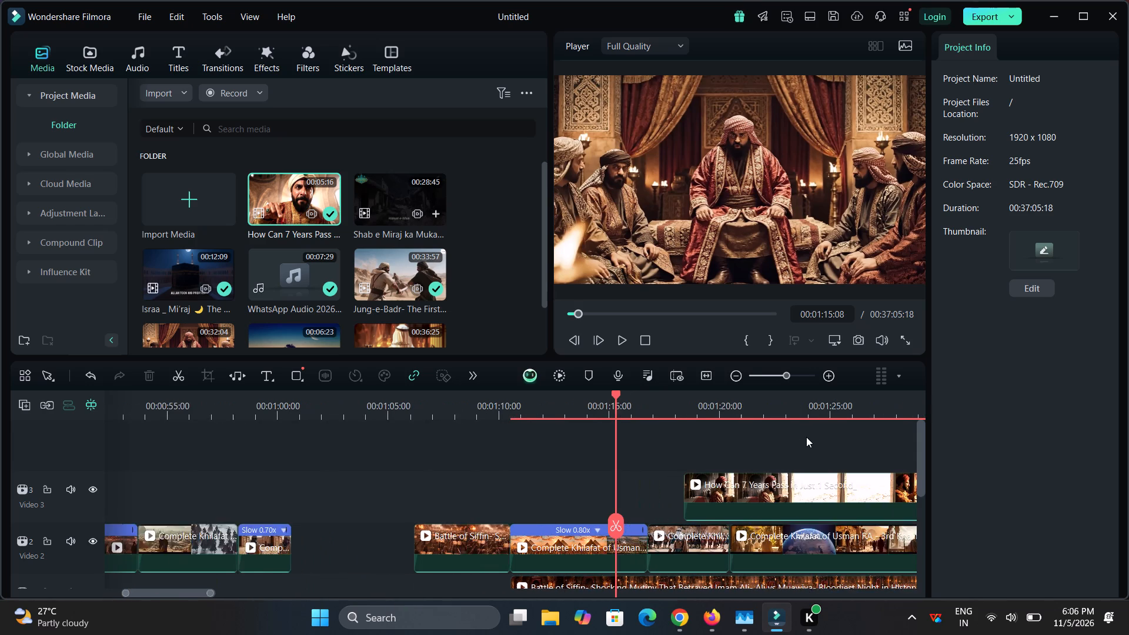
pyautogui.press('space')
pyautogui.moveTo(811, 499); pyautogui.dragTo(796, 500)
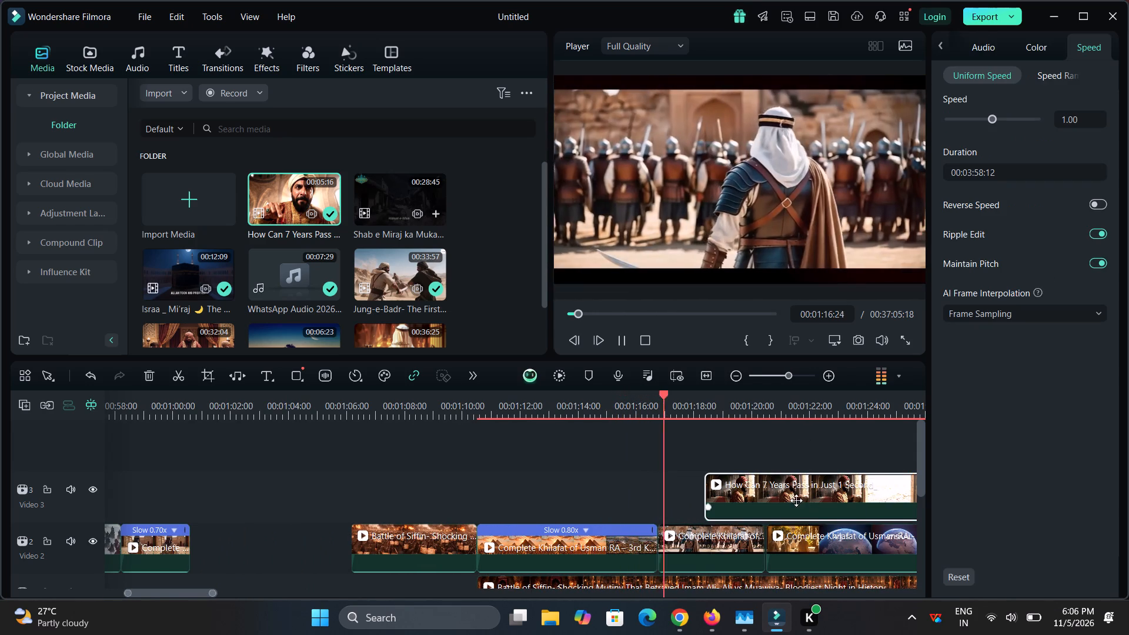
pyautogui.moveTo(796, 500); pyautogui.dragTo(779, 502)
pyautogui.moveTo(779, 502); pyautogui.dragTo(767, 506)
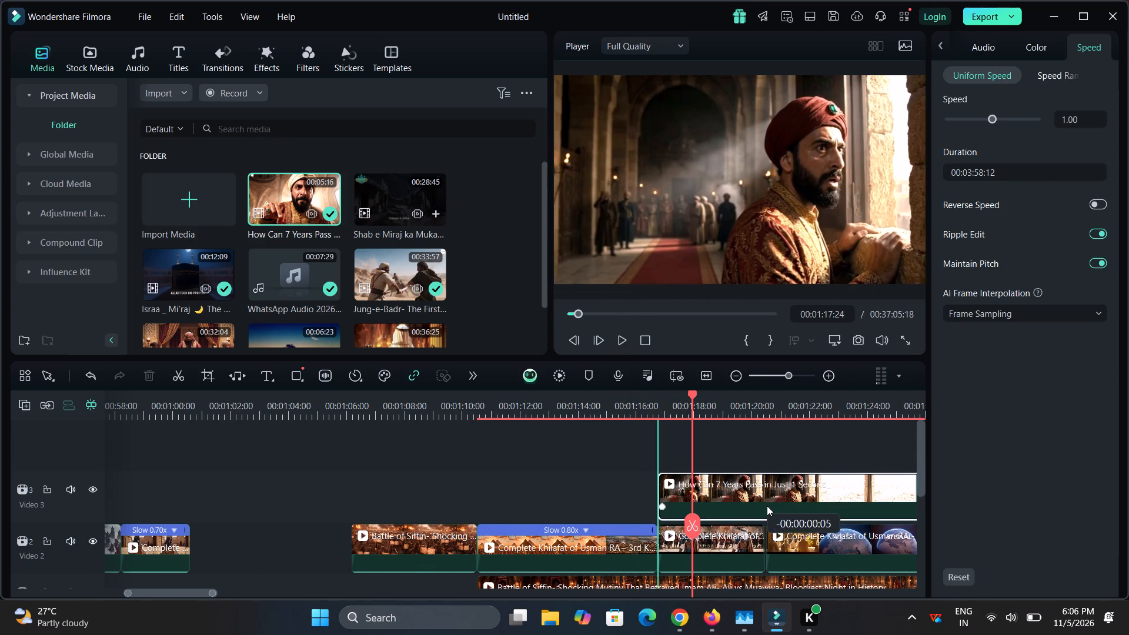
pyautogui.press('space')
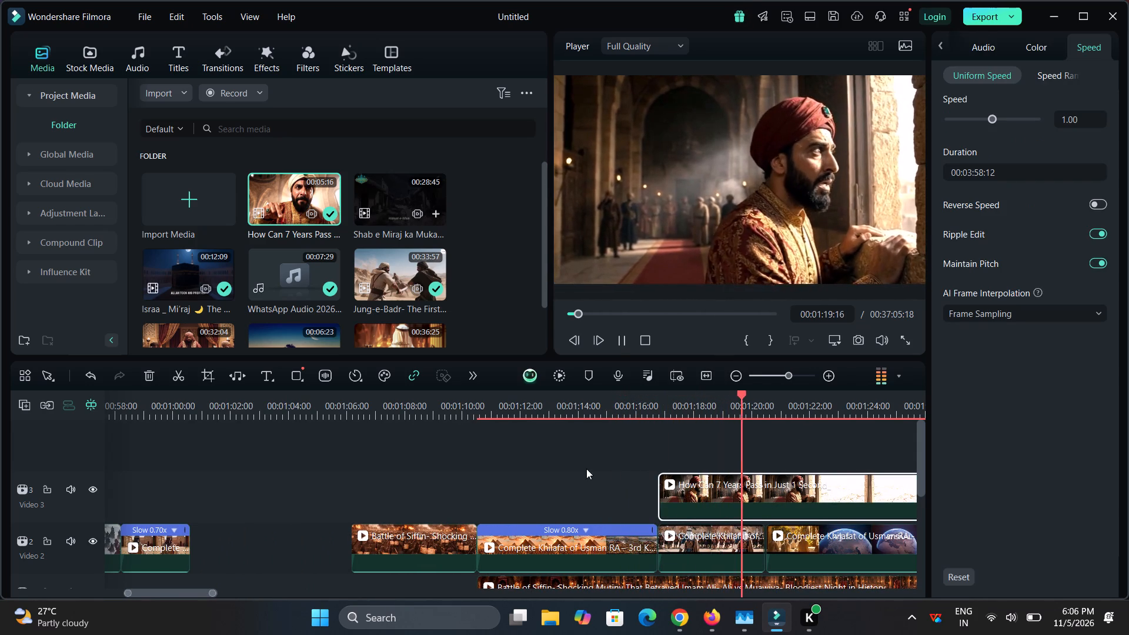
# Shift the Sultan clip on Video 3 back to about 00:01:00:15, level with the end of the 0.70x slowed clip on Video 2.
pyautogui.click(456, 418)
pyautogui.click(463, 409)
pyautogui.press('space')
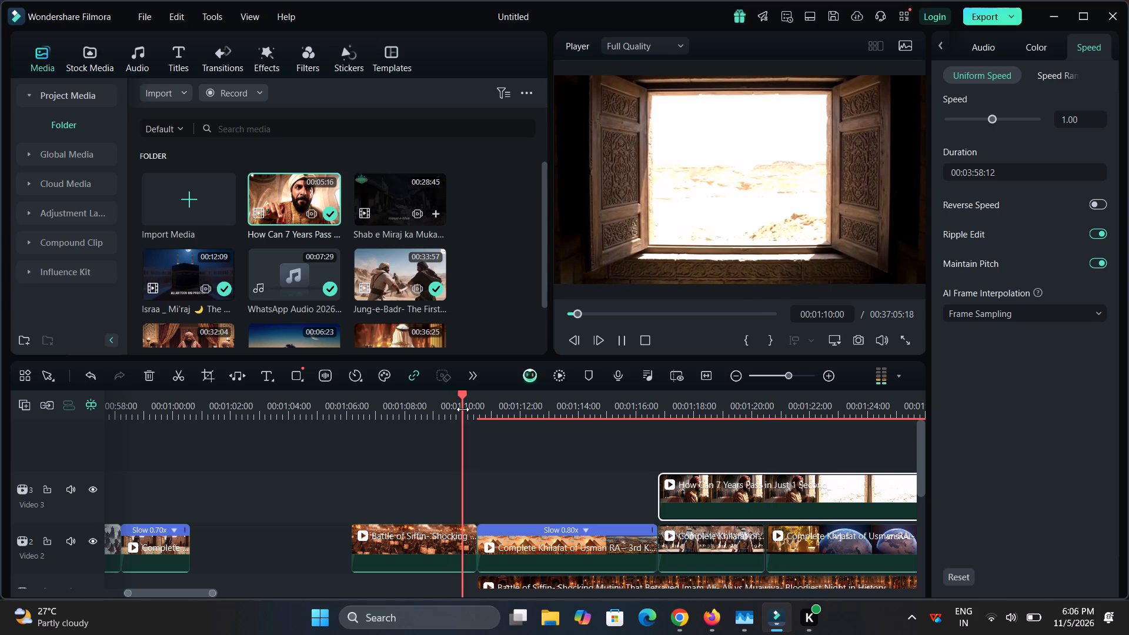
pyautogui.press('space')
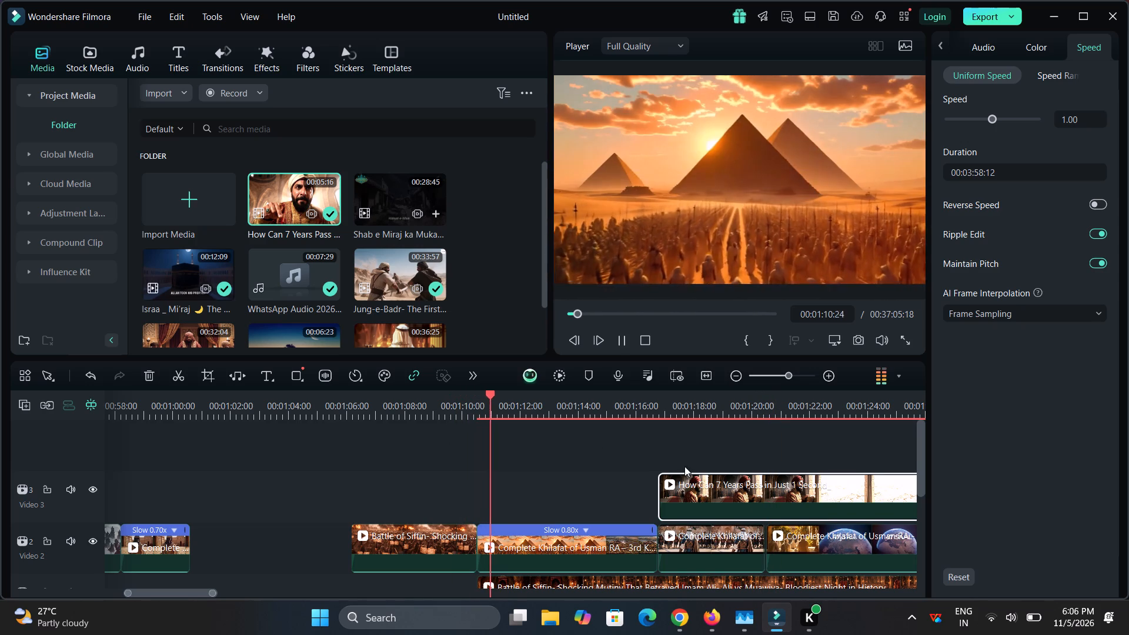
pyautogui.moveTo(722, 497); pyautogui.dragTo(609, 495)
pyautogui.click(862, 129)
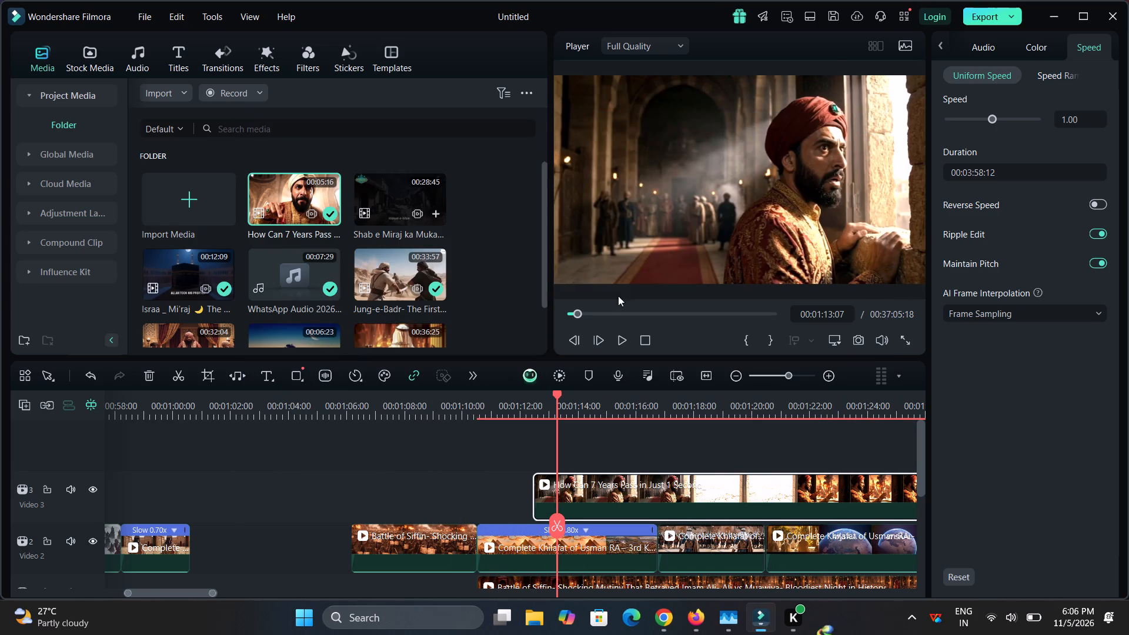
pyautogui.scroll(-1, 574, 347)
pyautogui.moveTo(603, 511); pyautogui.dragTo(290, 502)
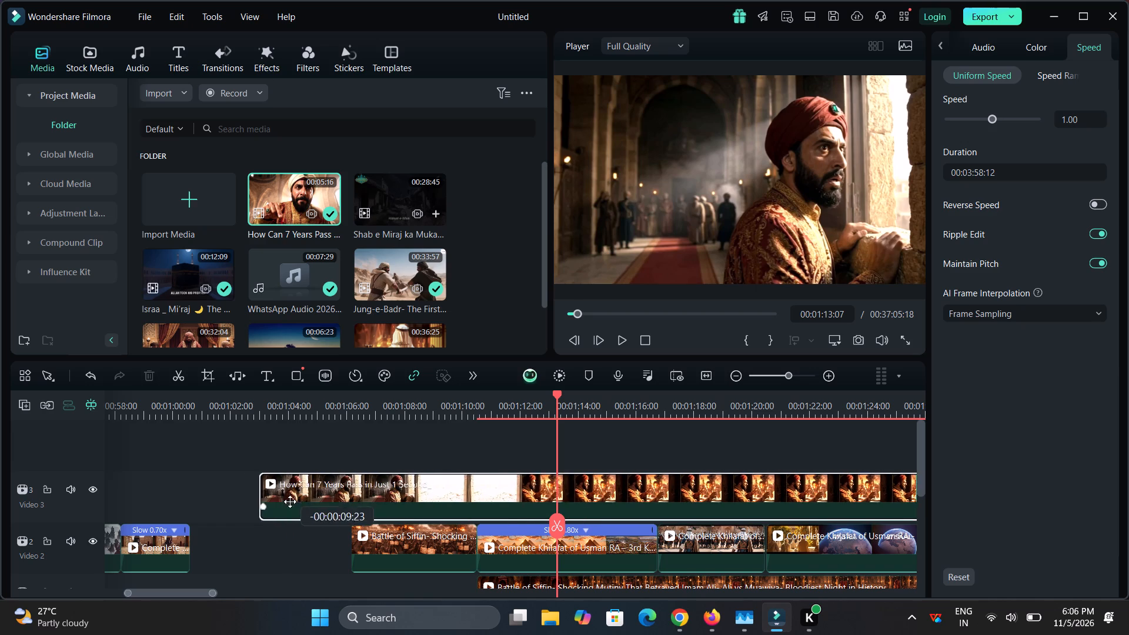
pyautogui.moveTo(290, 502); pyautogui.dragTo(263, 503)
# Move the Sultan clip on Video 3 to start at about 00:00:58:05, level with the start of the 0.70x slowed clip on Video 2.
pyautogui.click(172, 405)
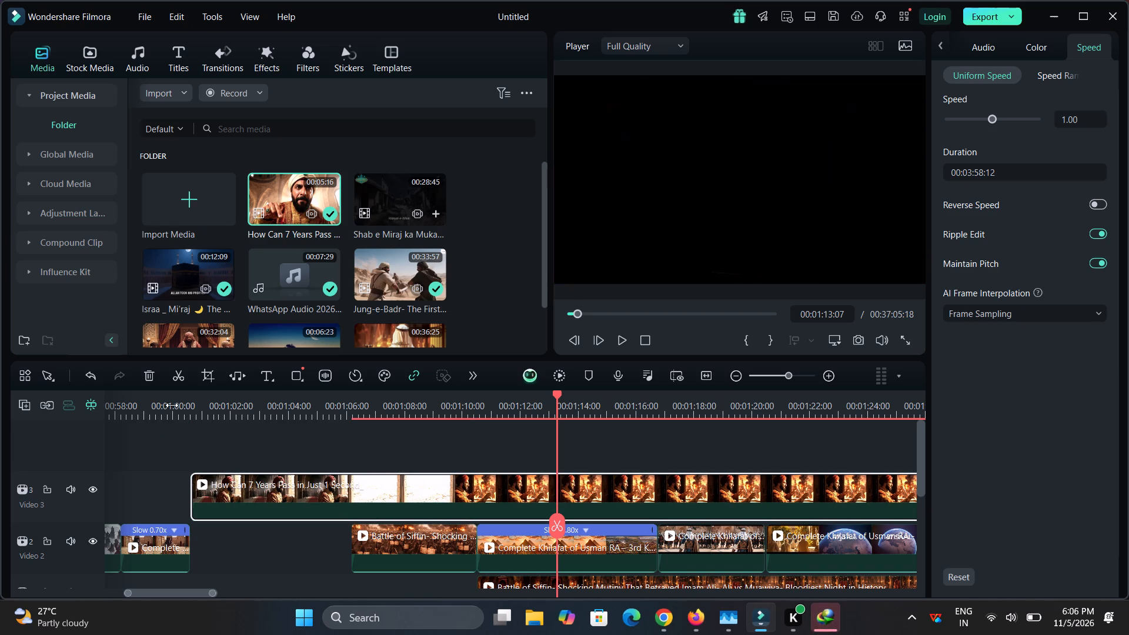
pyautogui.press('space')
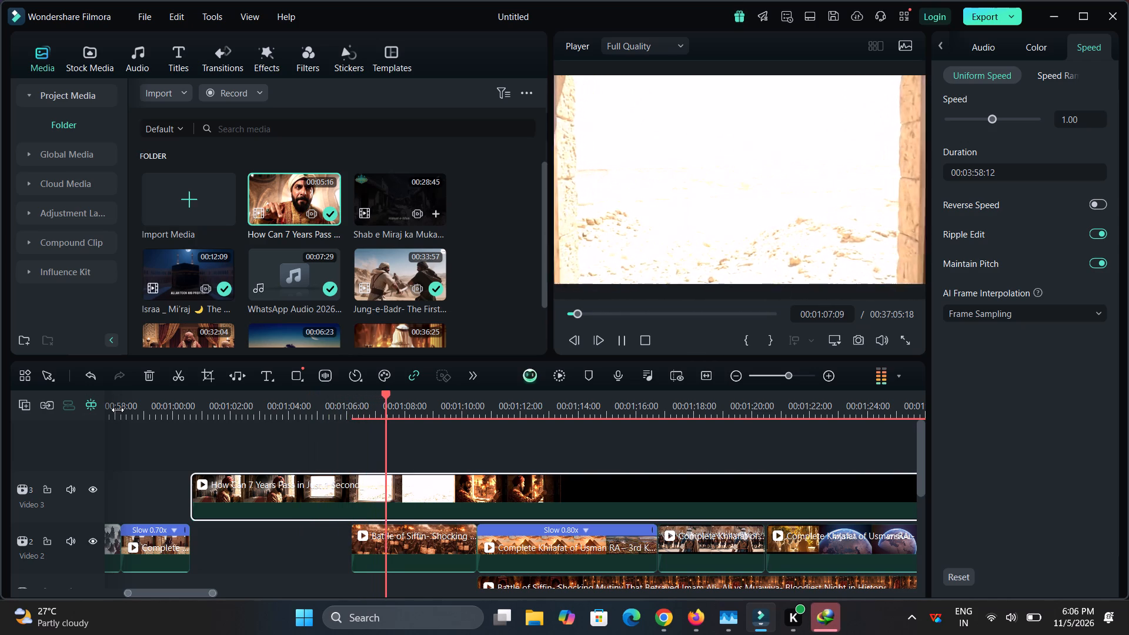
pyautogui.press('space')
pyautogui.press('space')
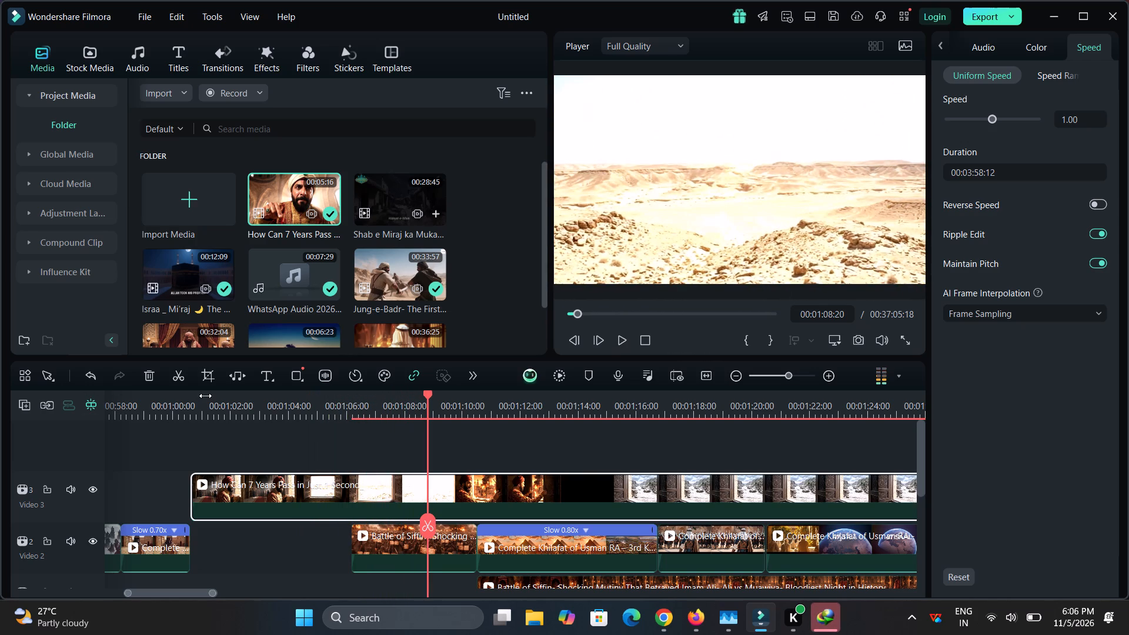
pyautogui.press('space')
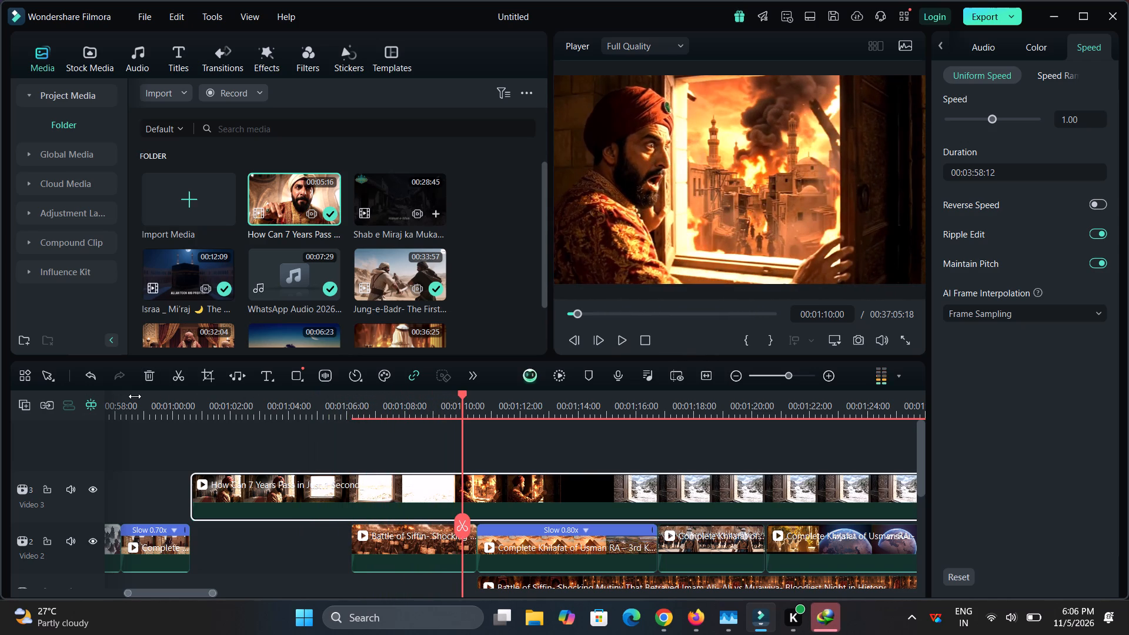
pyautogui.click(135, 396)
pyautogui.moveTo(135, 396); pyautogui.dragTo(119, 400)
pyautogui.click(119, 400)
pyautogui.press('space')
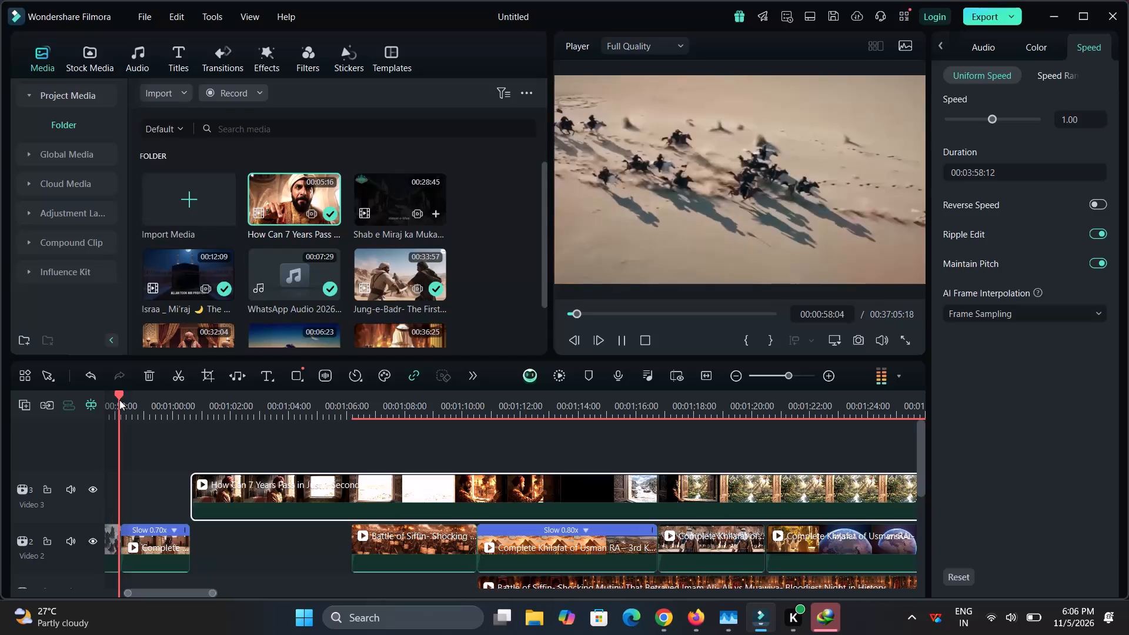
pyautogui.moveTo(230, 476); pyautogui.dragTo(169, 477)
# Play through the repositioned Sultan clip to check its window scenes against the narration.
pyautogui.press('space')
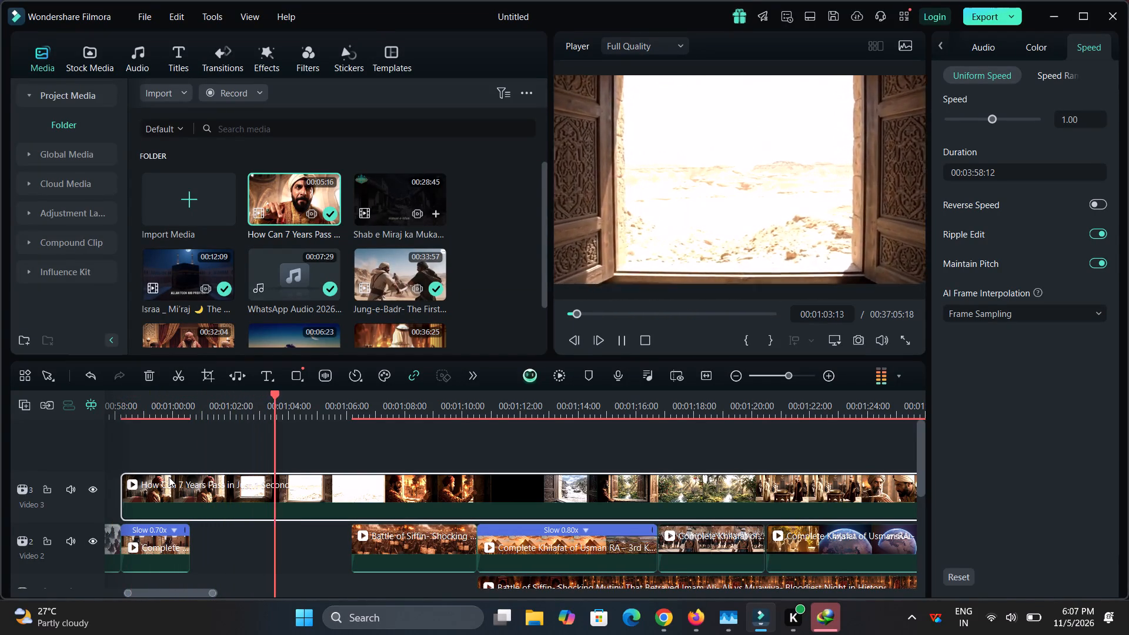
pyautogui.press('space')
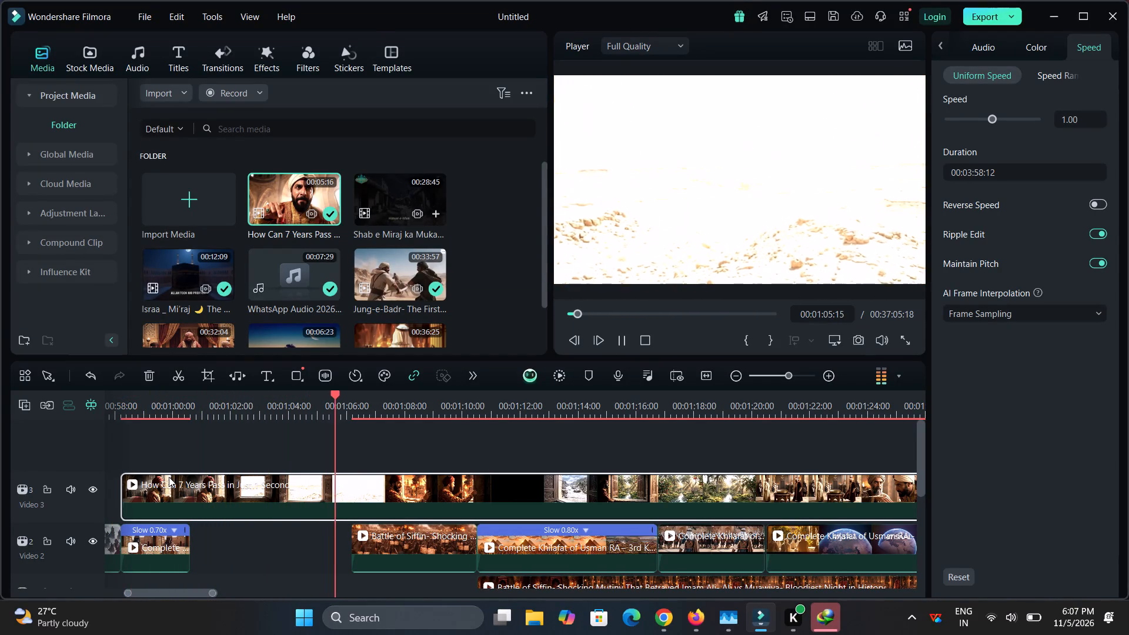
pyautogui.press('space')
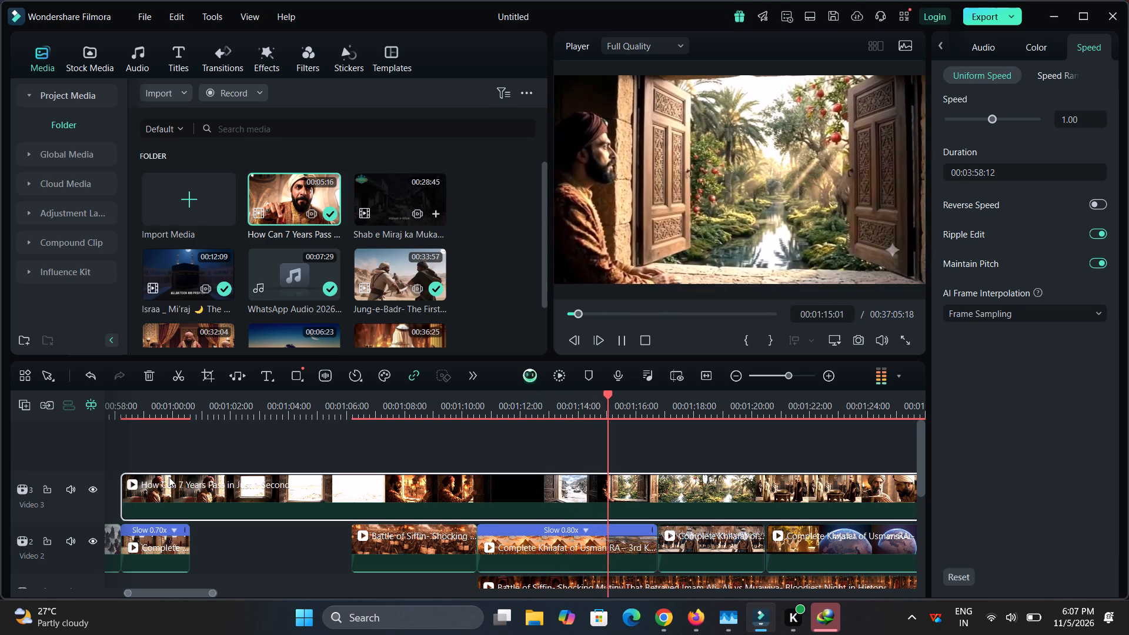
pyautogui.press('space')
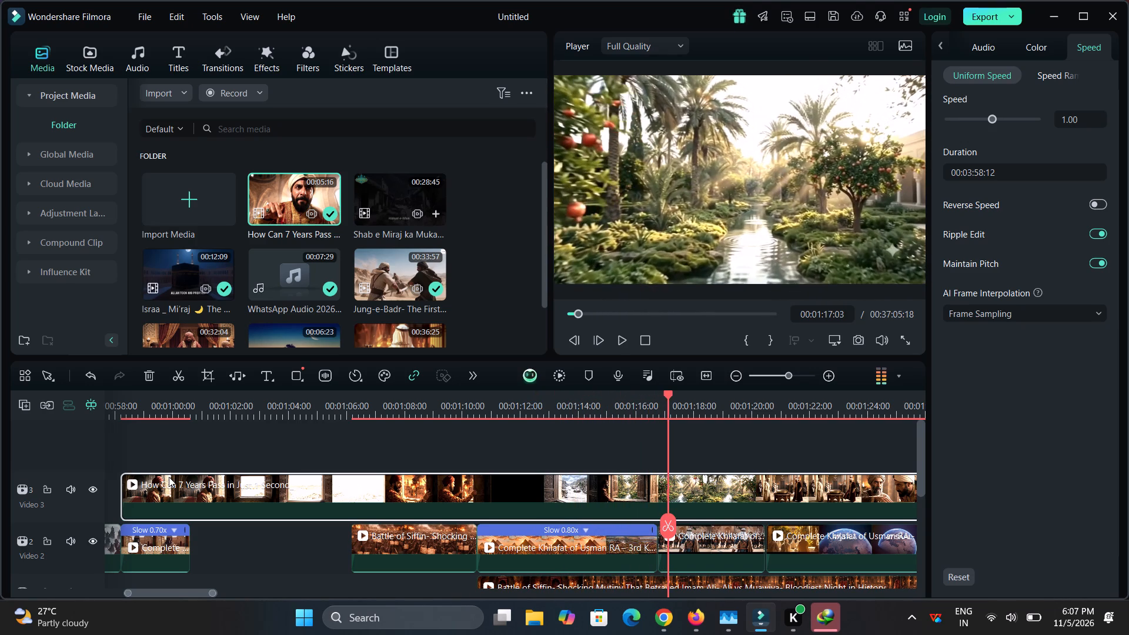
pyautogui.press('space')
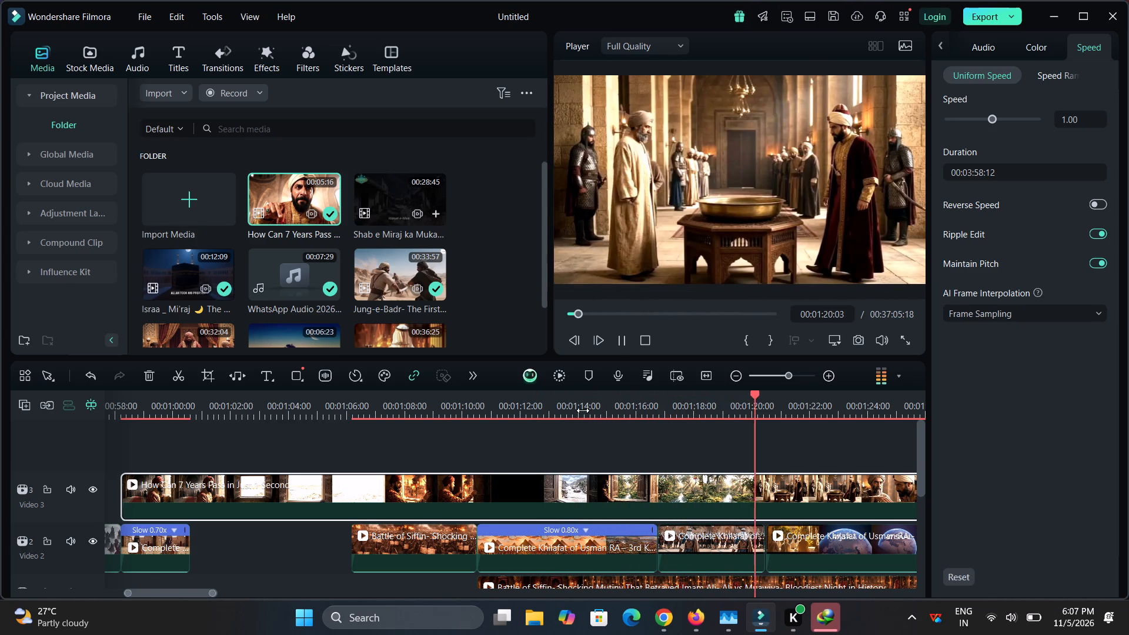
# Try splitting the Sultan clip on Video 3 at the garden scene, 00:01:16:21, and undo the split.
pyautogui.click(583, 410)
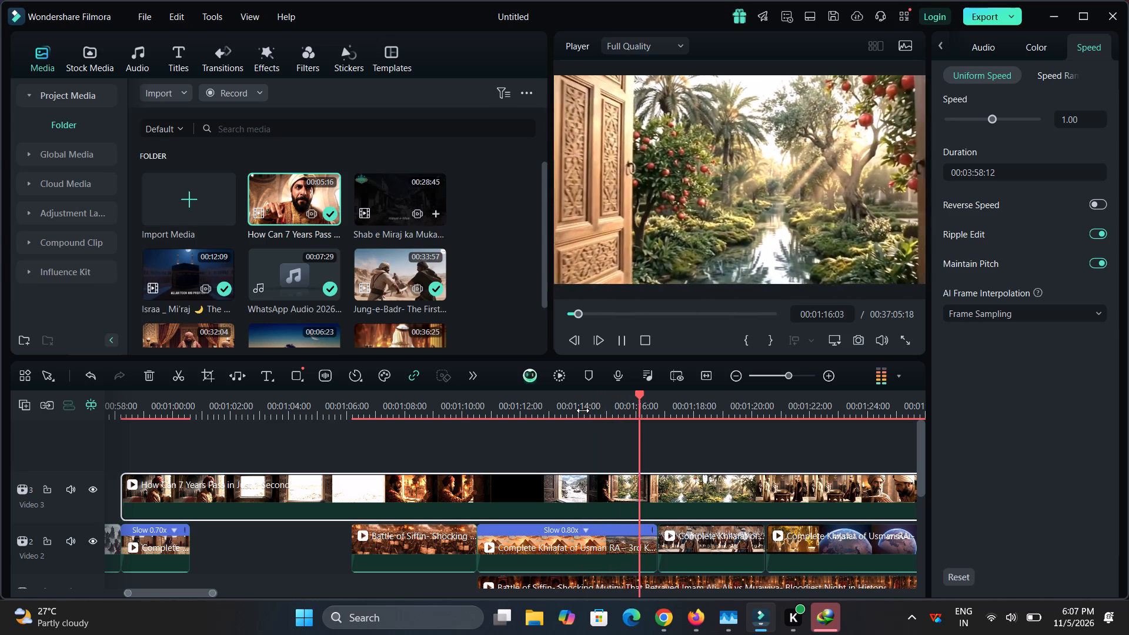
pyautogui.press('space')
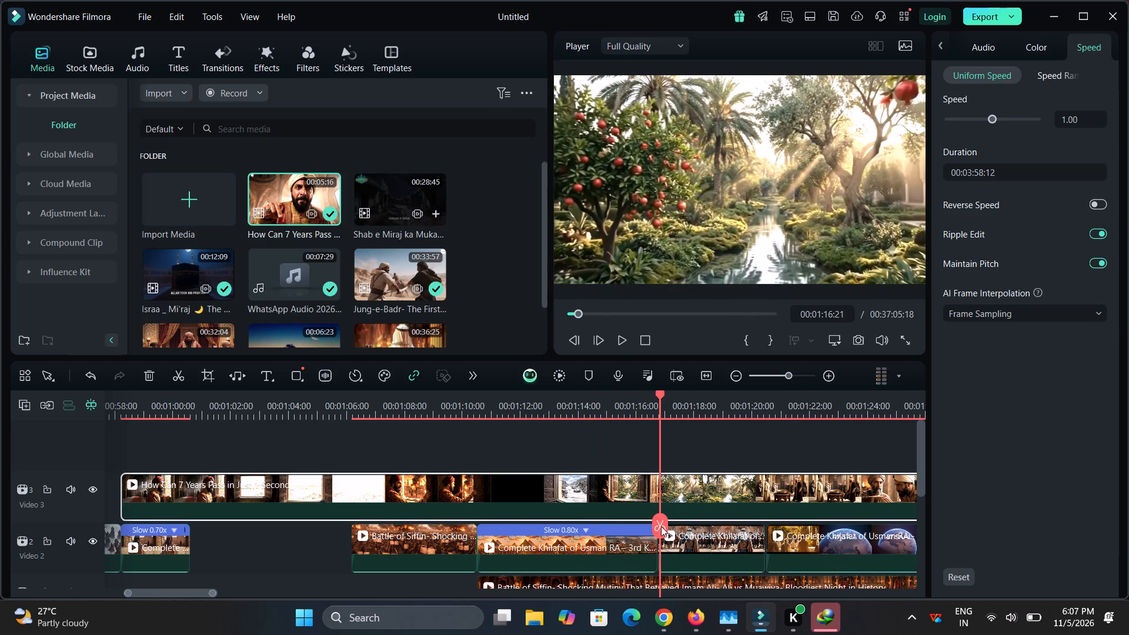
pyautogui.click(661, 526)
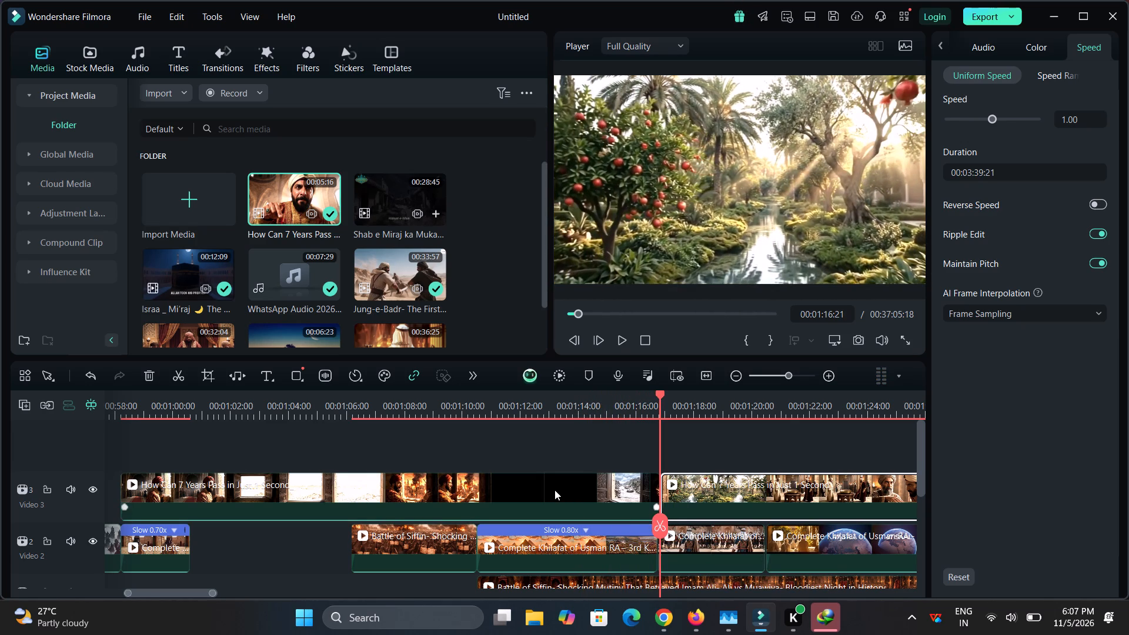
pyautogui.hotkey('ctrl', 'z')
# Crop the Sultan clip on Video 3 to a slightly smaller 16:9 area that excludes the picture's lower-right corner, and apply it.
pyautogui.click(626, 492)
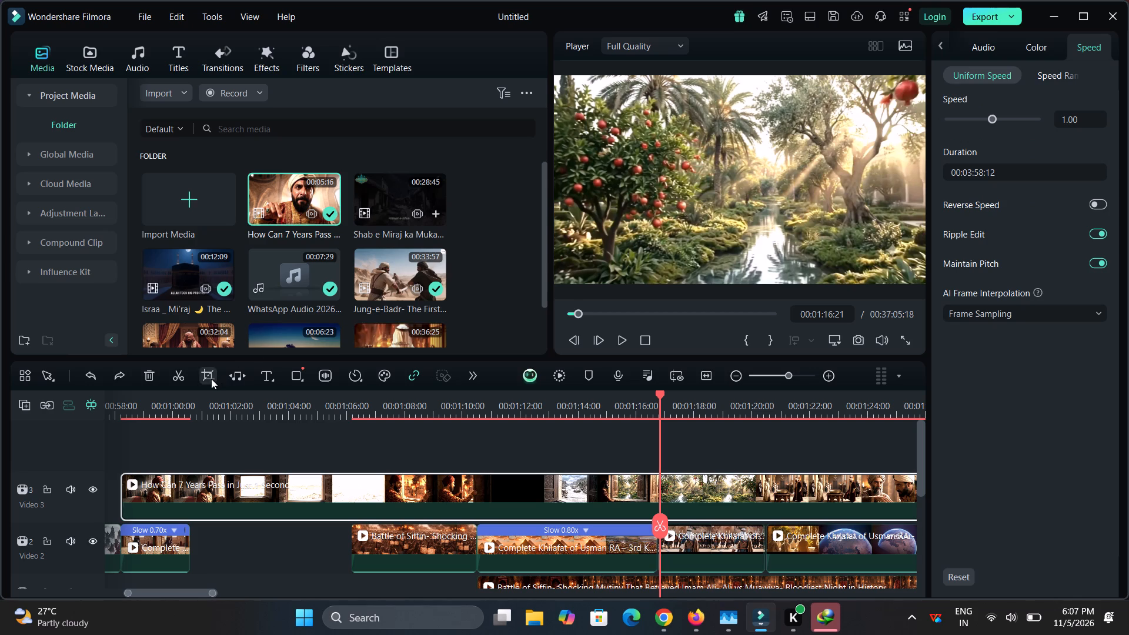
pyautogui.click(207, 379)
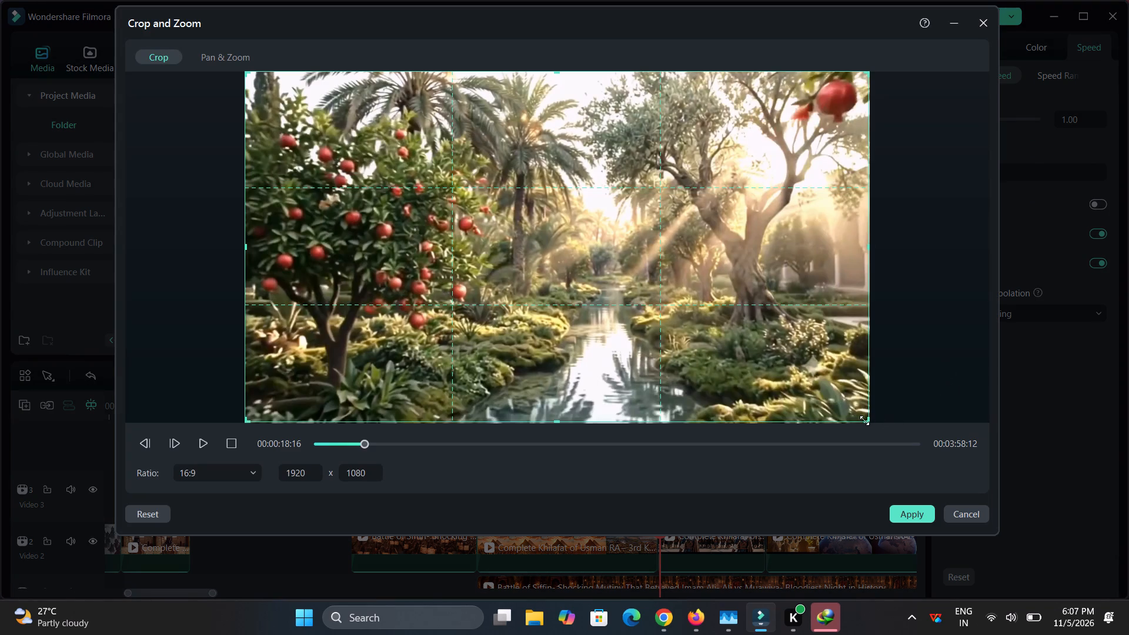
pyautogui.moveTo(864, 420); pyautogui.dragTo(799, 430)
pyautogui.click(921, 516)
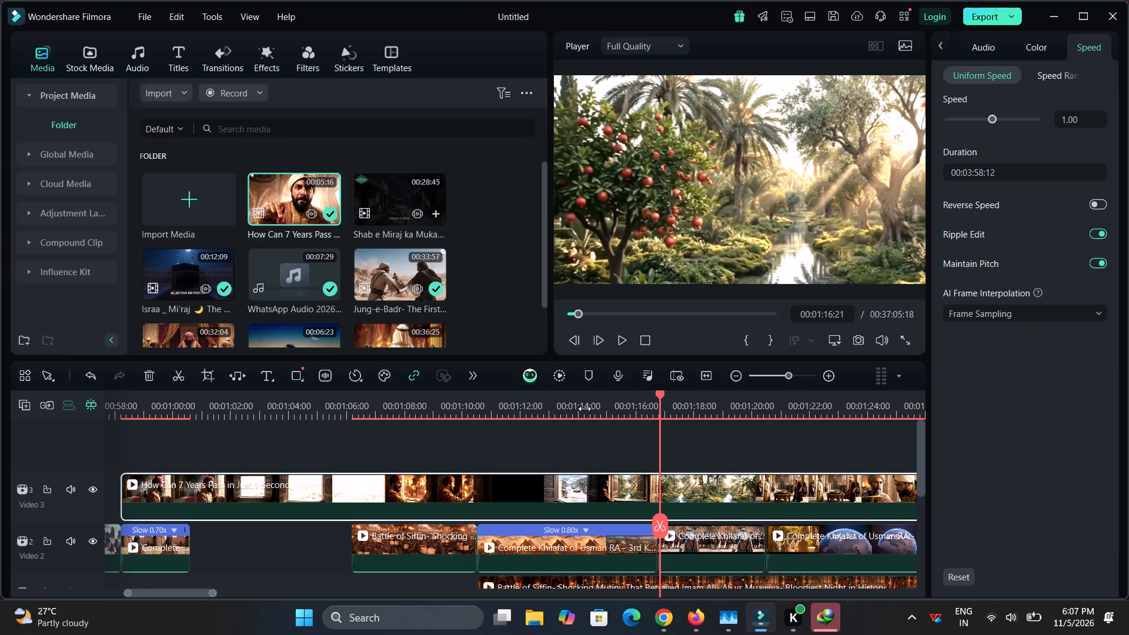
# Split the Sultan clip on Video 3 at 00:01:16:21 and 00:01:20:08 and cut away the piece in between.
pyautogui.click(533, 403)
pyautogui.press('space')
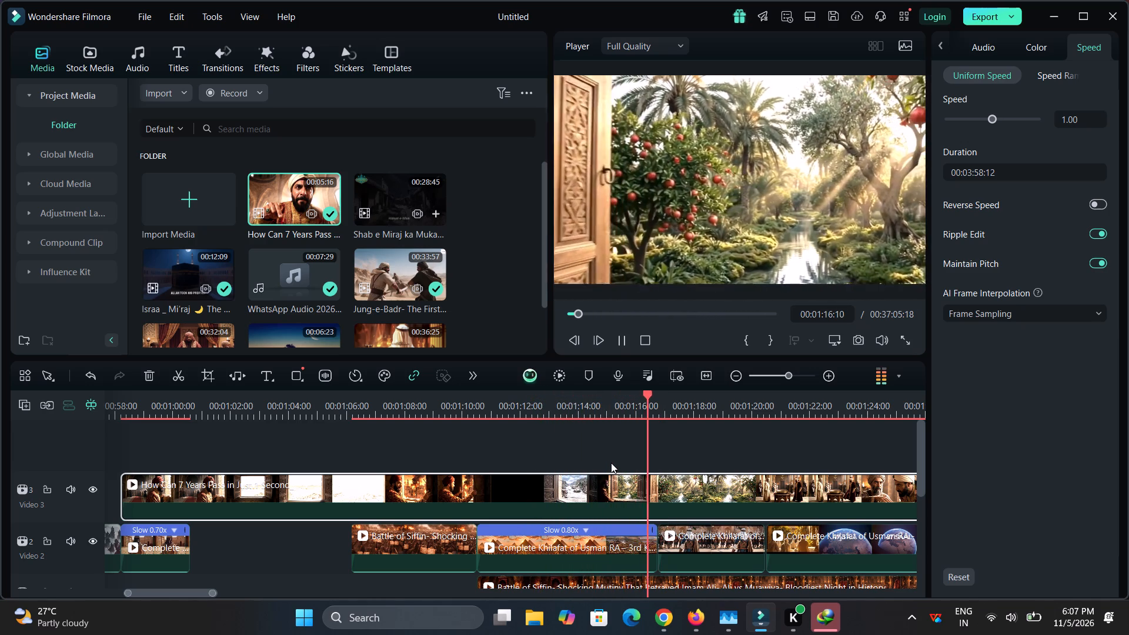
pyautogui.press('space')
pyautogui.click(656, 521)
pyautogui.moveTo(656, 521); pyautogui.dragTo(743, 540)
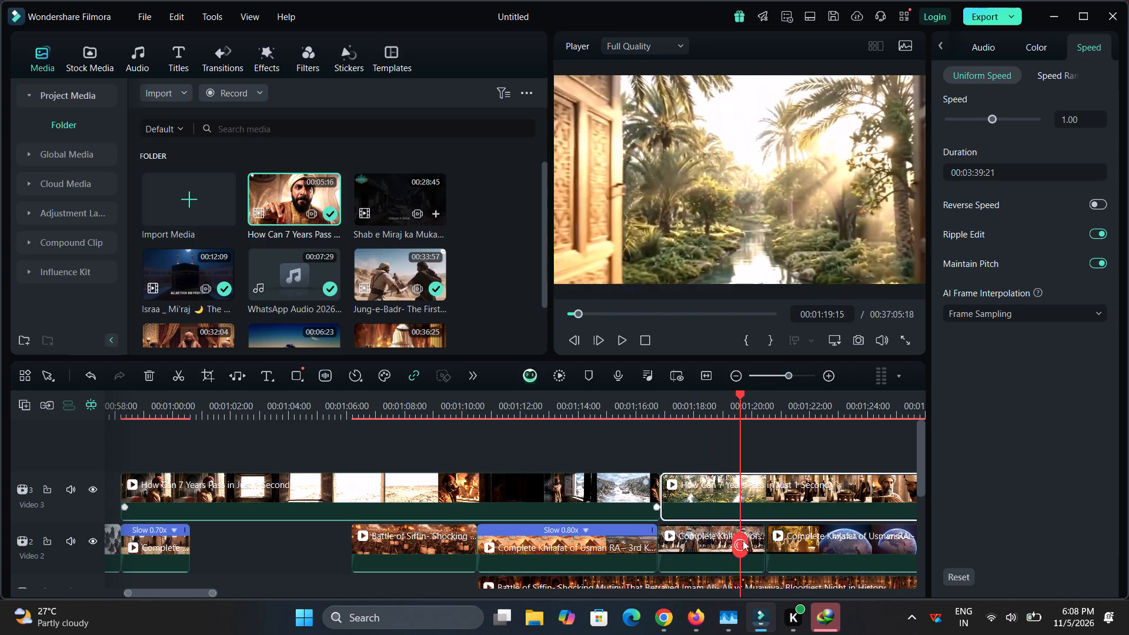
pyautogui.moveTo(743, 540); pyautogui.dragTo(761, 544)
pyautogui.click(761, 544)
pyautogui.click(729, 498)
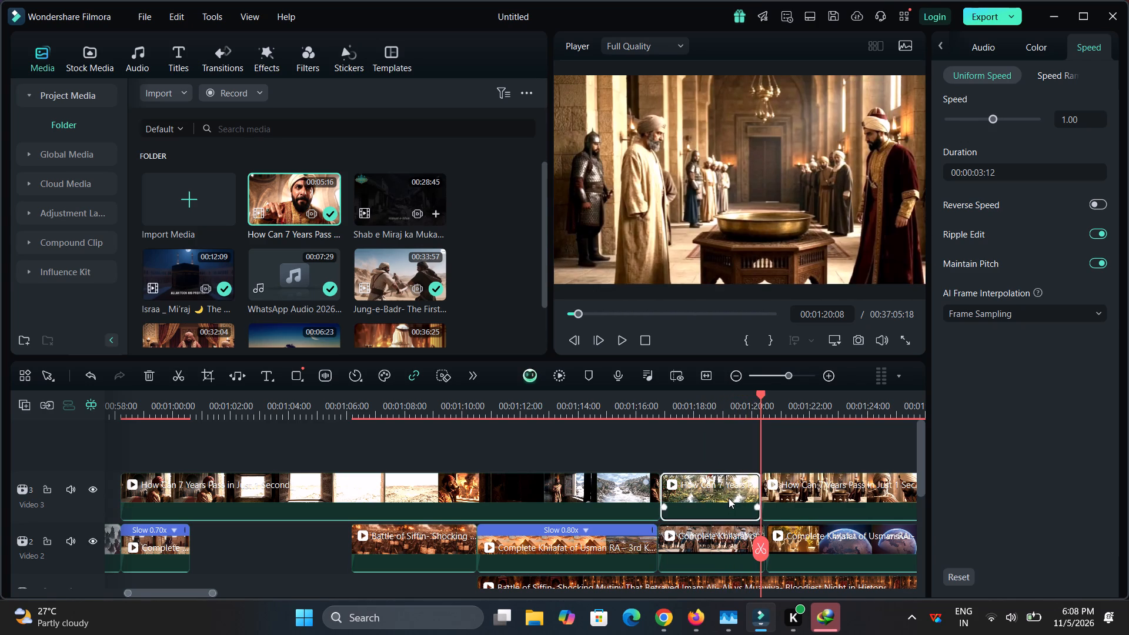
pyautogui.hotkey('ctrl', 'x')
# Close the gap on Video 3 so the remaining Sultan footage follows at 00:01:16:21, undoing the shift that disrupts the other tracks.
pyautogui.moveTo(832, 490); pyautogui.dragTo(724, 492)
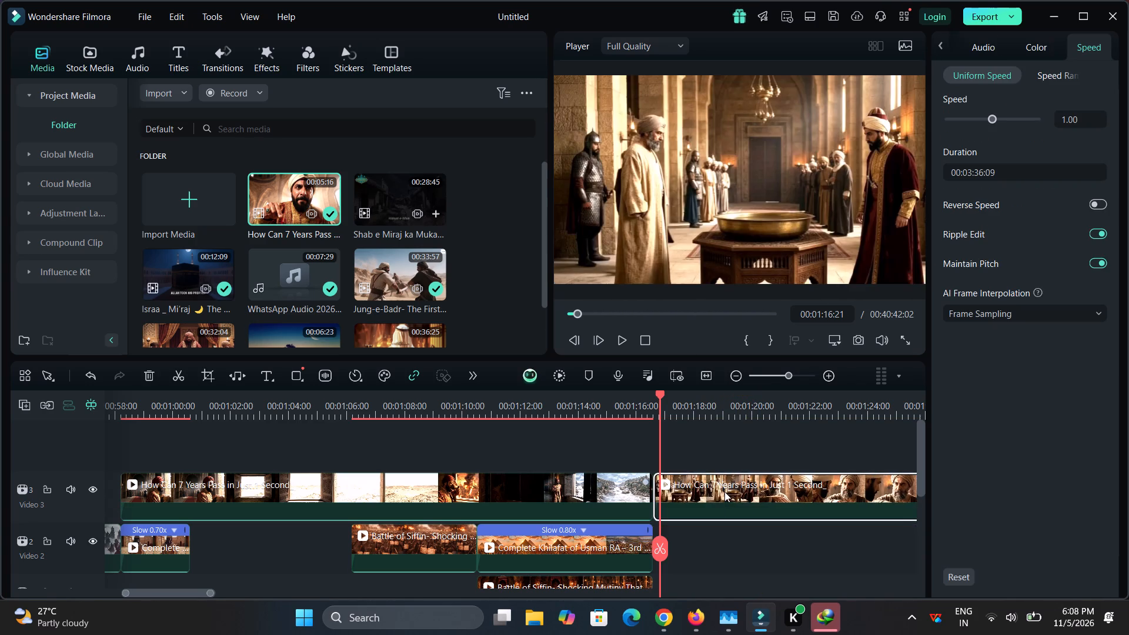
pyautogui.hotkey('ctrl', 'z')
pyautogui.click(751, 472)
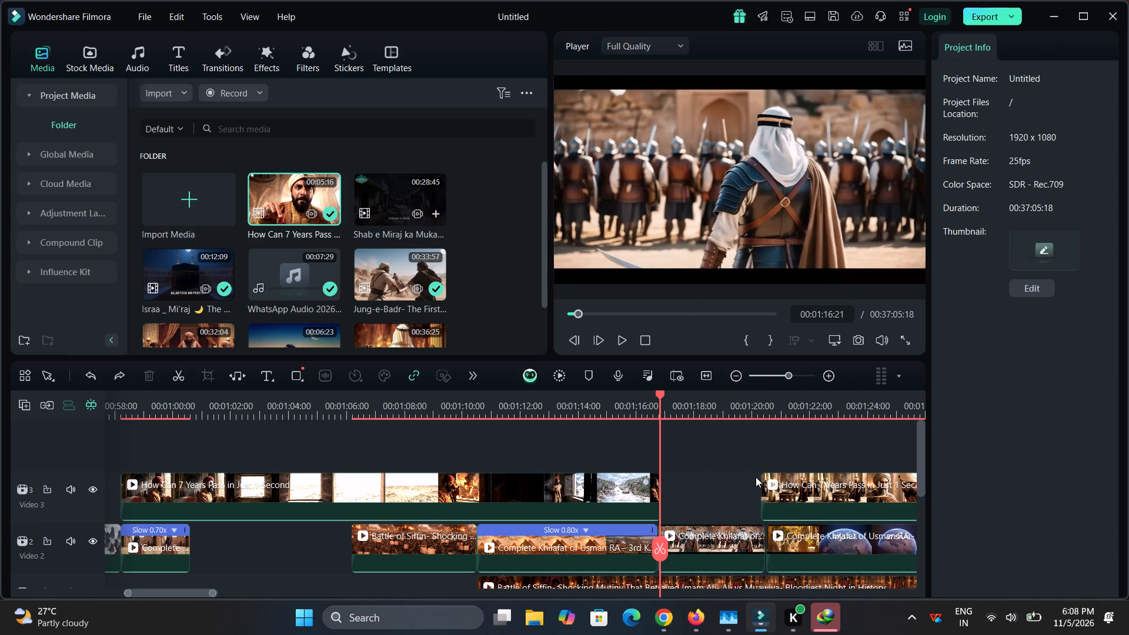
pyautogui.doubleClick(756, 477)
# Play on past the join and cut the voice-over segment starting at 00:01:34:20 on Audio 1.
pyautogui.press('space')
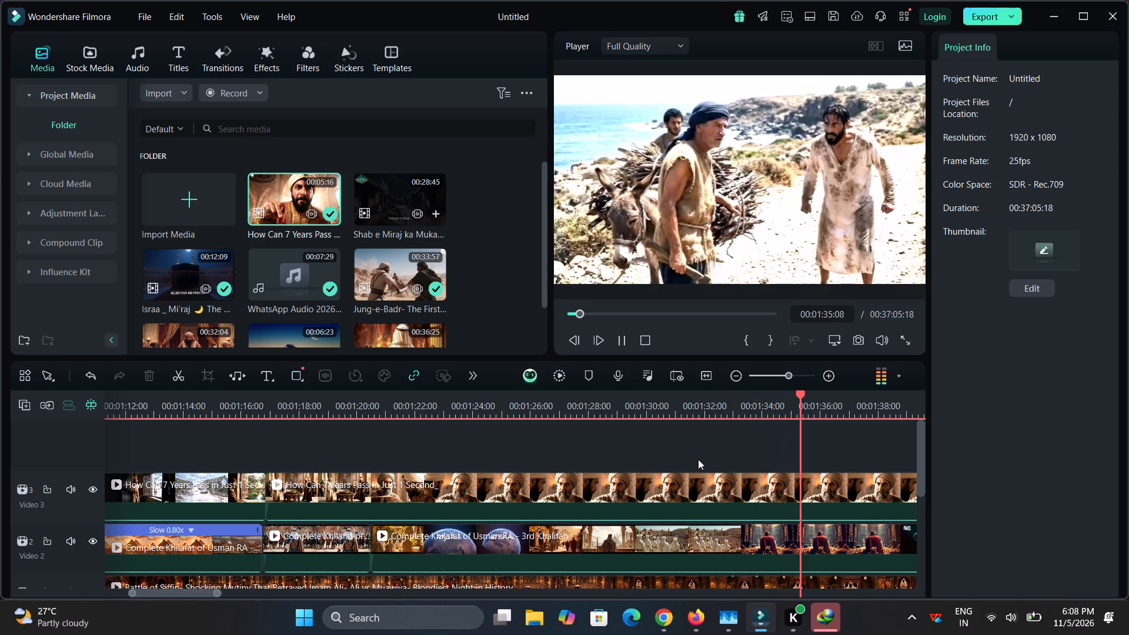
pyautogui.press('space')
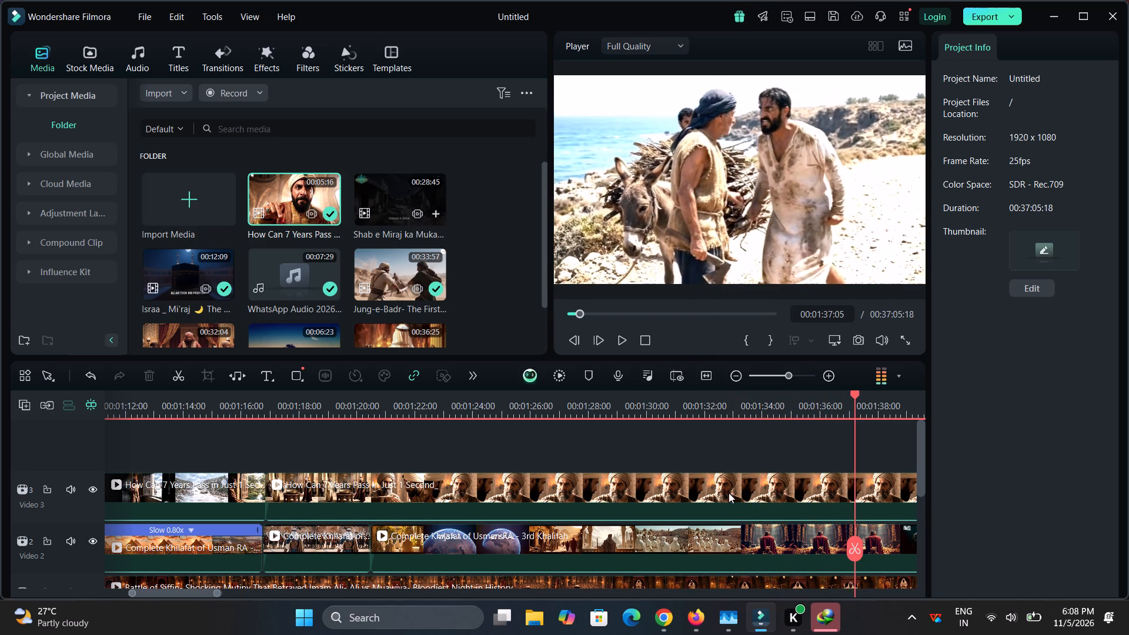
pyautogui.scroll(-1, 789, 543)
pyautogui.click(805, 559)
pyautogui.hotkey('ctrl', 'x')
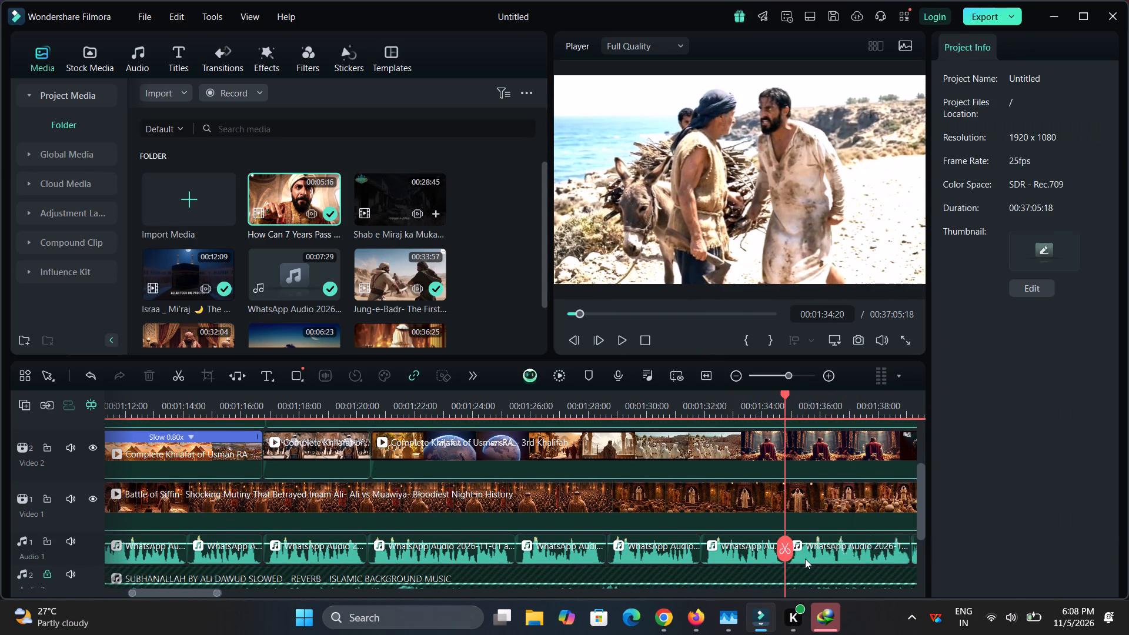
# Play on, split the Sultan clip on Video 3 at 00:01:44:13, and shift the remaining footage to start at 00:01:45:00.
pyautogui.press('space')
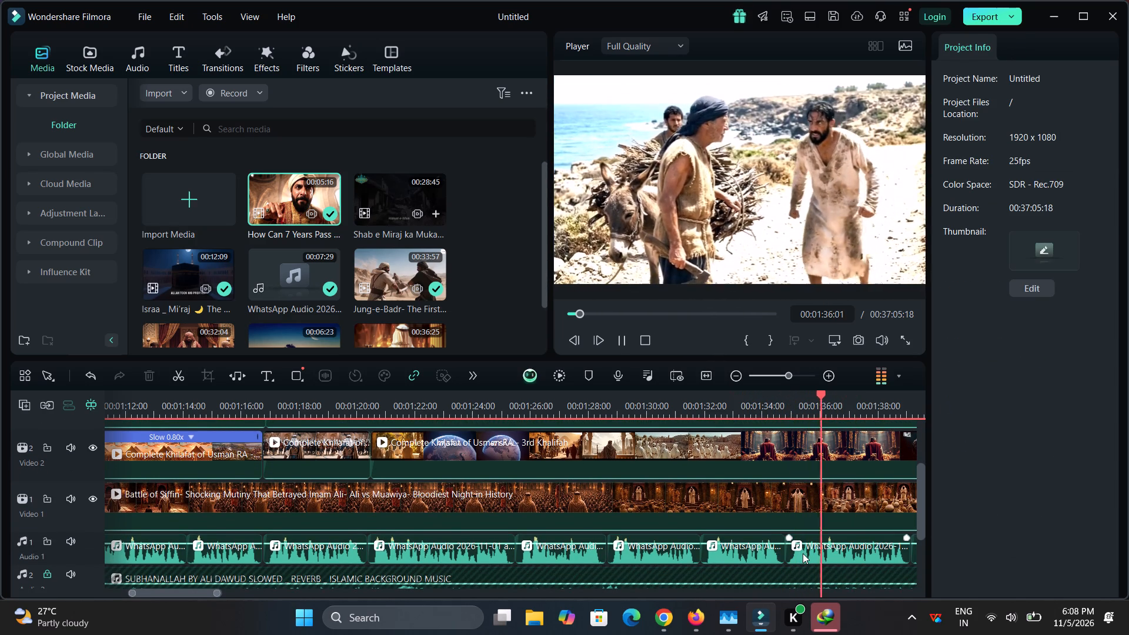
pyautogui.scroll(2, 804, 531)
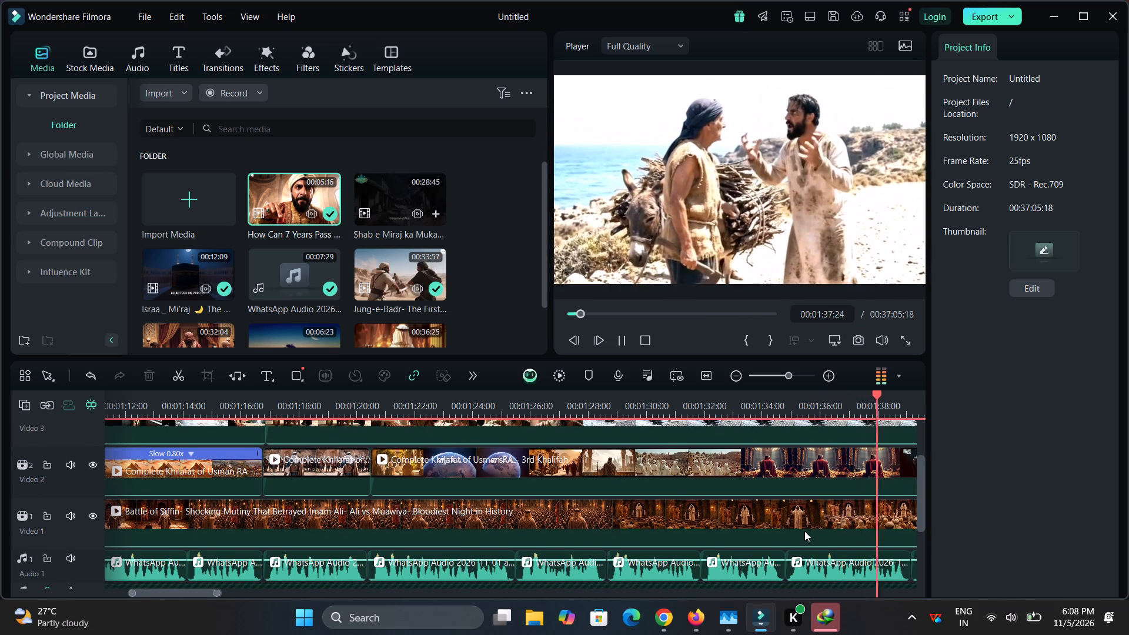
pyautogui.scroll(2, 804, 531)
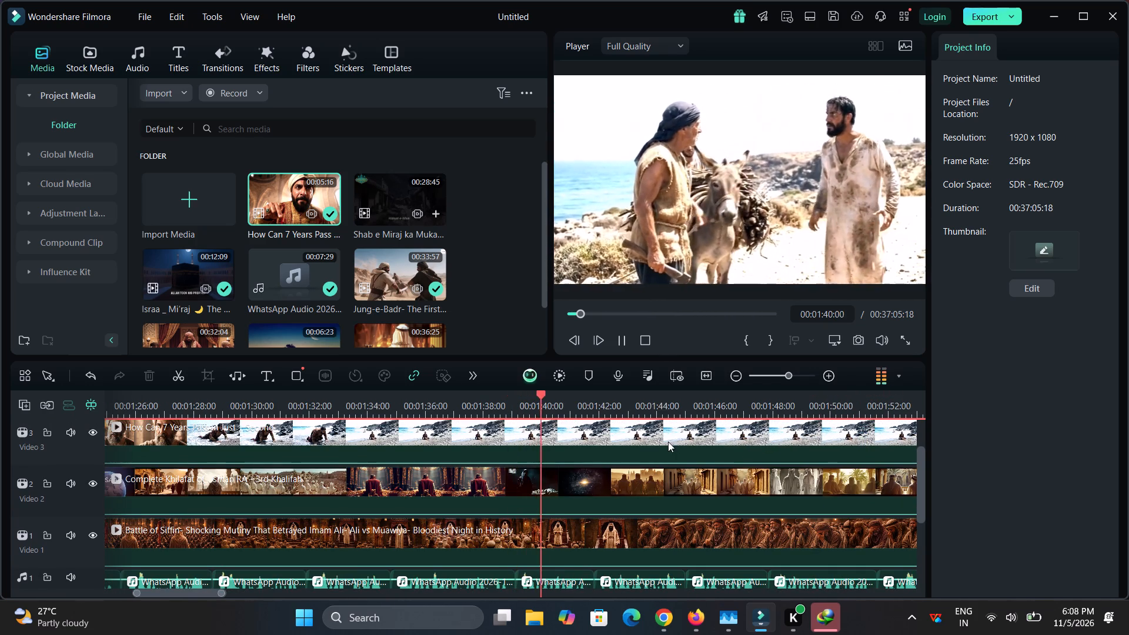
pyautogui.click(667, 436)
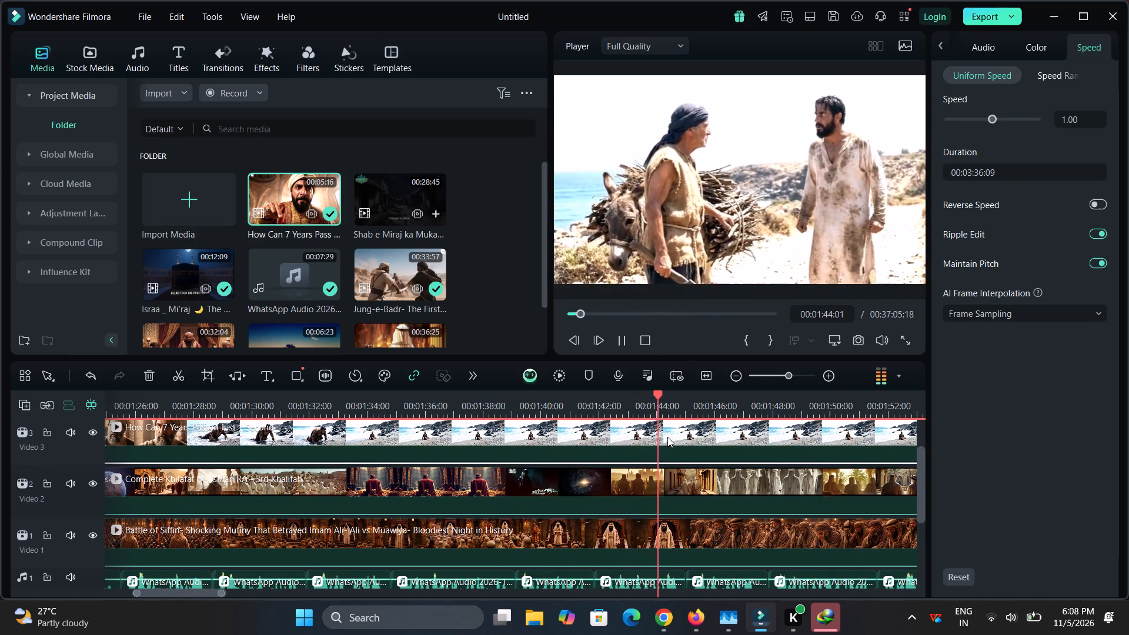
pyautogui.press('space')
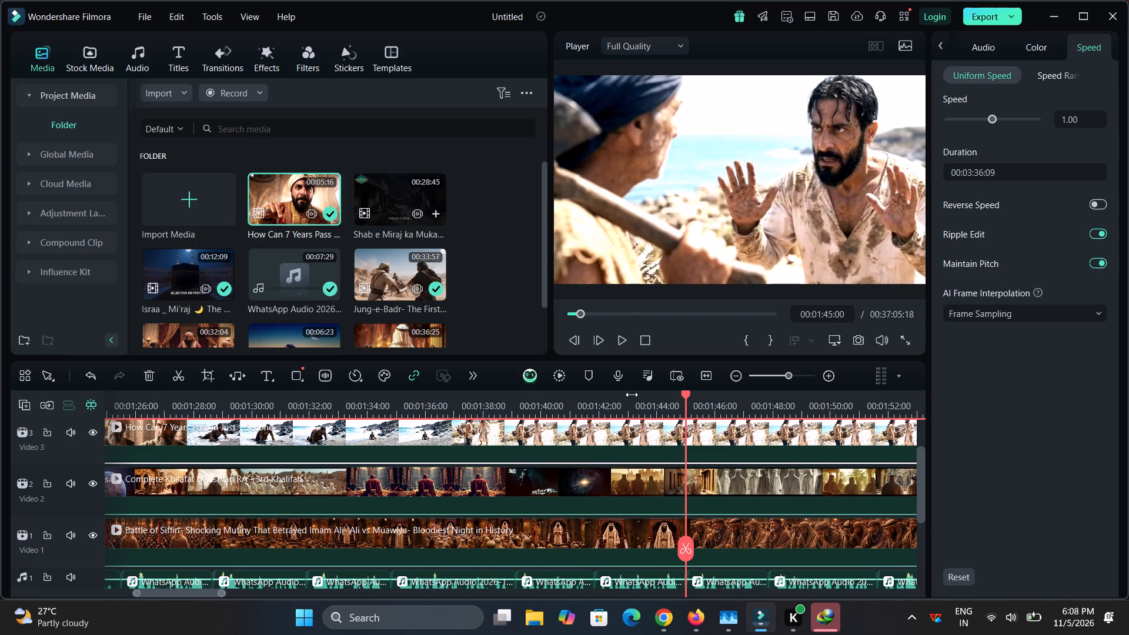
pyautogui.click(632, 395)
pyautogui.click(632, 395)
pyautogui.moveTo(632, 395); pyautogui.dragTo(650, 402)
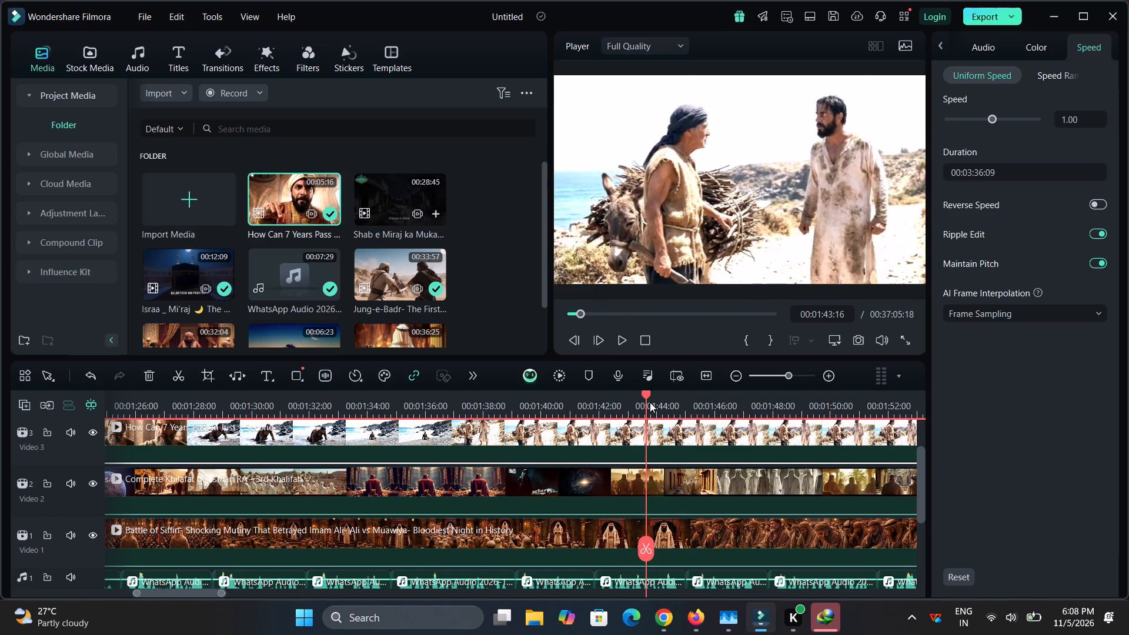
pyautogui.moveTo(650, 402); pyautogui.dragTo(672, 411)
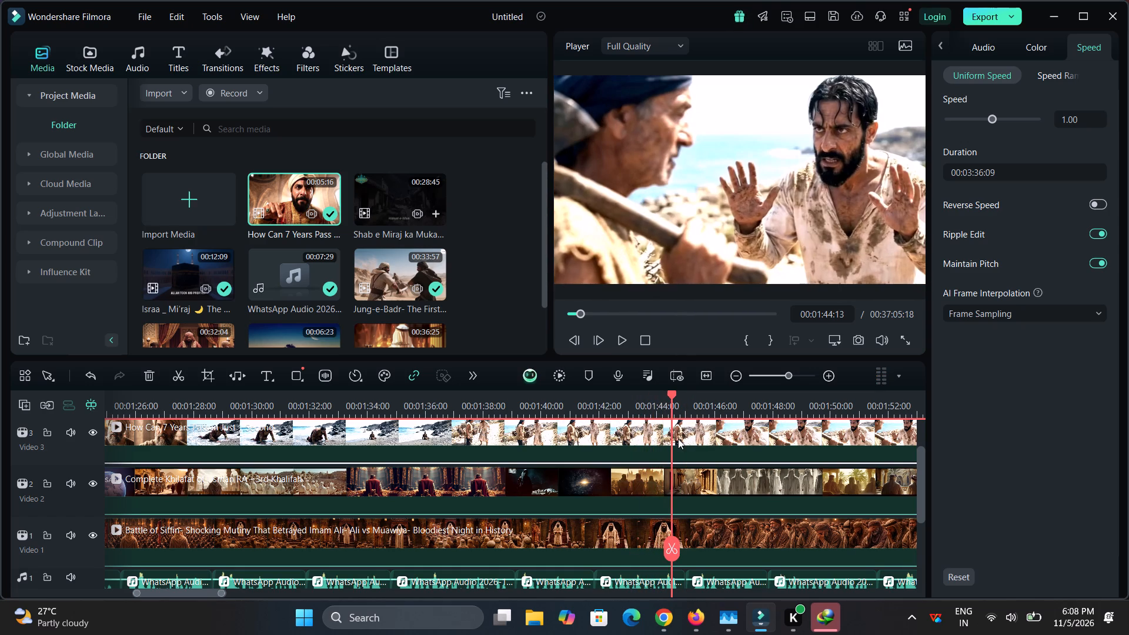
pyautogui.click(672, 544)
pyautogui.moveTo(700, 460); pyautogui.dragTo(712, 460)
# Stretch the Sultan piece before the gap on Video 3 to end at 00:01:45:00, slowing it to 0.98x.
pyautogui.keyDown('ctrl'); pyautogui.moveTo(668, 432); pyautogui.dragTo(684, 437); pyautogui.keyUp('ctrl')
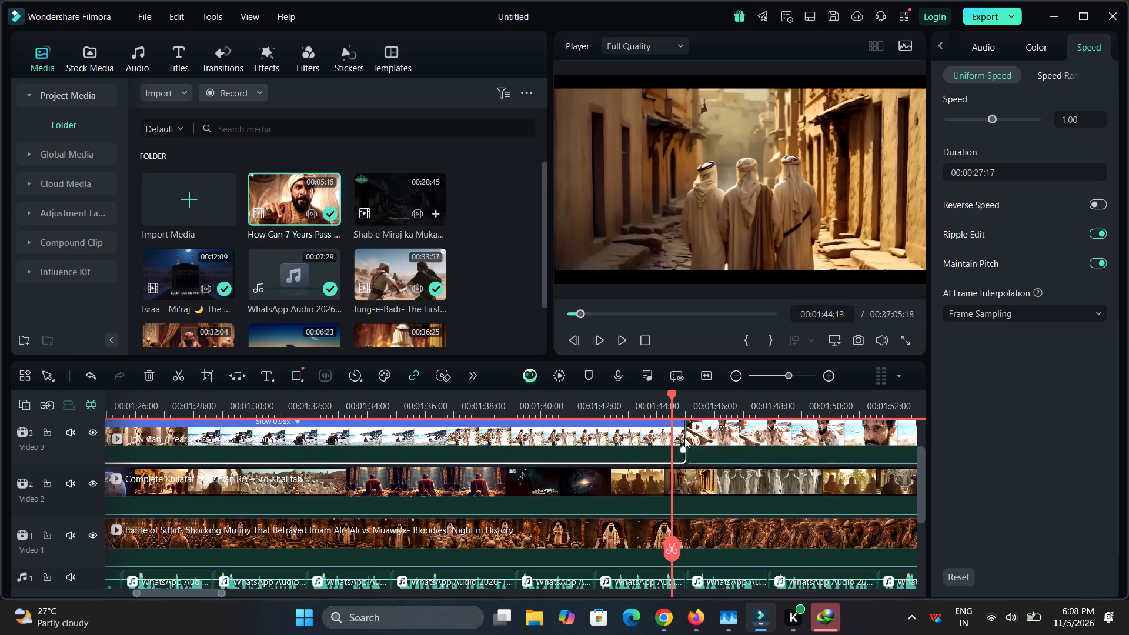
# Play past the join and cut the voice-over segment starting at 00:01:45:00 on Audio 1.
pyautogui.press('space')
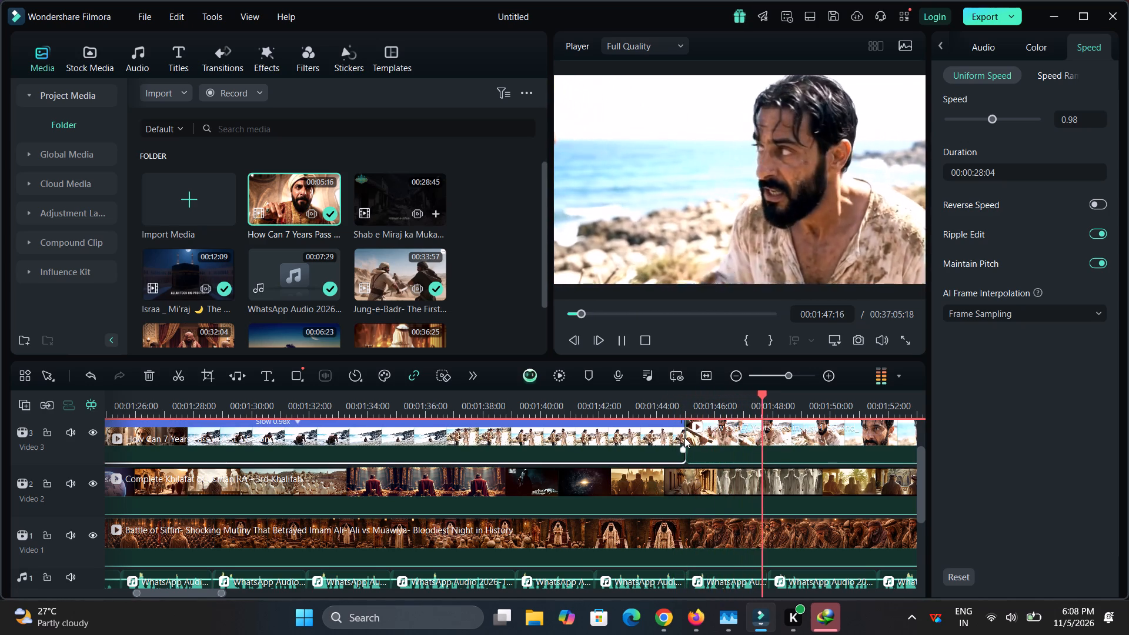
pyautogui.click(756, 578)
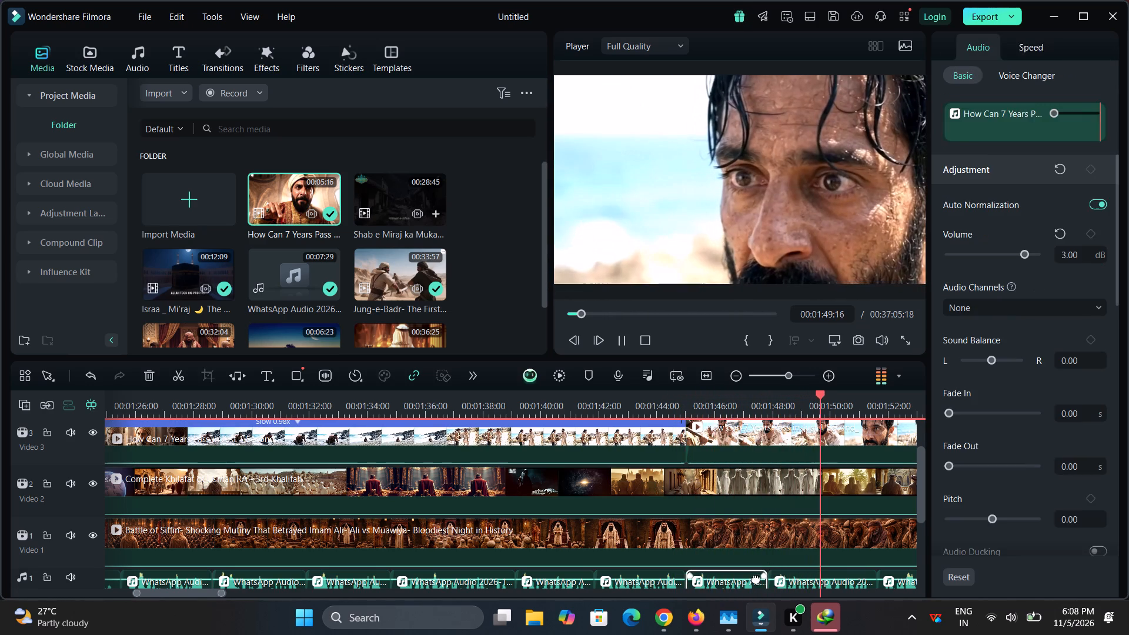
pyautogui.hotkey('ctrl', 'x')
pyautogui.press('space')
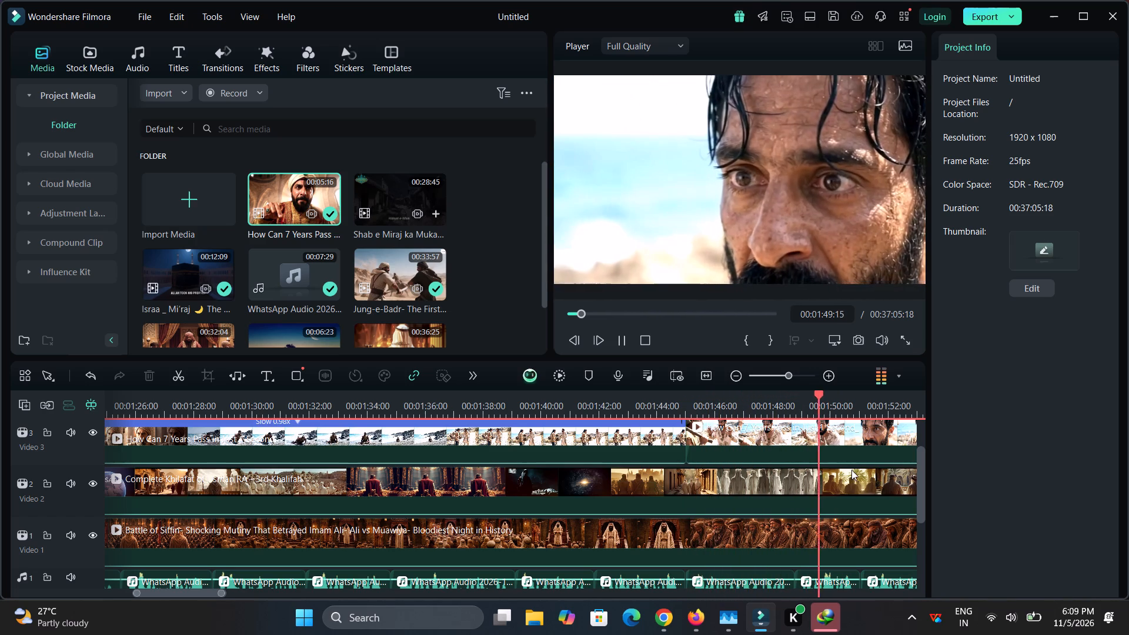
# Cut away the Sultan footage between 00:01:53:19 and 00:01:54:23 on Video 3 and move the rest back to close the gap.
pyautogui.click(819, 449)
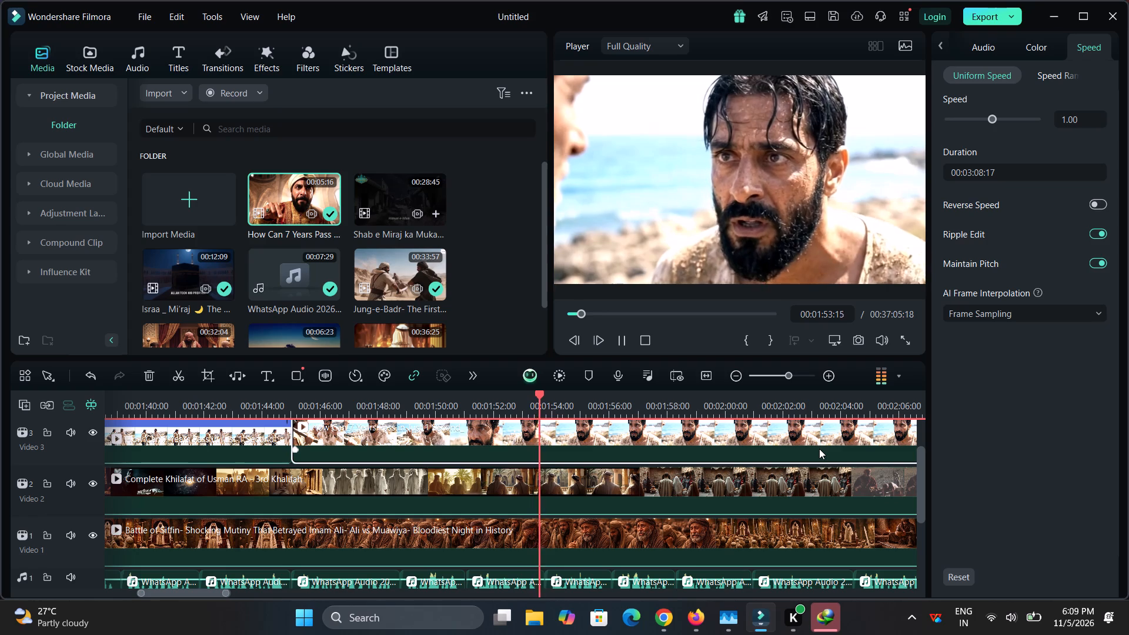
pyautogui.scroll(-1, 766, 503)
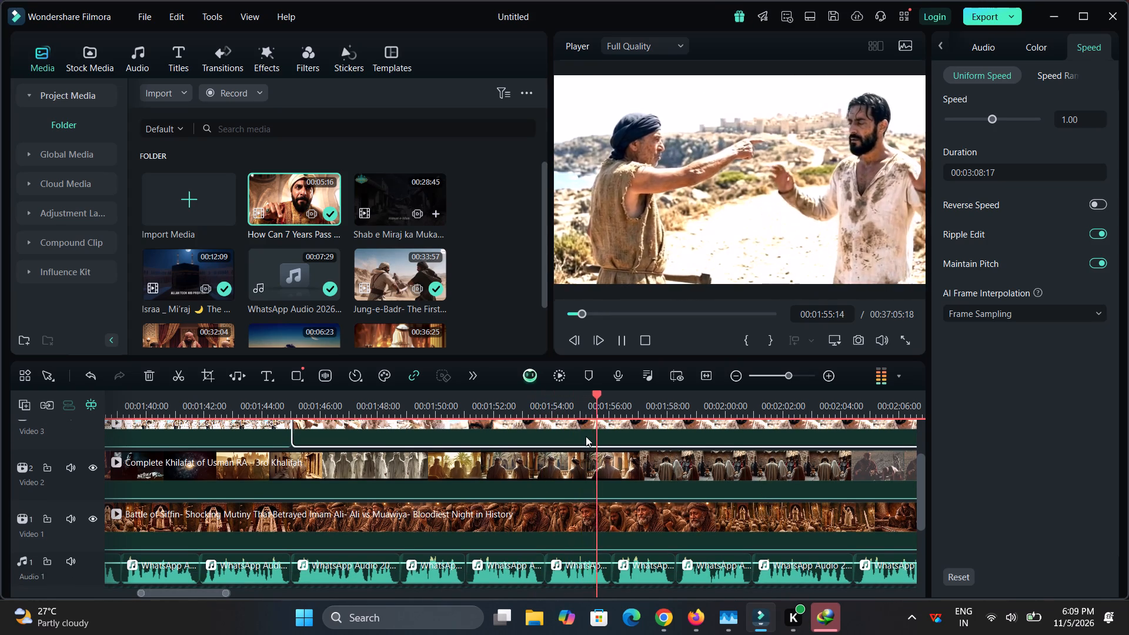
pyautogui.click(517, 403)
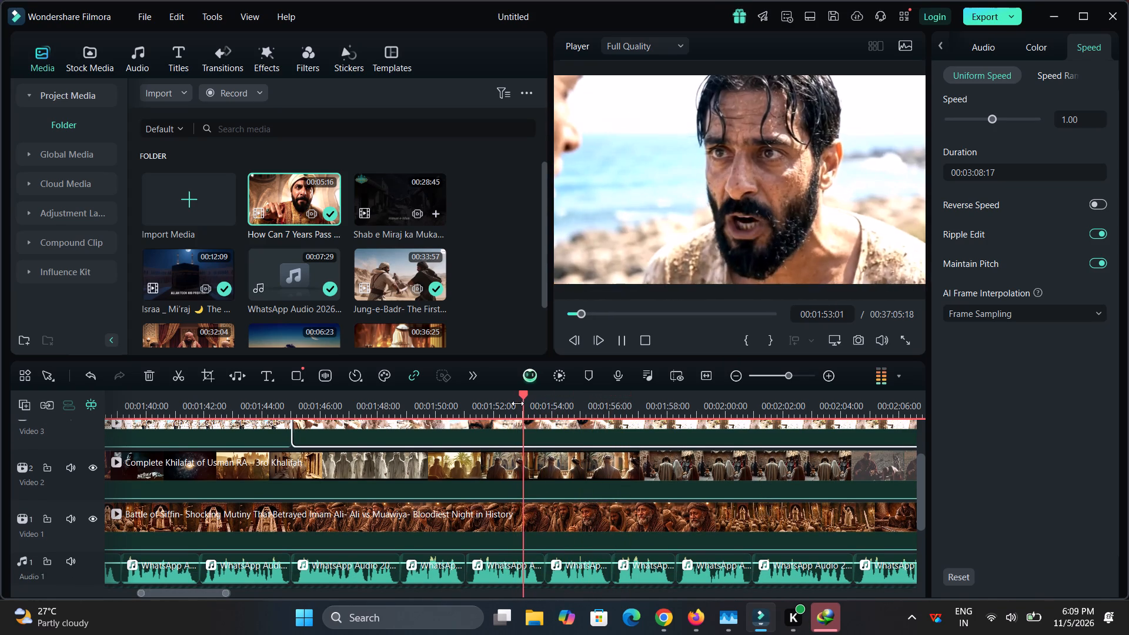
pyautogui.press('space')
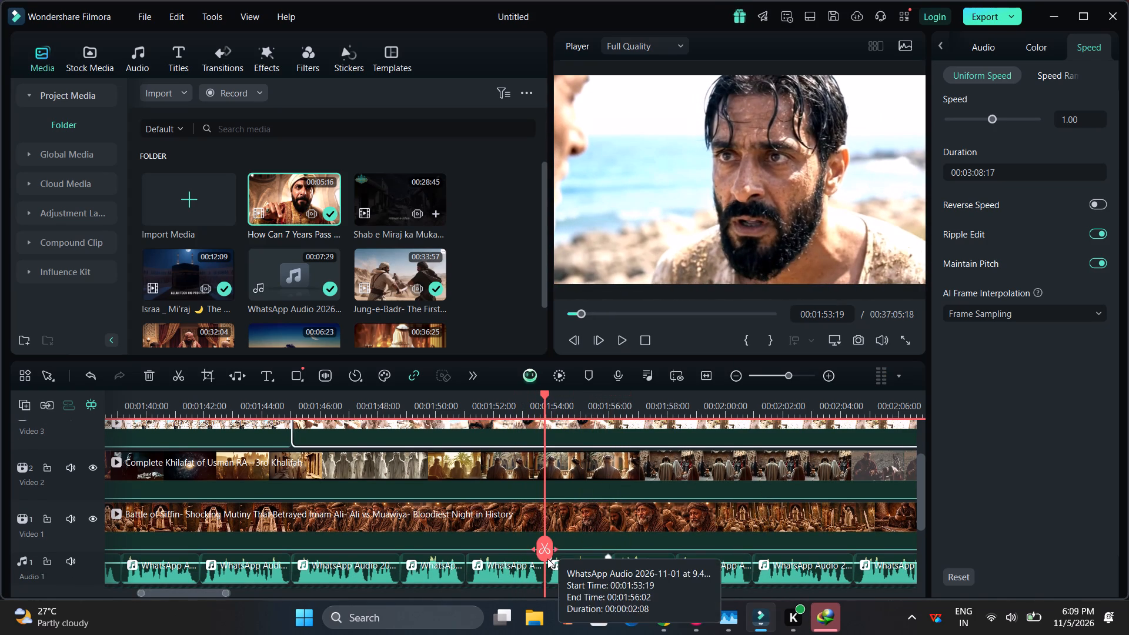
pyautogui.click(547, 559)
pyautogui.moveTo(547, 559); pyautogui.dragTo(575, 559)
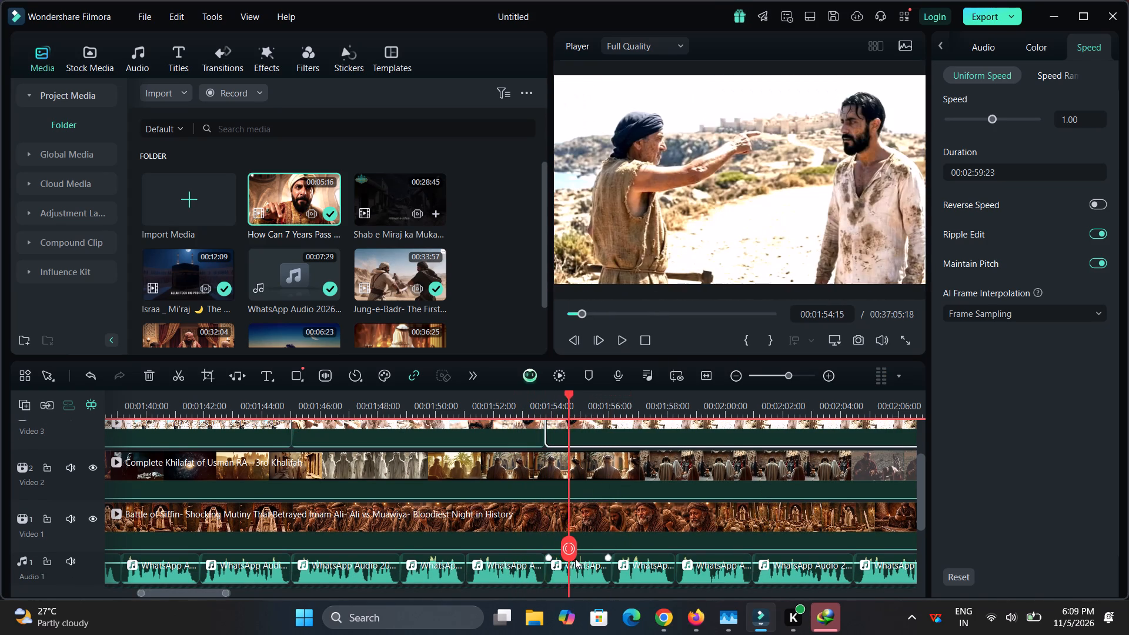
pyautogui.moveTo(575, 559); pyautogui.dragTo(578, 559)
pyautogui.click(578, 559)
pyautogui.scroll(1, 578, 559)
pyautogui.click(555, 455)
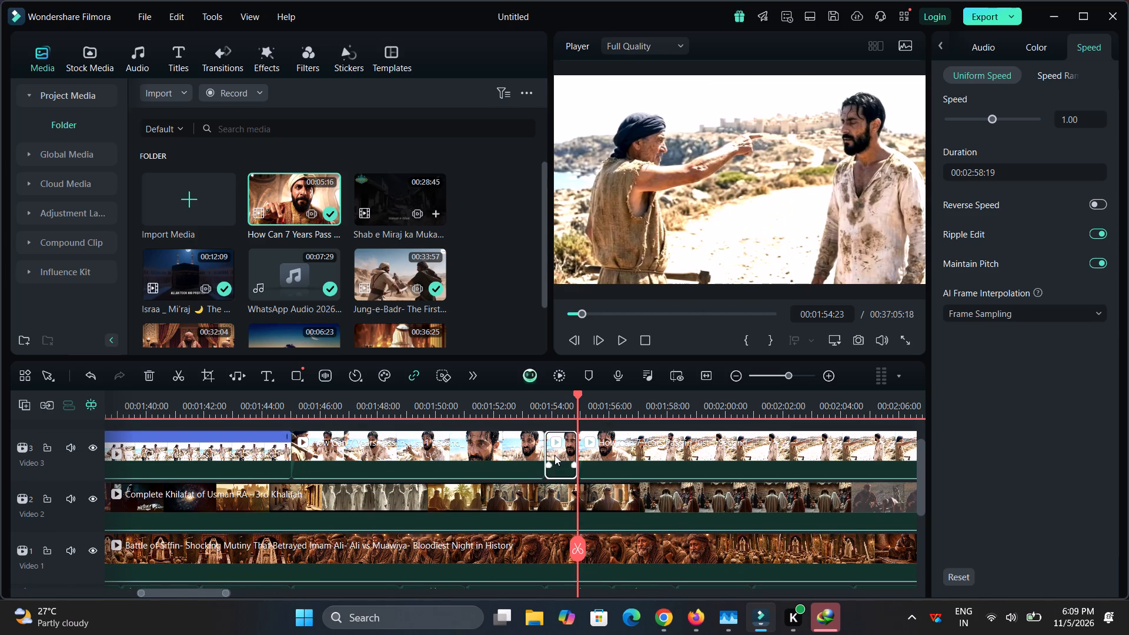
pyautogui.hotkey('ctrl', 'x')
pyautogui.keyDown('ctrl'); pyautogui.moveTo(619, 465); pyautogui.dragTo(598, 470); pyautogui.keyUp('ctrl')
# Play on and cut the two adjacent voice-over segments starting at about 00:02:07 on Audio 1, closing the gap they leave.
pyautogui.press('space')
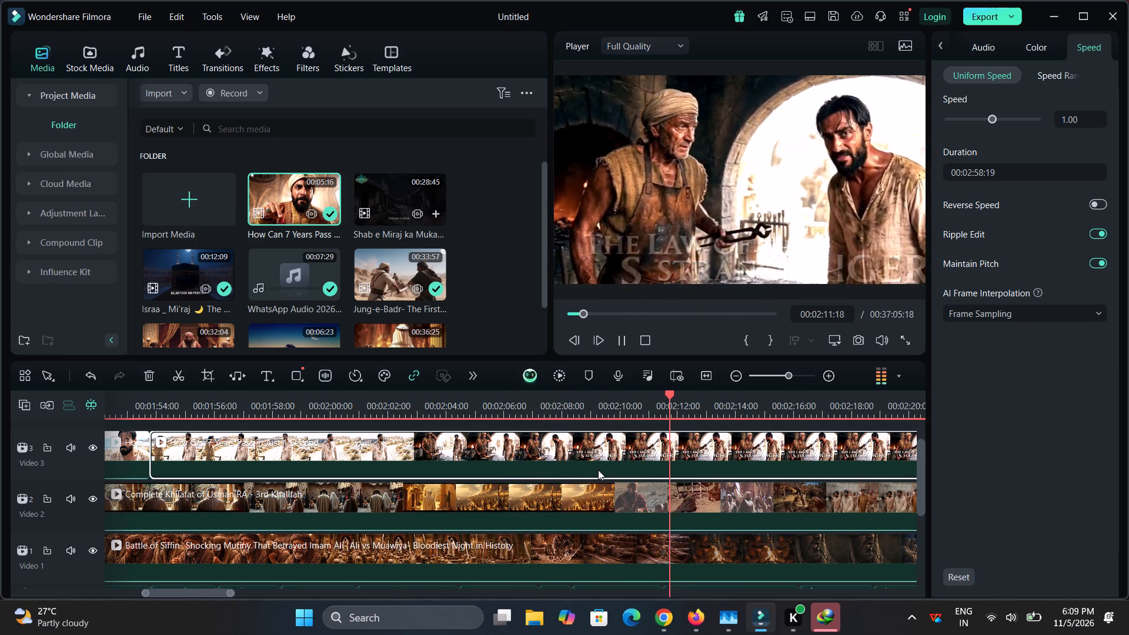
pyautogui.scroll(-1, 598, 470)
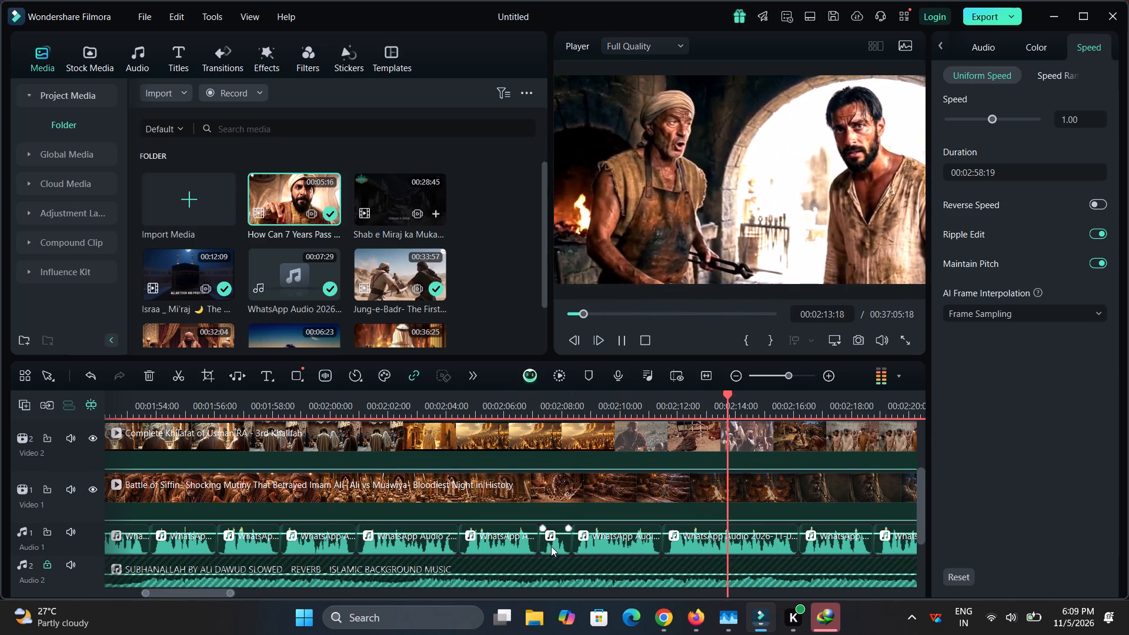
pyautogui.click(551, 546)
pyautogui.keyDown('ctrl'); pyautogui.click(589, 545); pyautogui.keyUp('ctrl')
pyautogui.hotkey('ctrl', 'x')
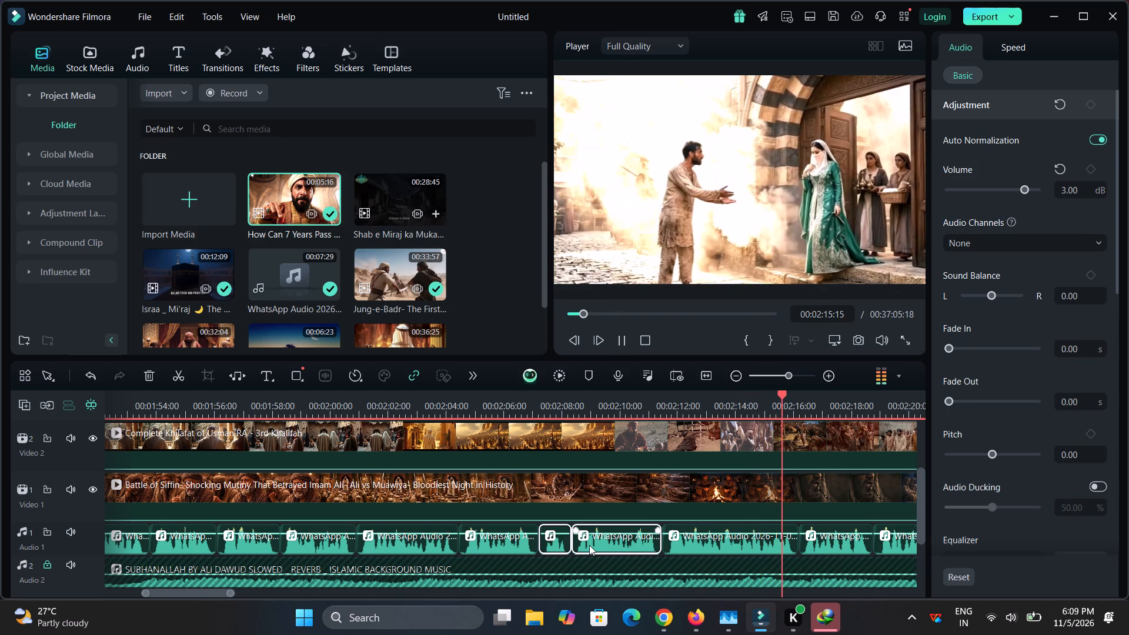
pyautogui.doubleClick(577, 534)
# Play on and cut the short voice-over segment starting at 00:02:17:03 on Audio 1, closing the gap it leaves.
pyautogui.press('space')
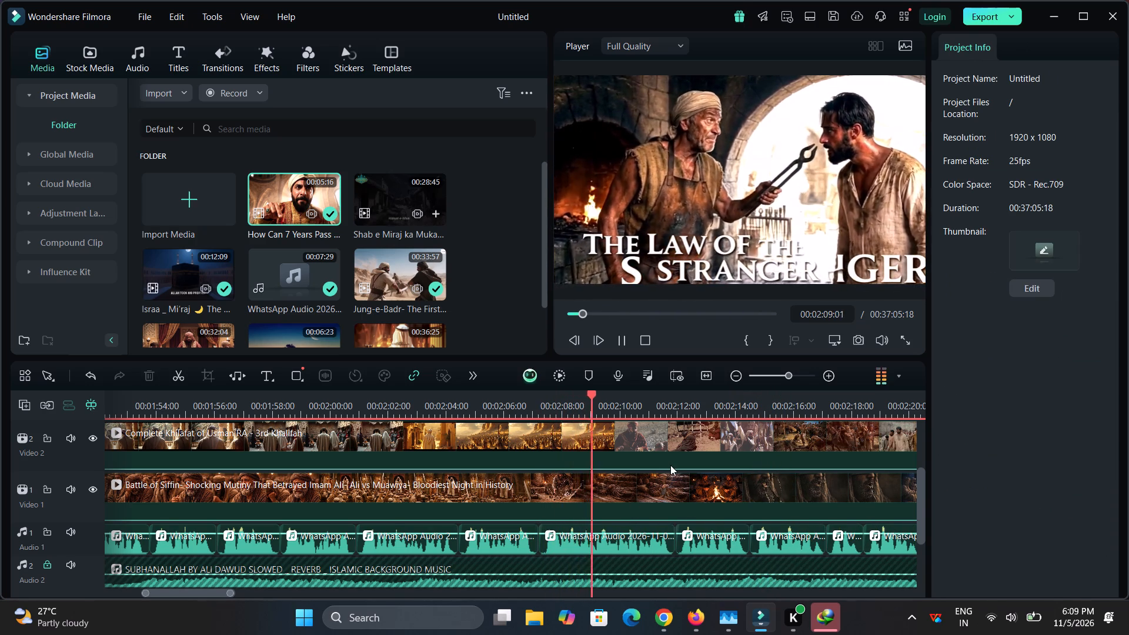
pyautogui.scroll(1, 670, 465)
pyautogui.click(712, 462)
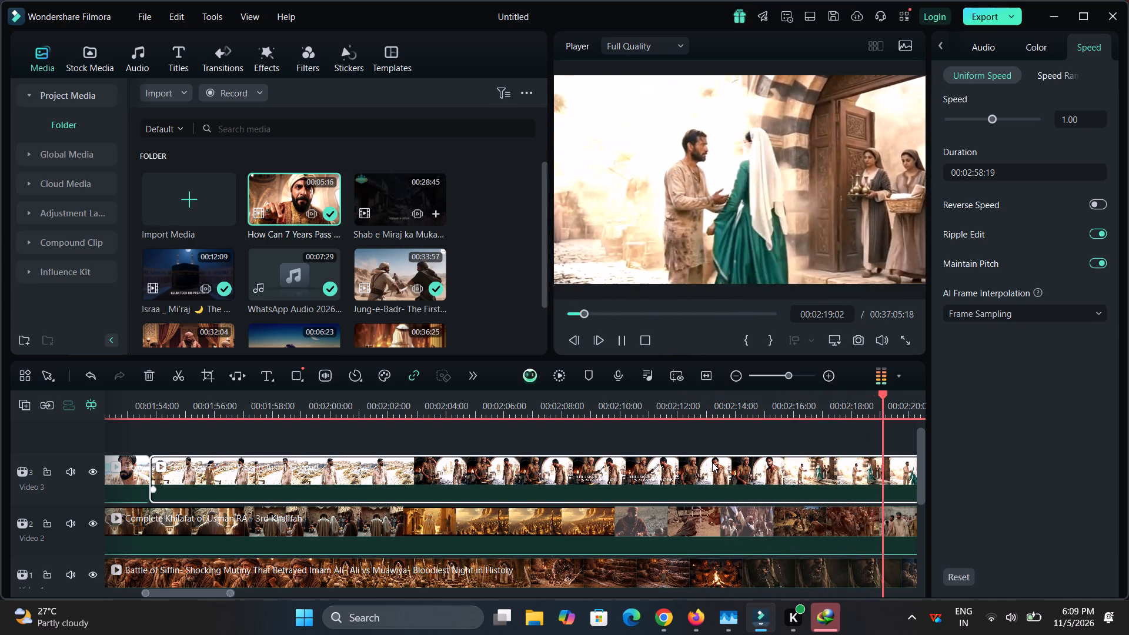
pyautogui.scroll(-1, 712, 462)
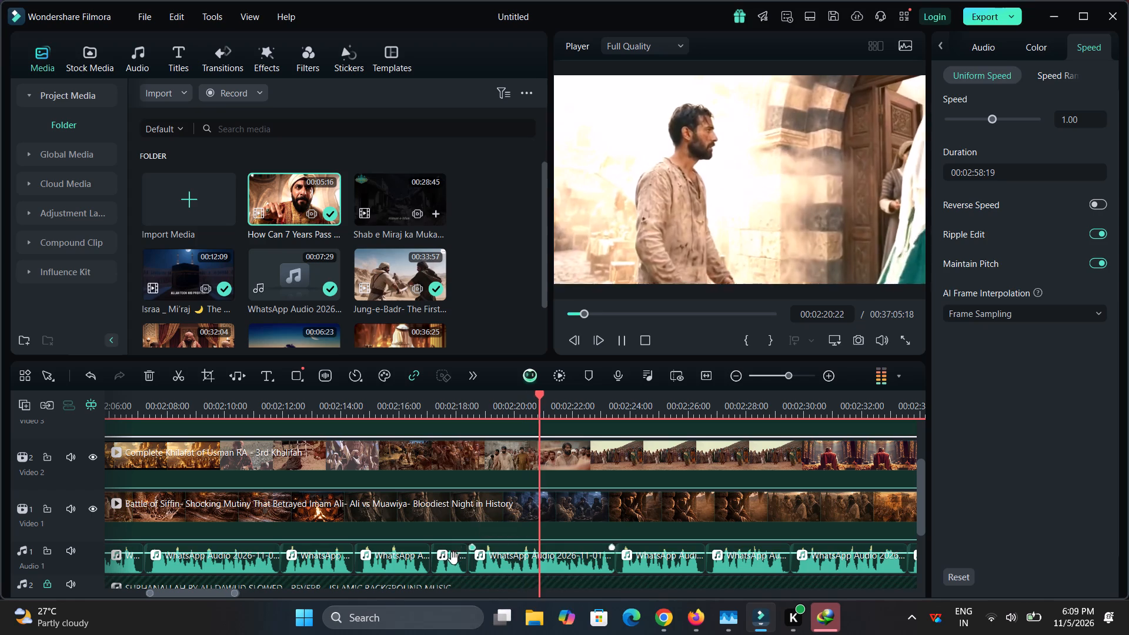
pyautogui.click(450, 562)
pyautogui.hotkey('ctrl', 'x')
pyautogui.click(450, 562)
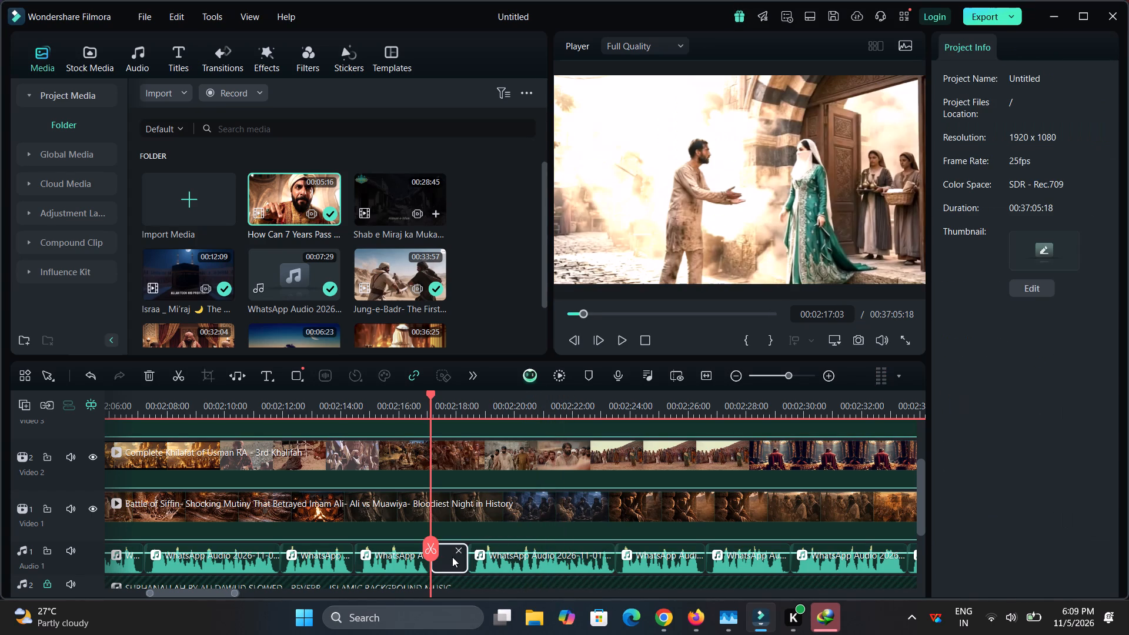
pyautogui.click(455, 556)
# Split the Sultan clip on Video 3 at 00:02:14:19 and shift the remaining footage to start at 00:02:17:03.
pyautogui.press('space')
pyautogui.scroll(1, 455, 556)
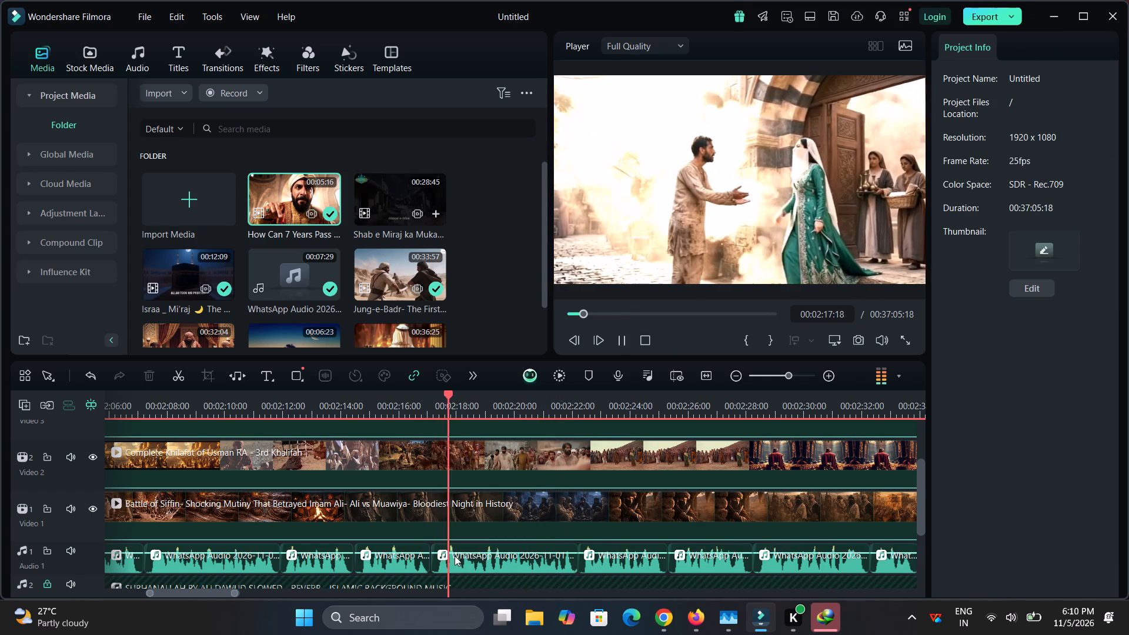
pyautogui.scroll(1, 455, 556)
pyautogui.press('space')
pyautogui.click(472, 498)
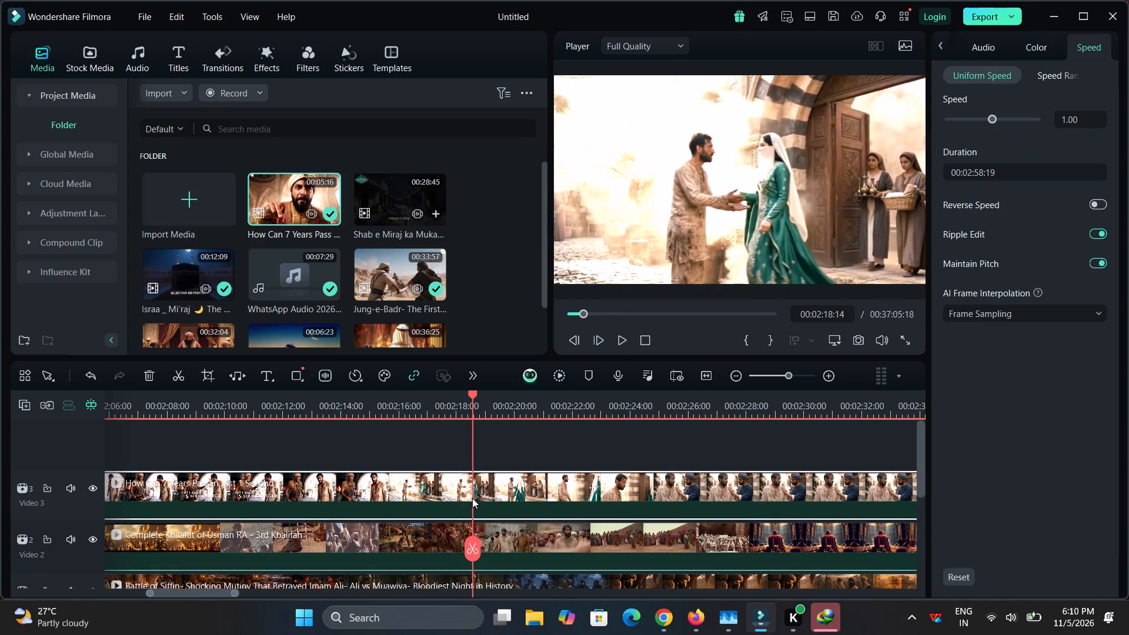
pyautogui.moveTo(469, 547); pyautogui.dragTo(419, 553)
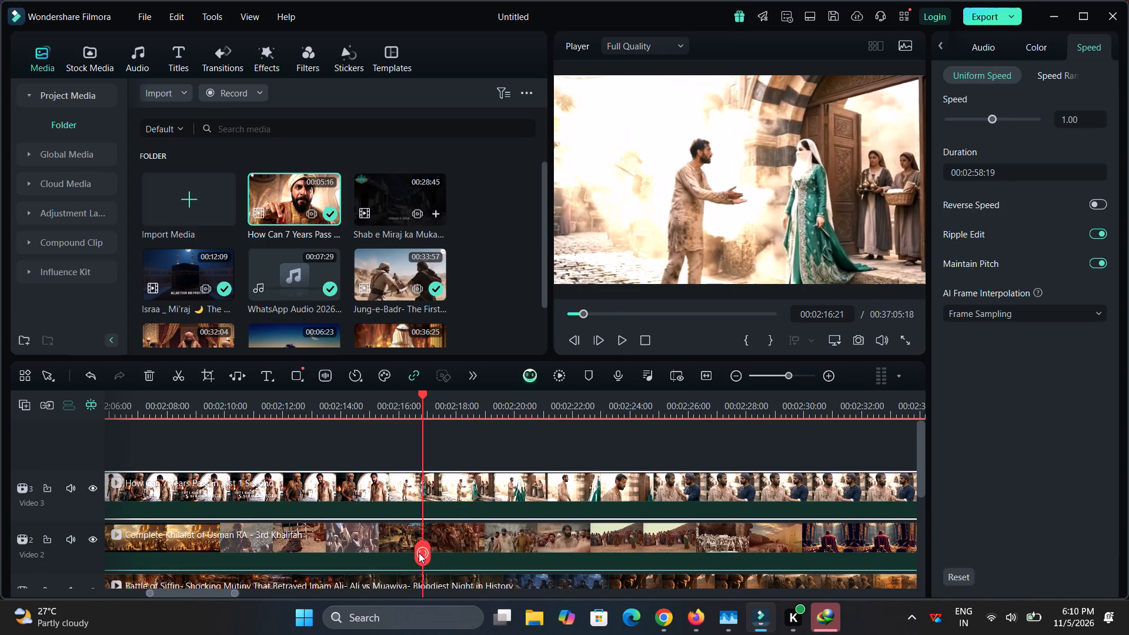
pyautogui.moveTo(419, 553); pyautogui.dragTo(379, 553)
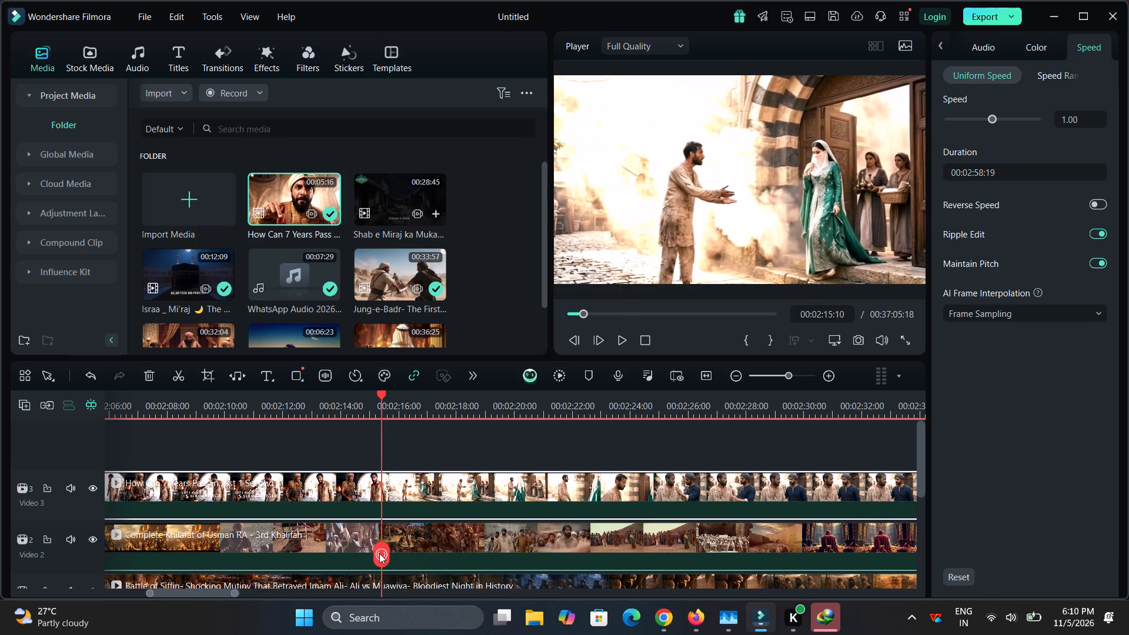
pyautogui.moveTo(379, 553); pyautogui.dragTo(362, 548)
pyautogui.click(362, 548)
pyautogui.moveTo(419, 498); pyautogui.dragTo(475, 500)
# Stretch the blacksmith piece of the Sultan clip on Video 3 to end at 00:02:17:03, slowing it to 0.90x.
pyautogui.scroll(-1, 475, 500)
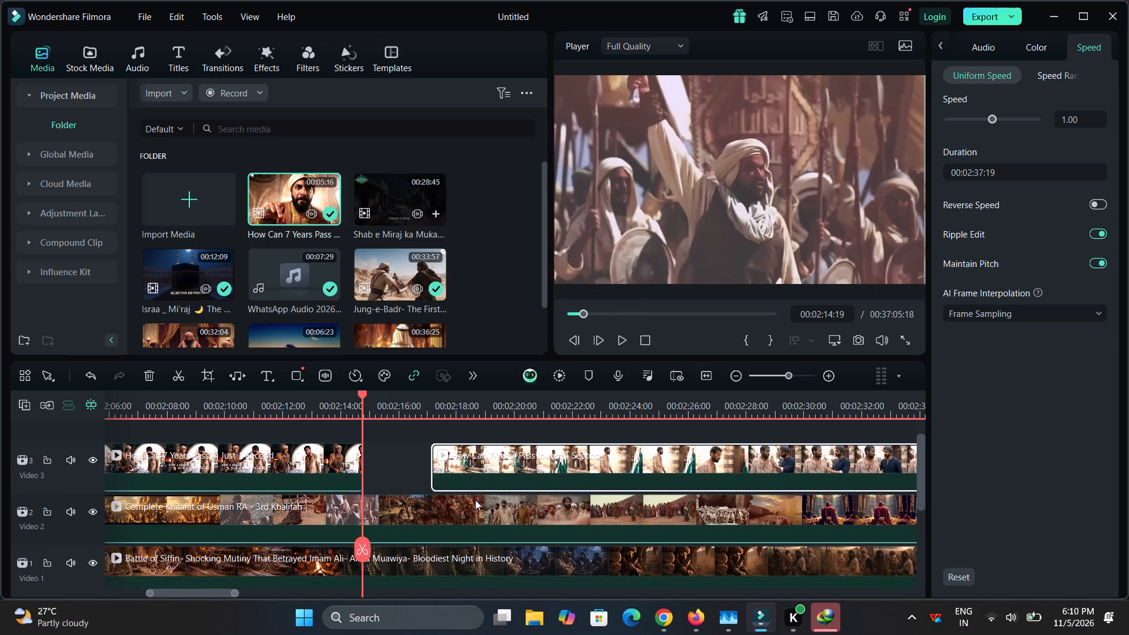
pyautogui.scroll(-1, 475, 500)
pyautogui.scroll(1, 475, 500)
pyautogui.click(492, 460)
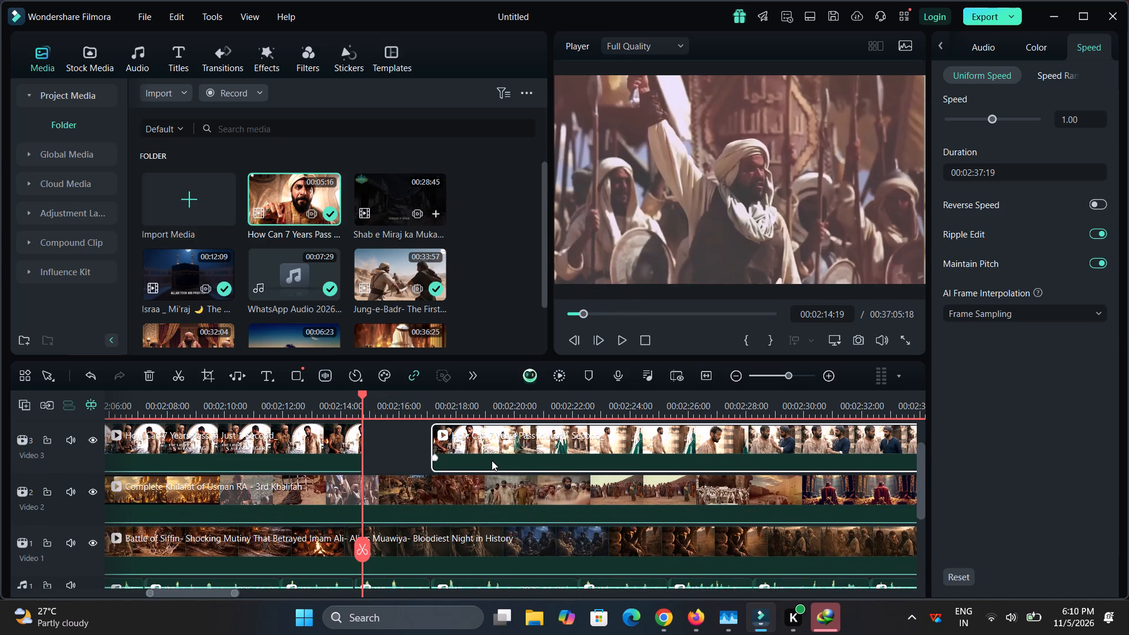
pyautogui.press('space')
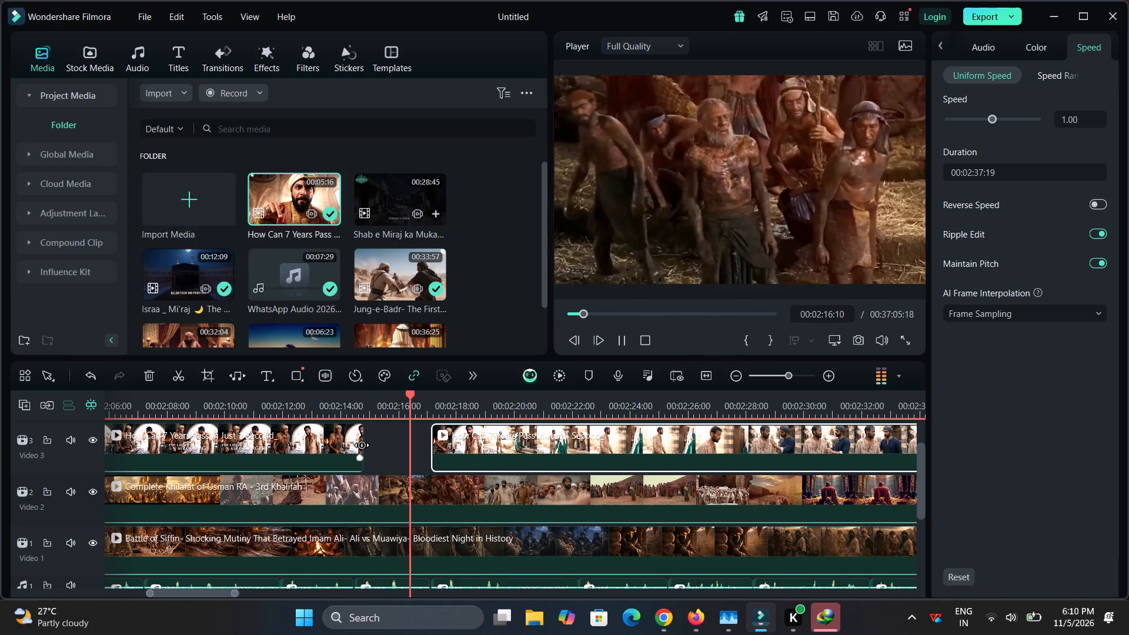
pyautogui.keyDown('ctrl'); pyautogui.moveTo(362, 446); pyautogui.dragTo(433, 453); pyautogui.keyUp('ctrl')
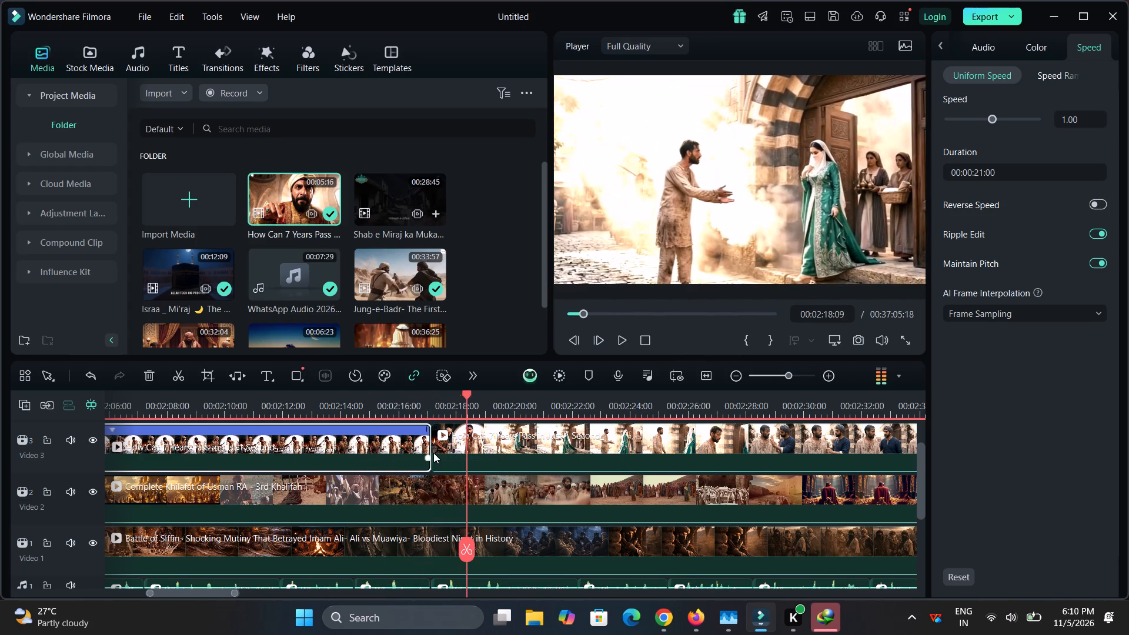
# Play on and cut the short voice-over segment starting at 00:02:34:02 on Audio 1.
pyautogui.press('space')
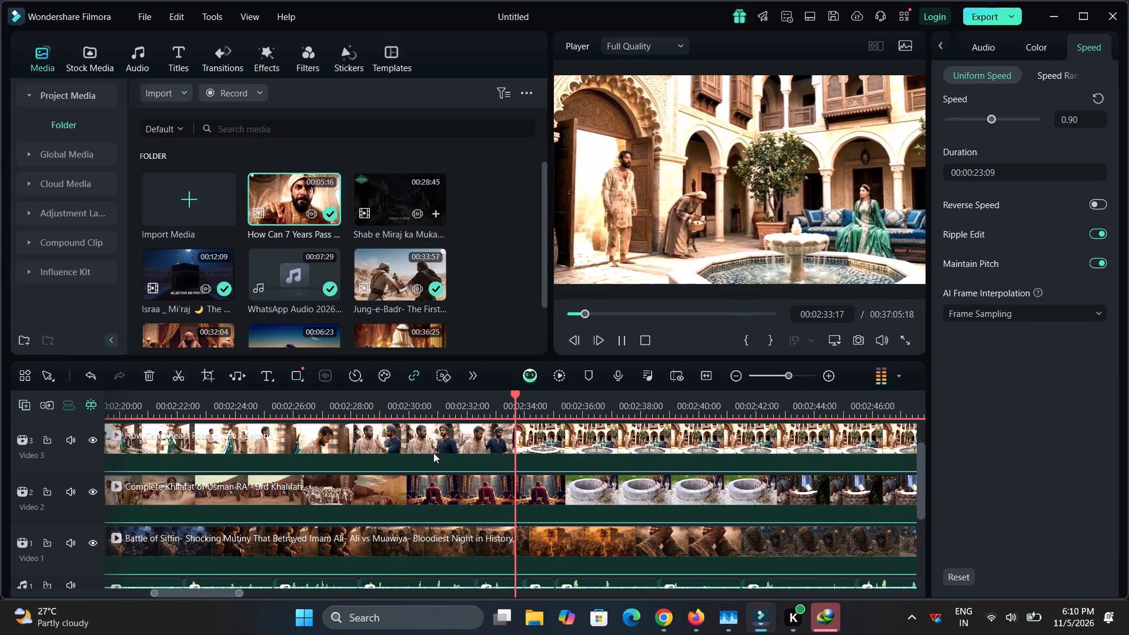
pyautogui.scroll(-1, 500, 492)
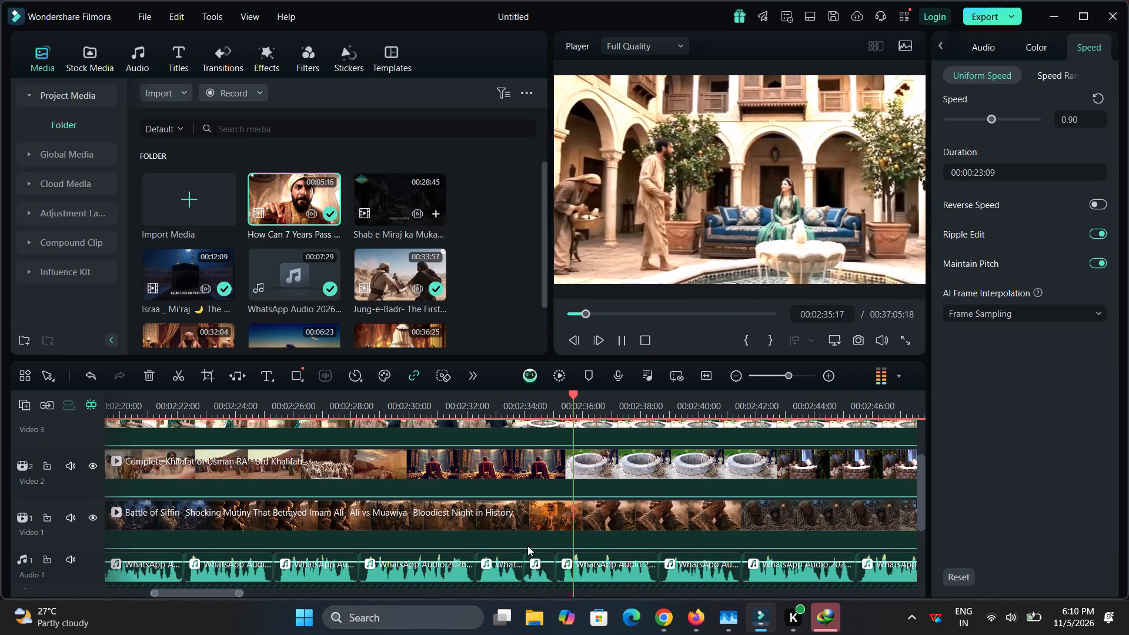
pyautogui.click(529, 566)
pyautogui.hotkey('ctrl', 'x')
pyautogui.press('space')
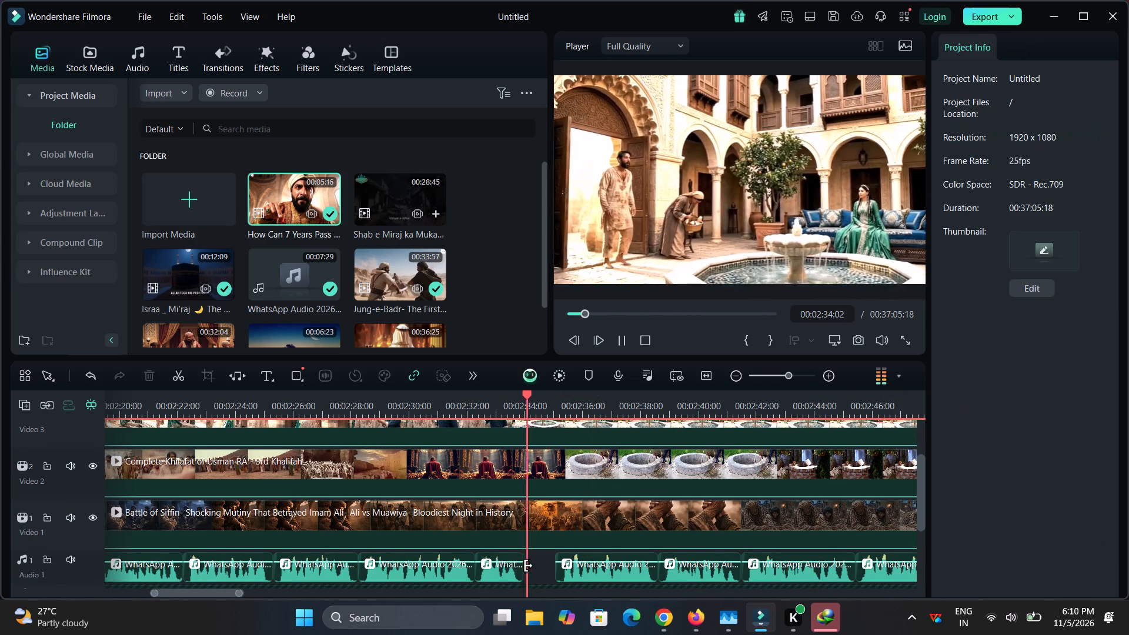
# Close the gap starting at 00:02:33:24 in the voice-over on Audio 1.
pyautogui.click(540, 566)
pyautogui.click(543, 561)
# Play on and split the Sultan clip on Video 3 at 00:02:51:21, where the turbaned man leans on the table.
pyautogui.press('space')
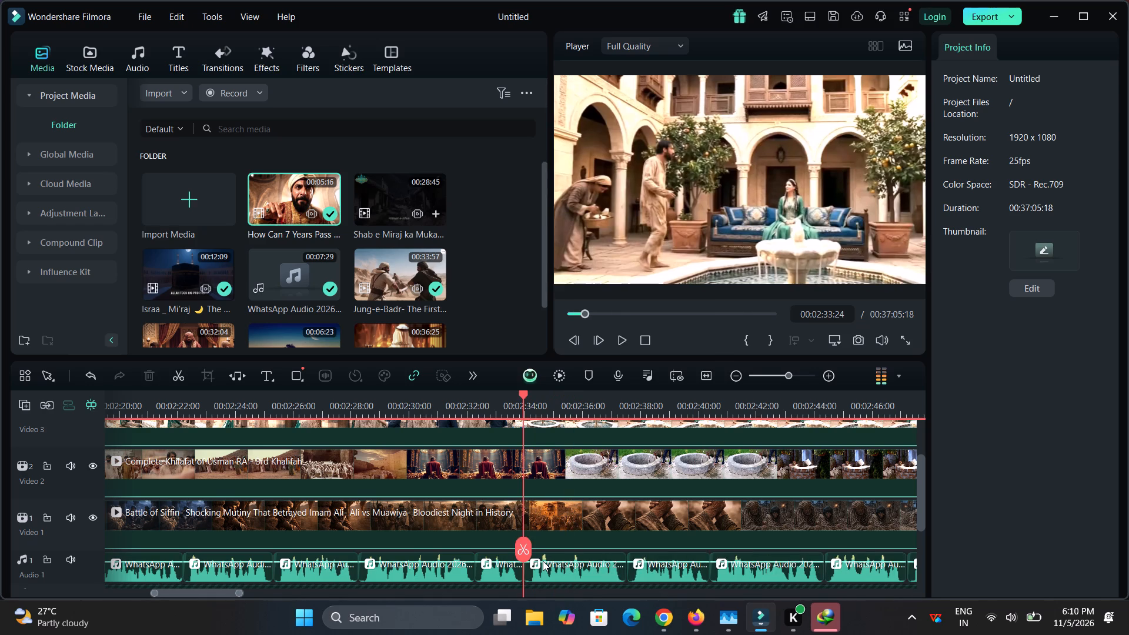
pyautogui.scroll(1, 543, 561)
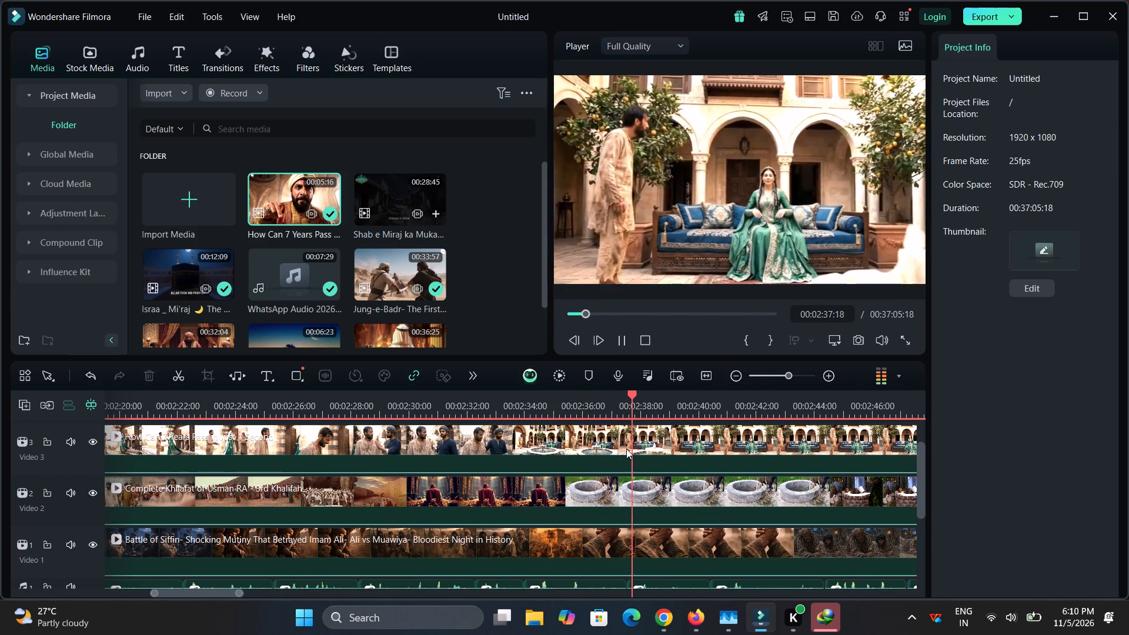
pyautogui.click(626, 449)
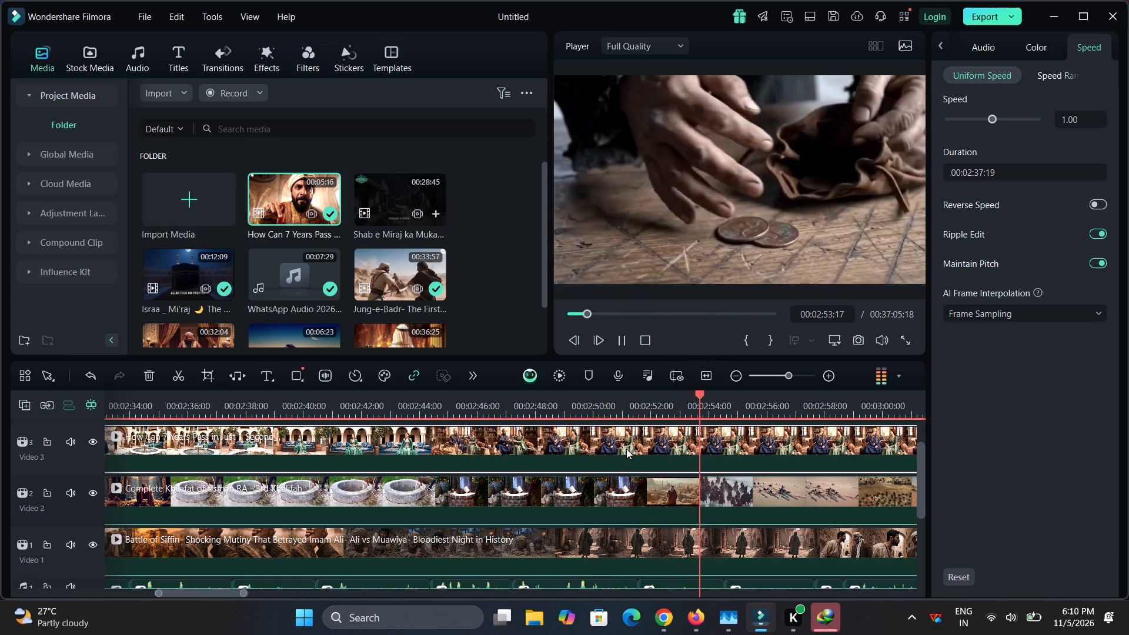
pyautogui.press('space')
pyautogui.click(673, 401)
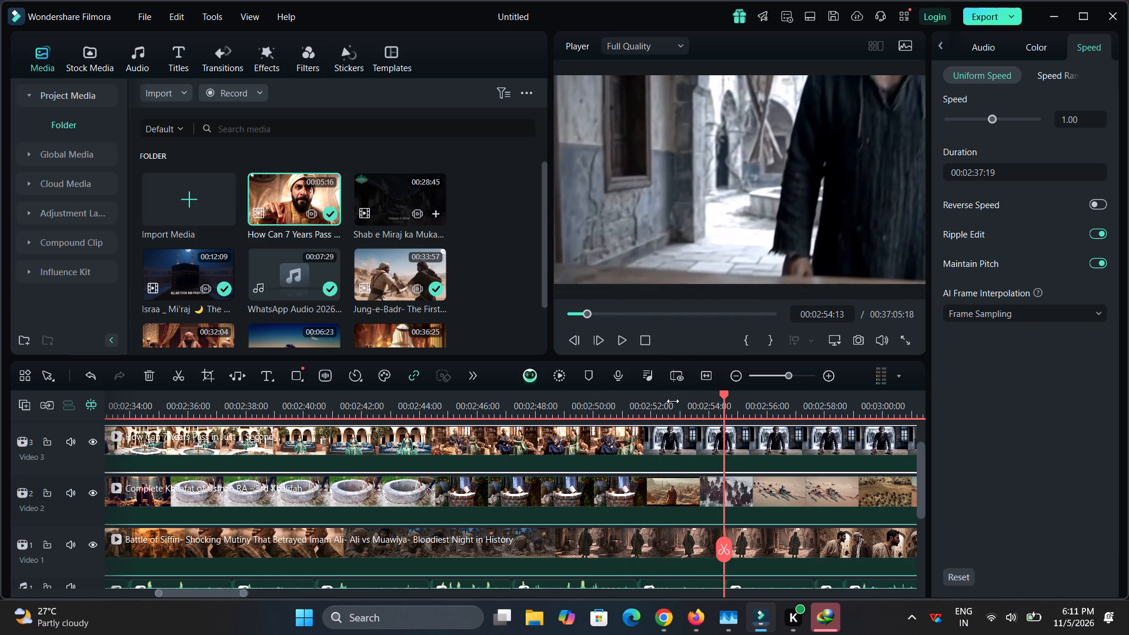
pyautogui.moveTo(673, 401); pyautogui.dragTo(647, 408)
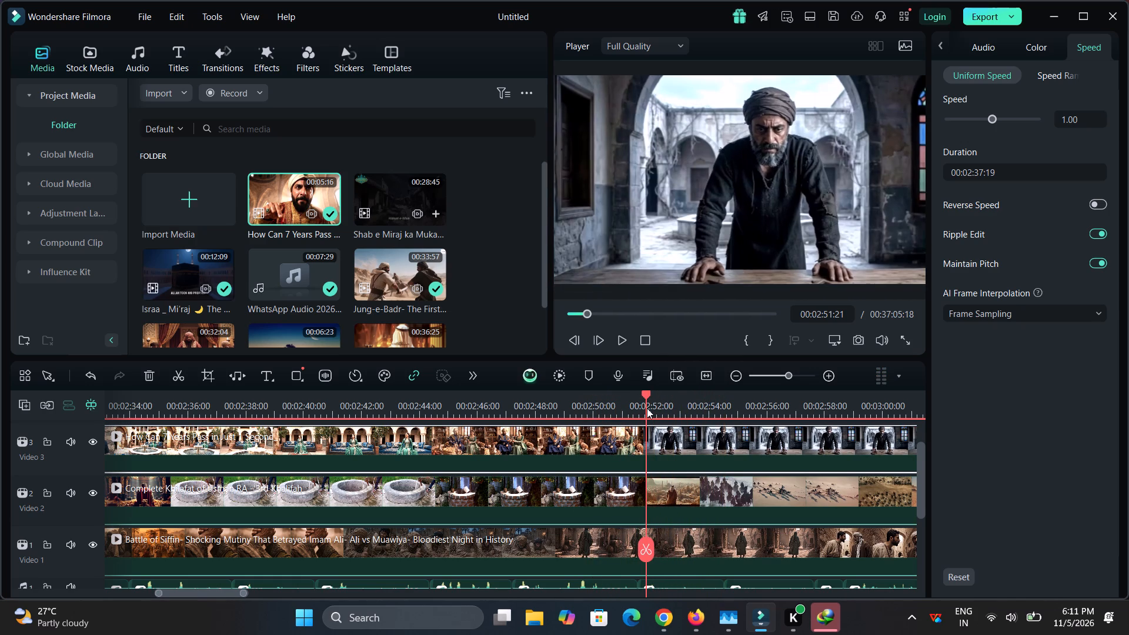
pyautogui.click(645, 553)
# Resume playback and dismiss the Internet Download Manager trial notice.
pyautogui.press('space')
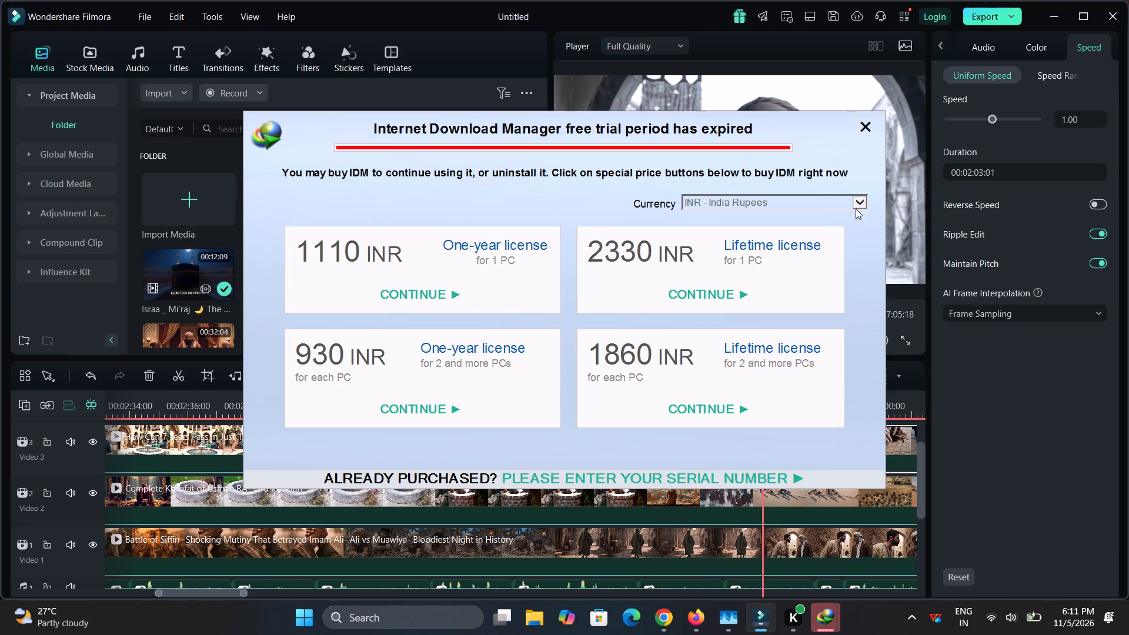
pyautogui.click(867, 131)
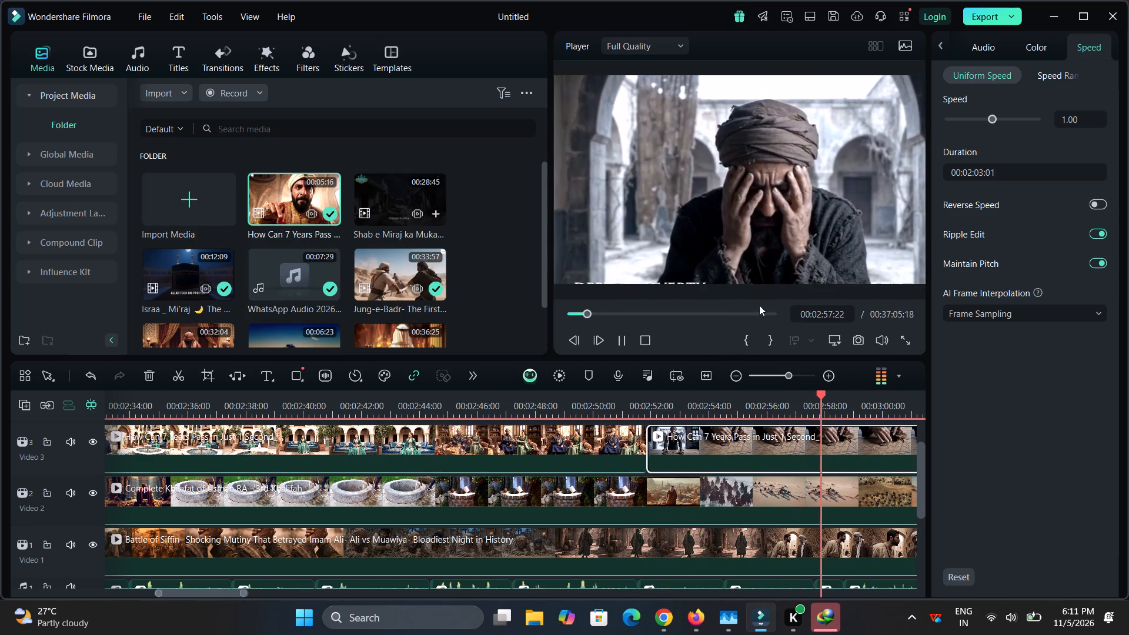
# Cut the short voice-over segment starting at 00:02:57:16 on Audio 1 and close the gap it leaves.
pyautogui.scroll(-1, 708, 400)
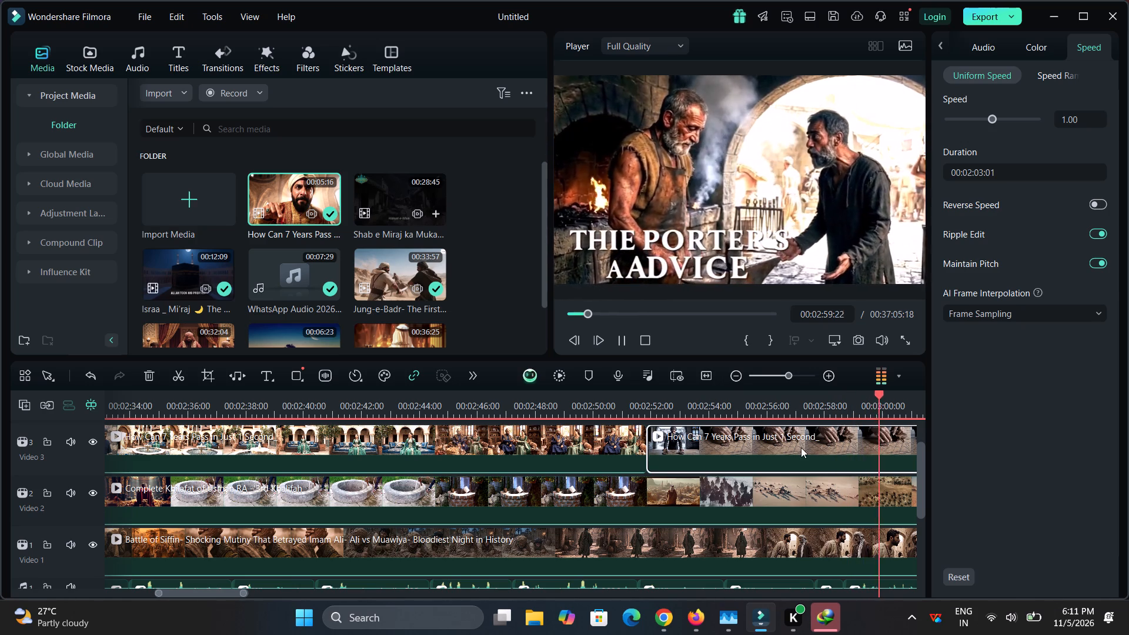
pyautogui.scroll(-1, 801, 447)
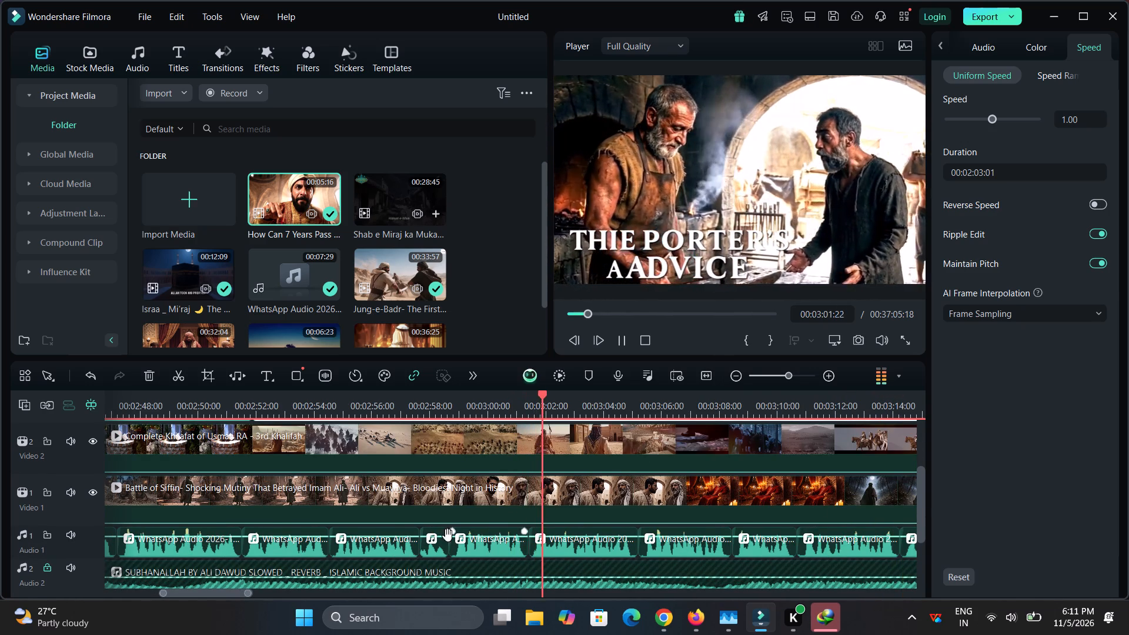
pyautogui.click(433, 548)
pyautogui.hotkey('ctrl', 'x')
pyautogui.click(433, 548)
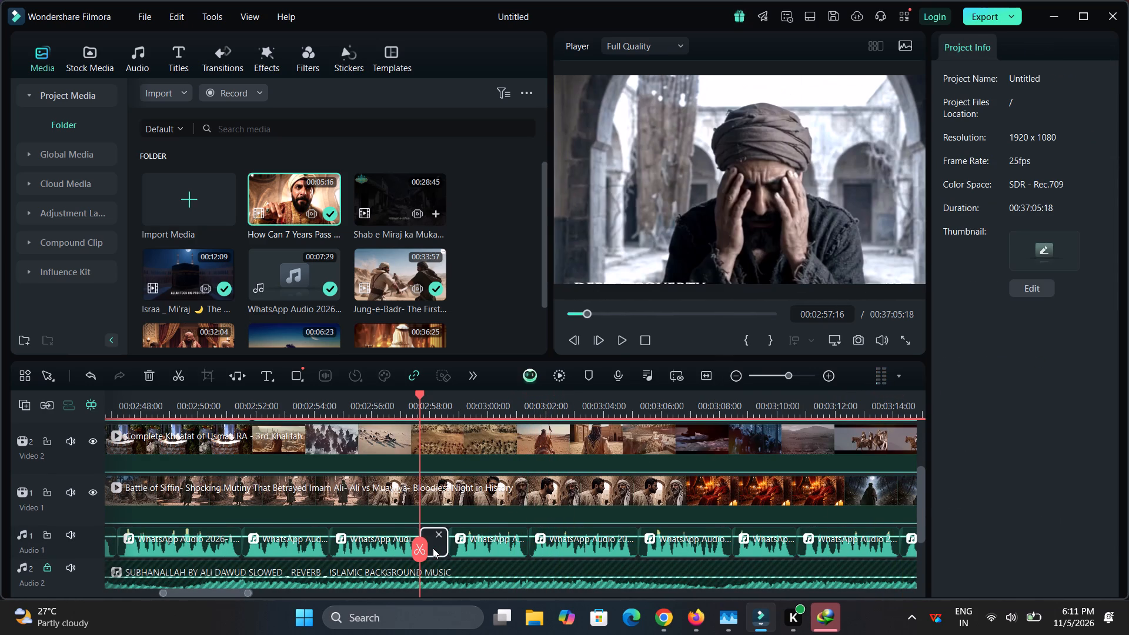
pyautogui.click(437, 534)
# Play on and cut the voice-over segment starting at 00:03:09:17 on Audio 1, closing the gap it leaves.
pyautogui.press('space')
pyautogui.scroll(1, 437, 534)
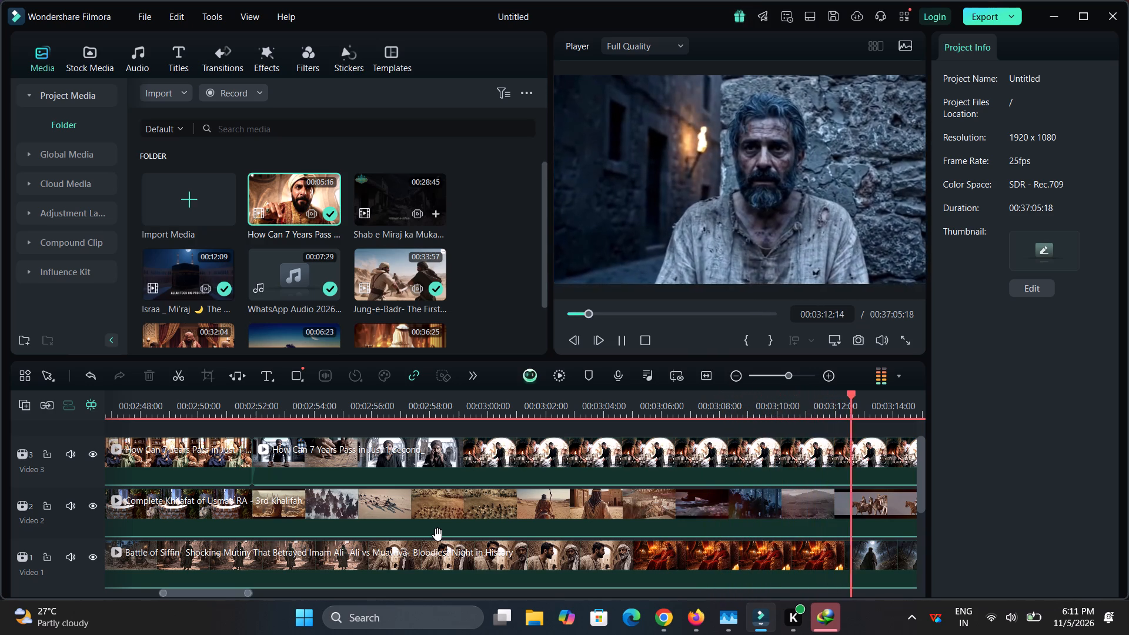
pyautogui.scroll(-1, 582, 516)
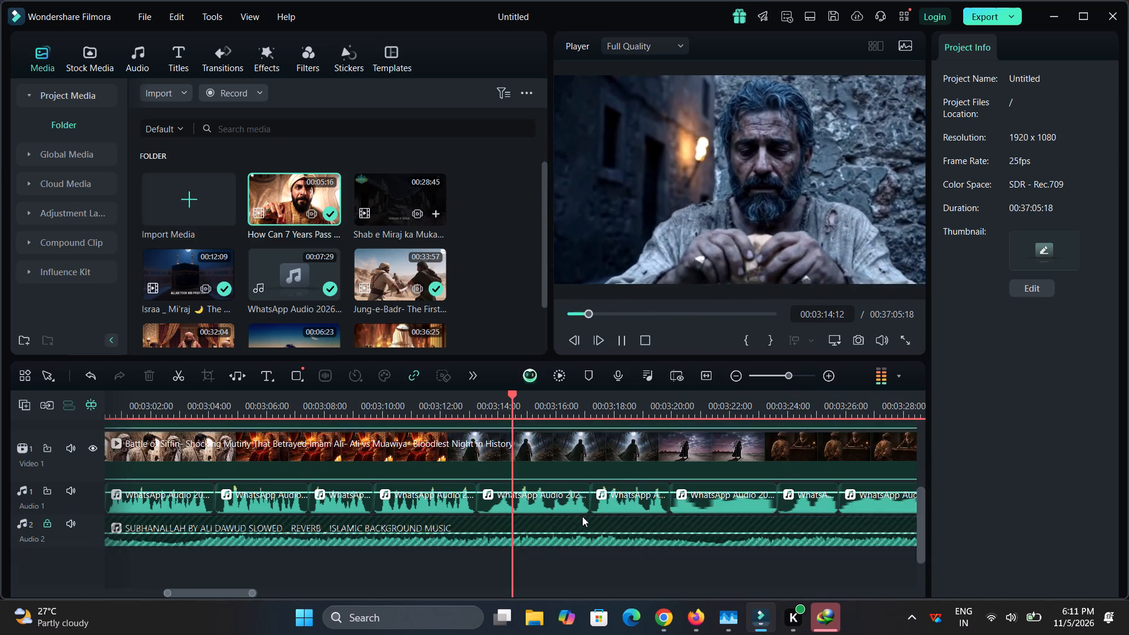
pyautogui.scroll(-1, 582, 516)
pyautogui.press('space')
pyautogui.click(436, 466)
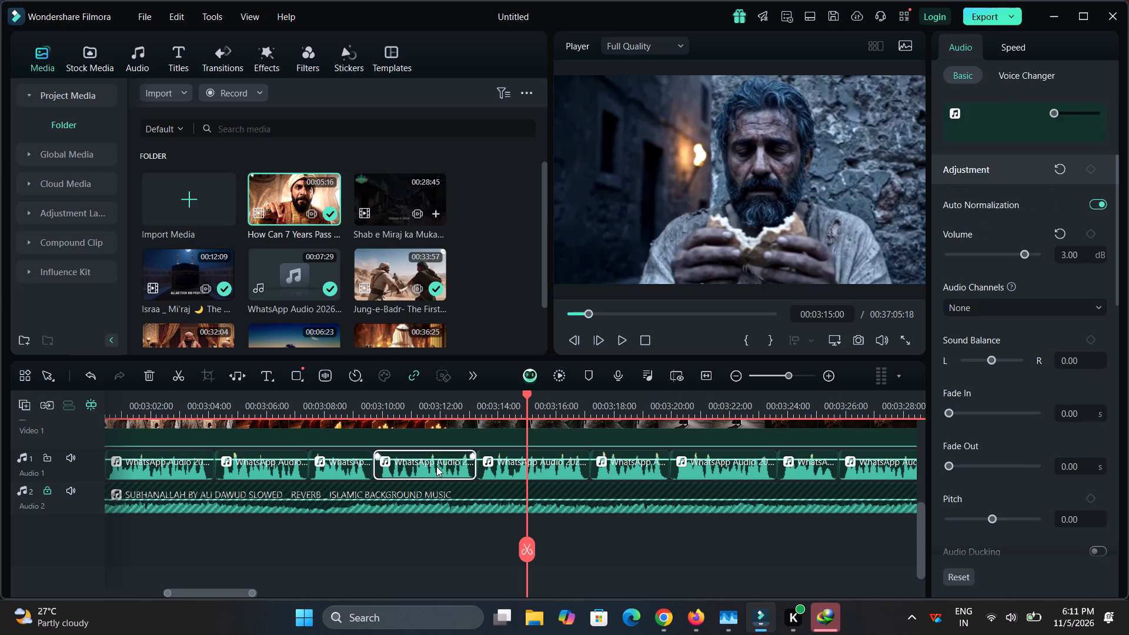
pyautogui.hotkey('ctrl', 'x')
pyautogui.click(436, 466)
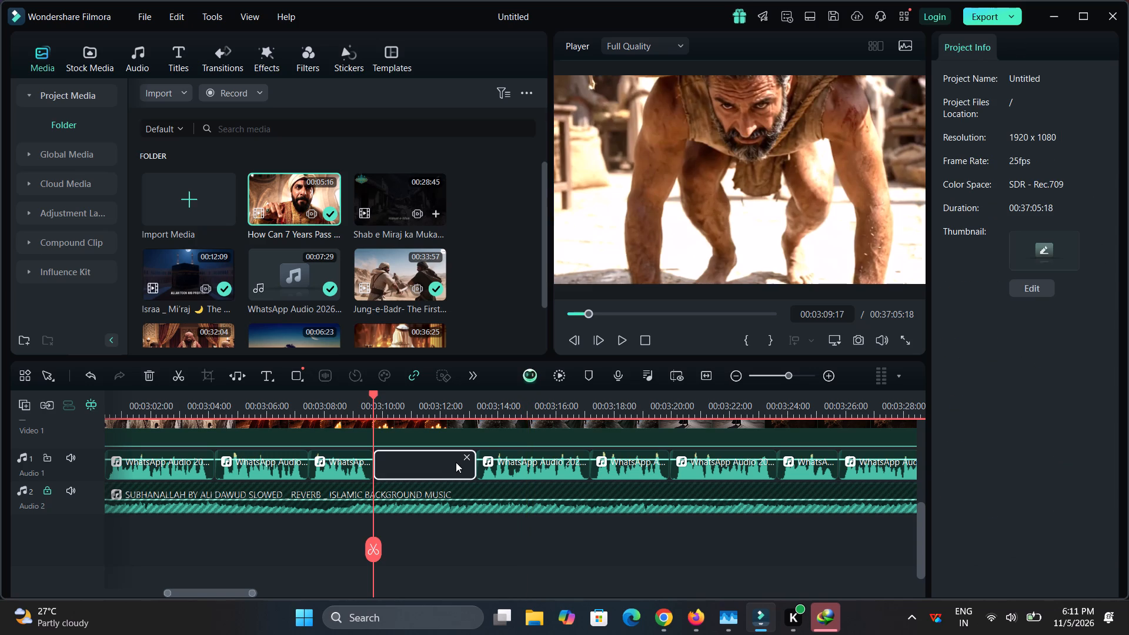
pyautogui.click(461, 460)
# Review the footage that follows and split the Sultan clip on Video 3 at 00:03:26:02, during the man's face-in-water shot.
pyautogui.press('space')
pyautogui.scroll(1, 461, 460)
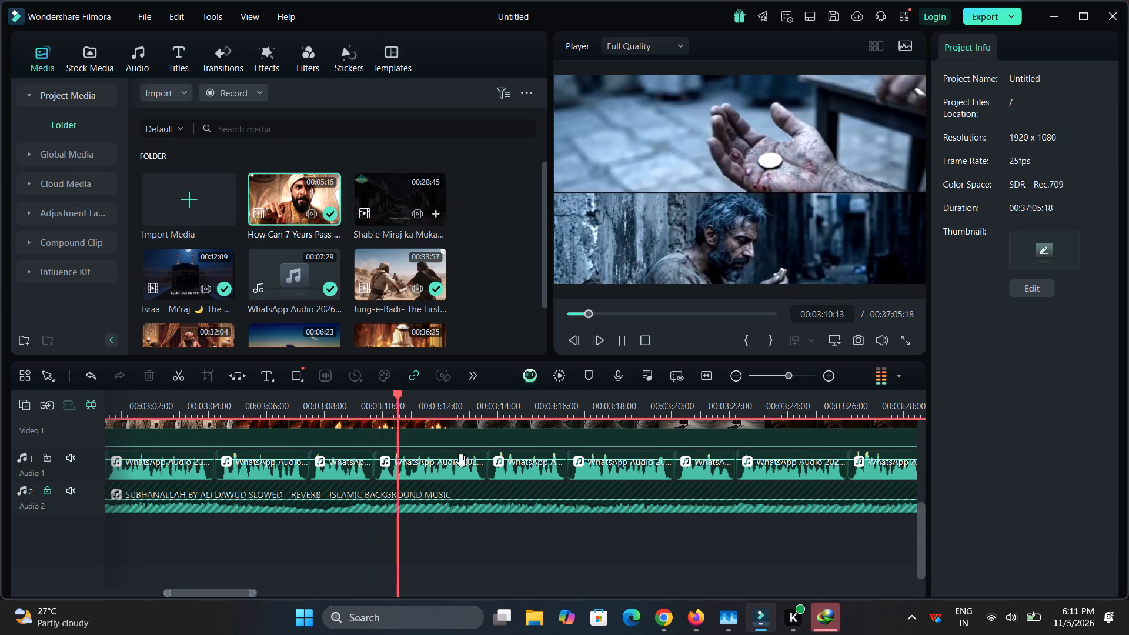
pyautogui.scroll(1, 461, 460)
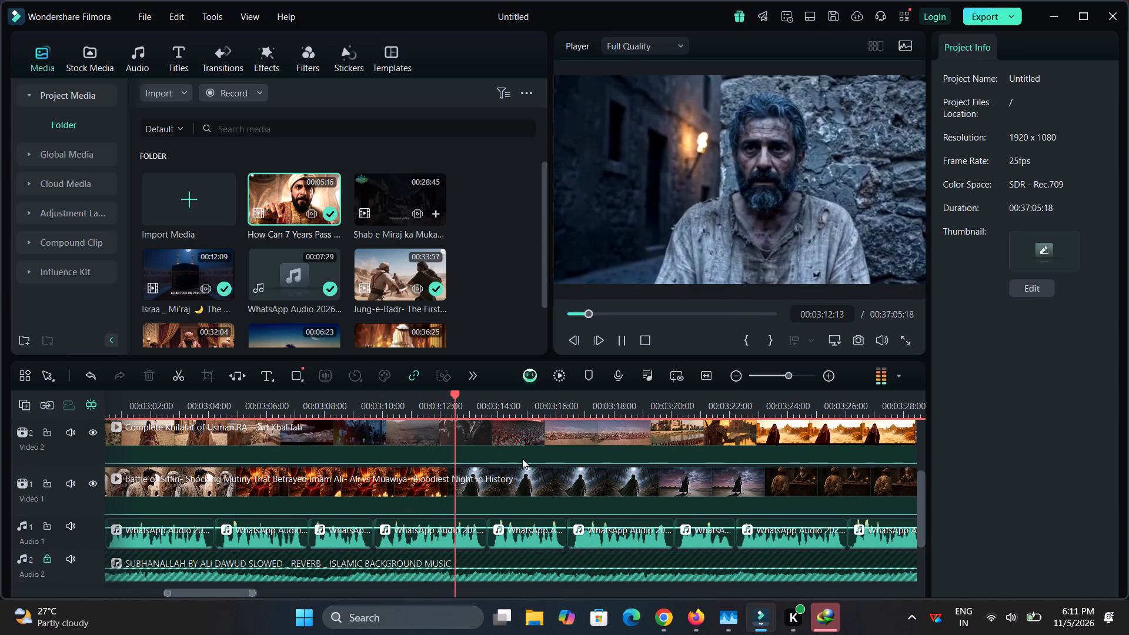
pyautogui.scroll(1, 525, 460)
pyautogui.click(576, 457)
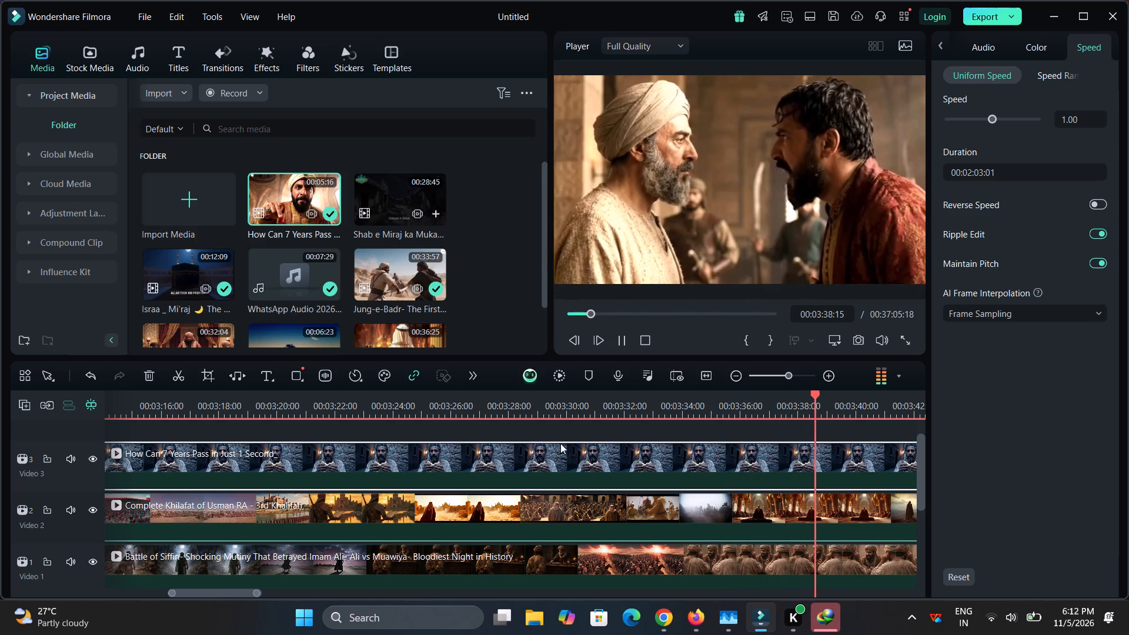
pyautogui.click(536, 396)
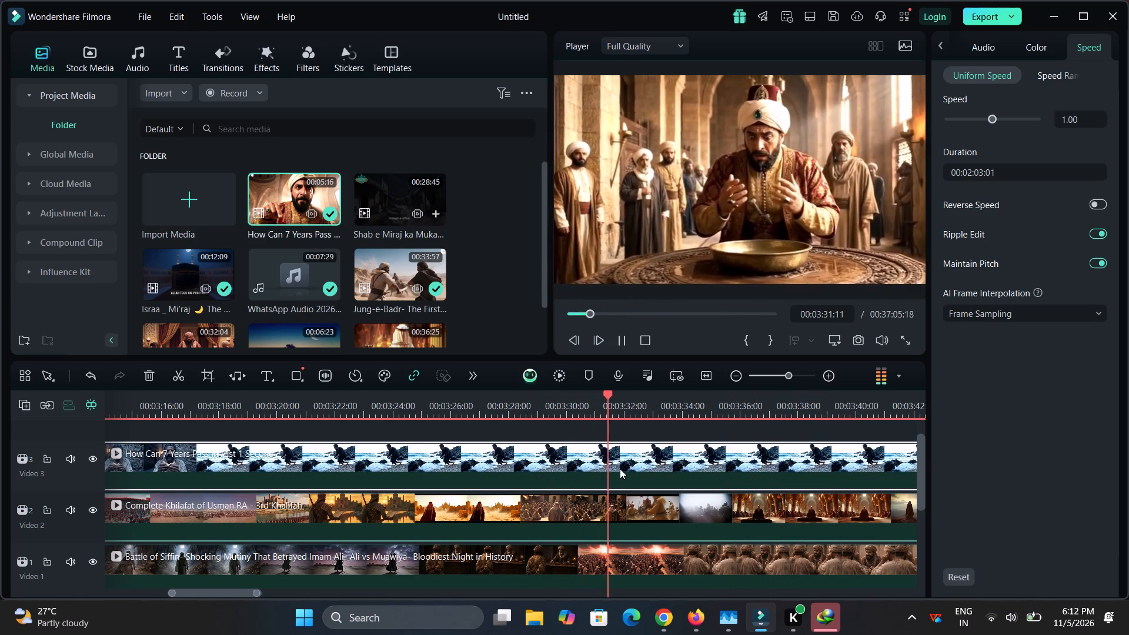
pyautogui.press('space')
pyautogui.click(386, 395)
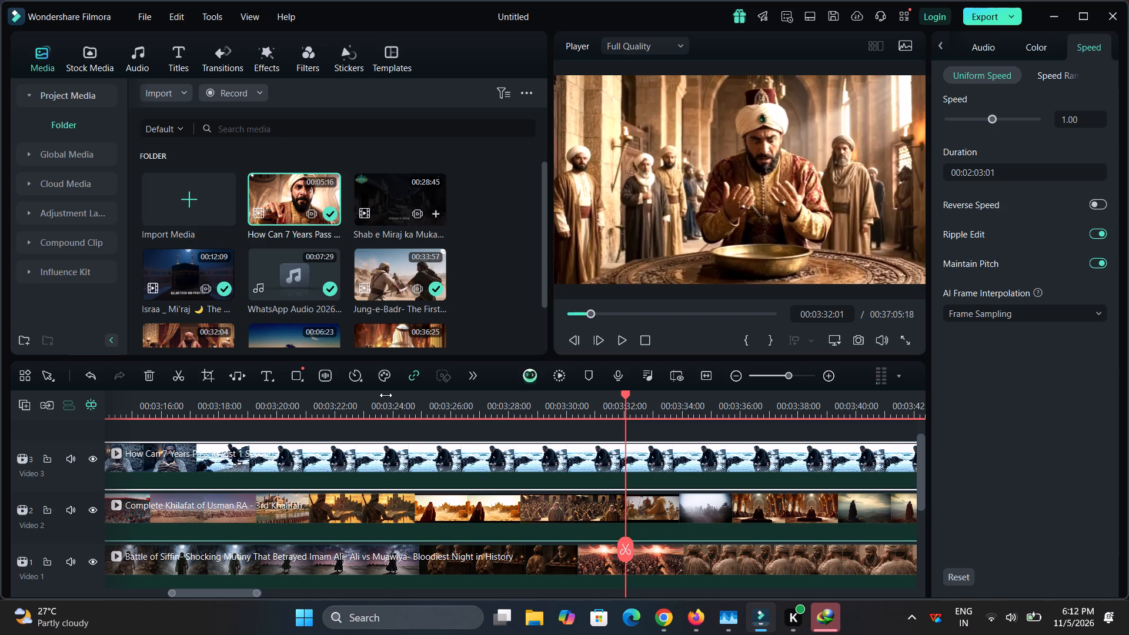
pyautogui.click(356, 402)
pyautogui.press('space')
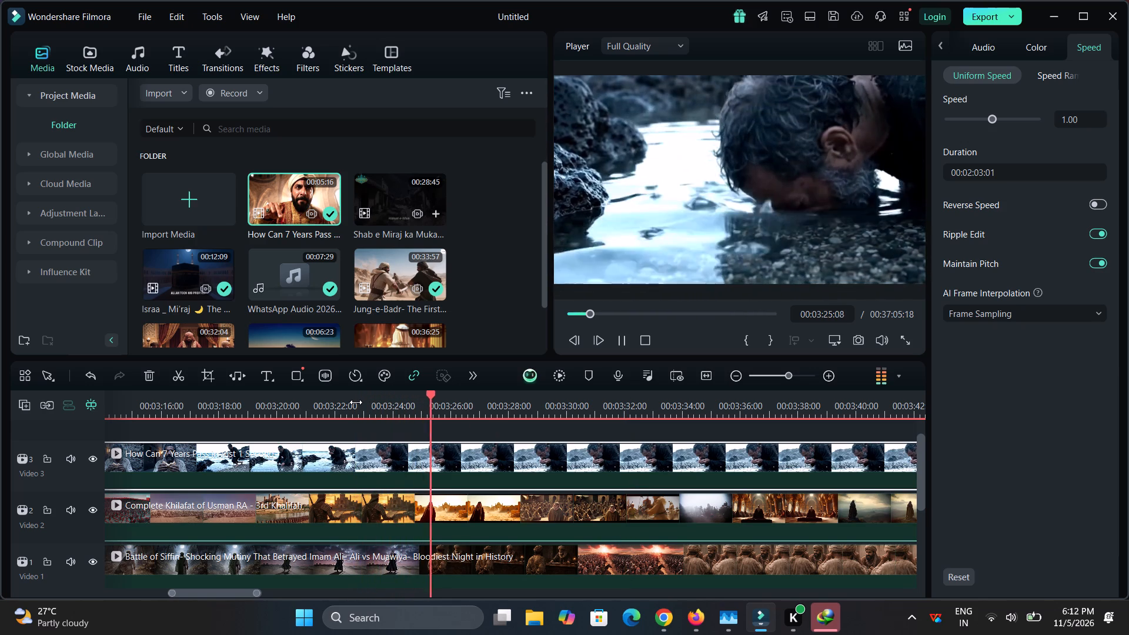
pyautogui.press('space')
pyautogui.scroll(-1, 403, 489)
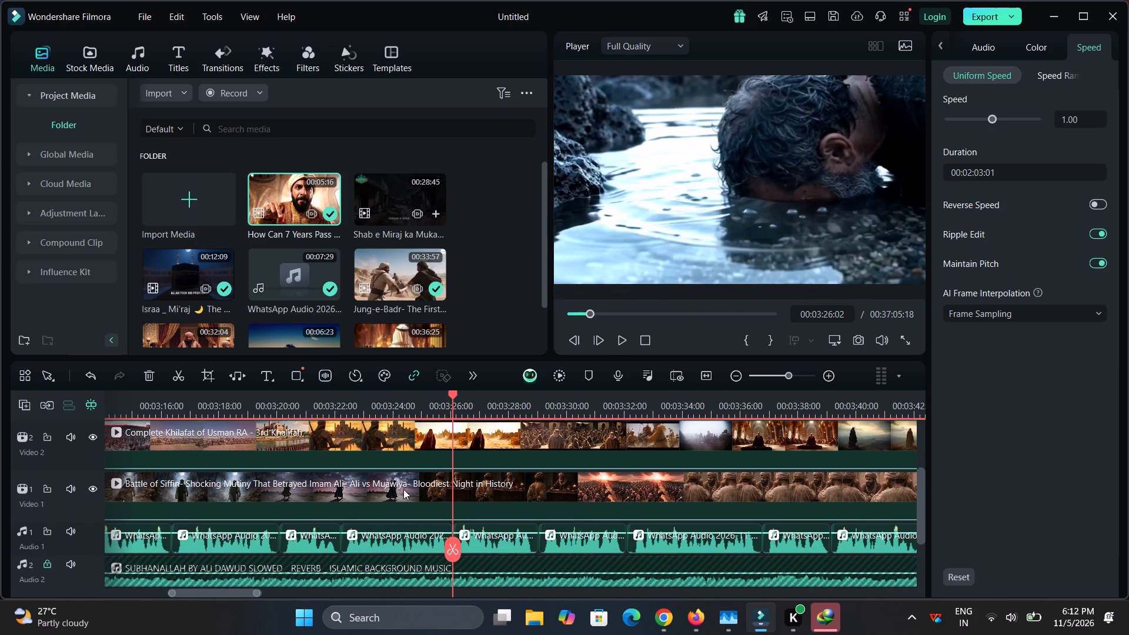
pyautogui.click(447, 549)
# Cut the Sultan clip's piece from 00:03:26:02 to 00:03:29:01 on Video 3 and shift the remaining footage to start at 00:03:26:02.
pyautogui.scroll(1, 447, 549)
pyautogui.press('space')
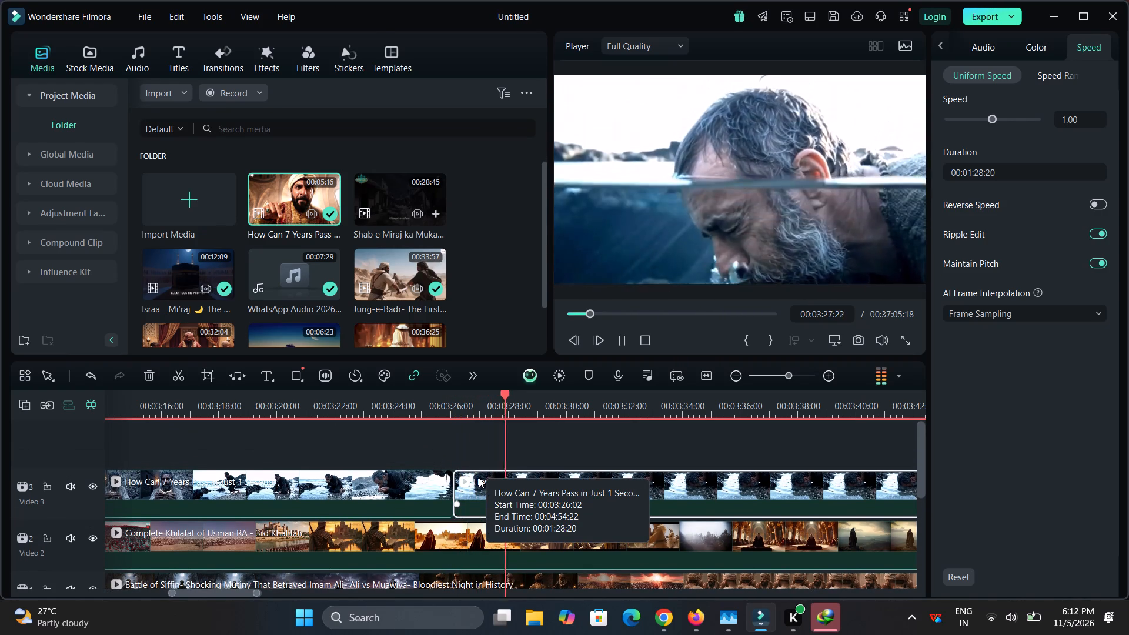
pyautogui.press('space')
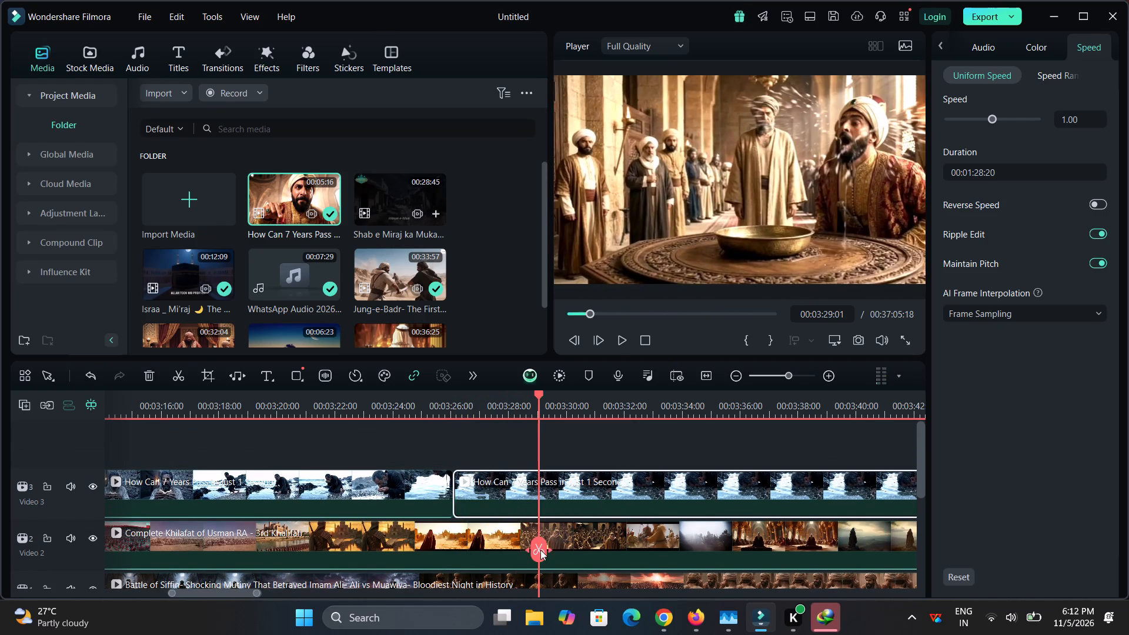
pyautogui.click(540, 550)
pyautogui.click(507, 496)
pyautogui.hotkey('ctrl', 'x')
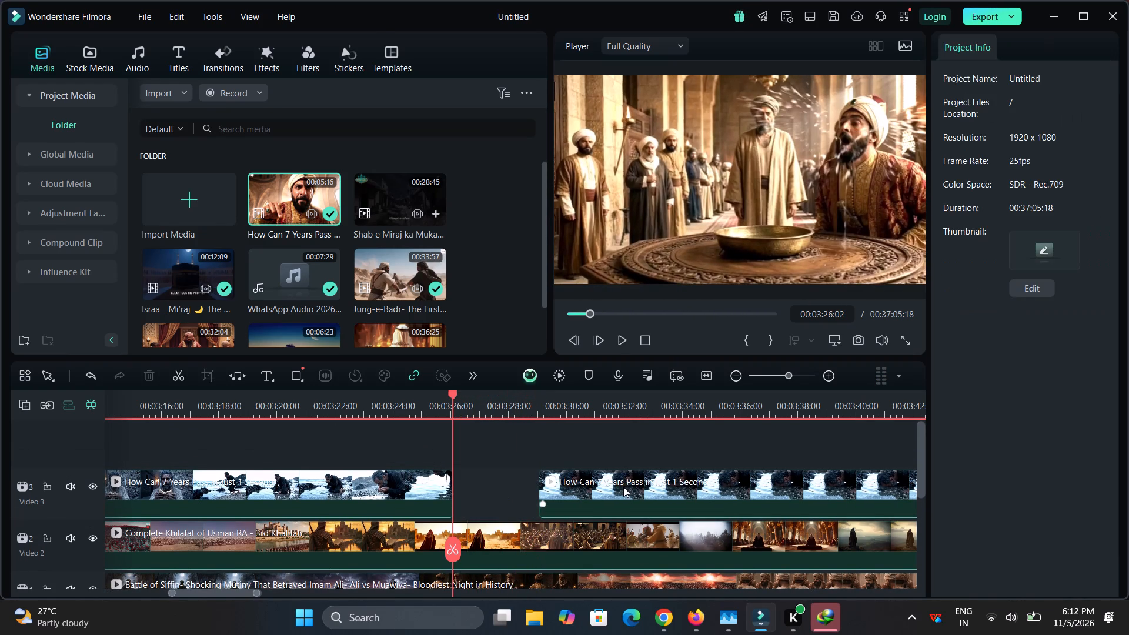
pyautogui.moveTo(623, 487); pyautogui.dragTo(550, 487)
# Play the Sultan clip on Video 3 on from 00:03:26:02 to check the join and the footage after it.
pyautogui.press('space')
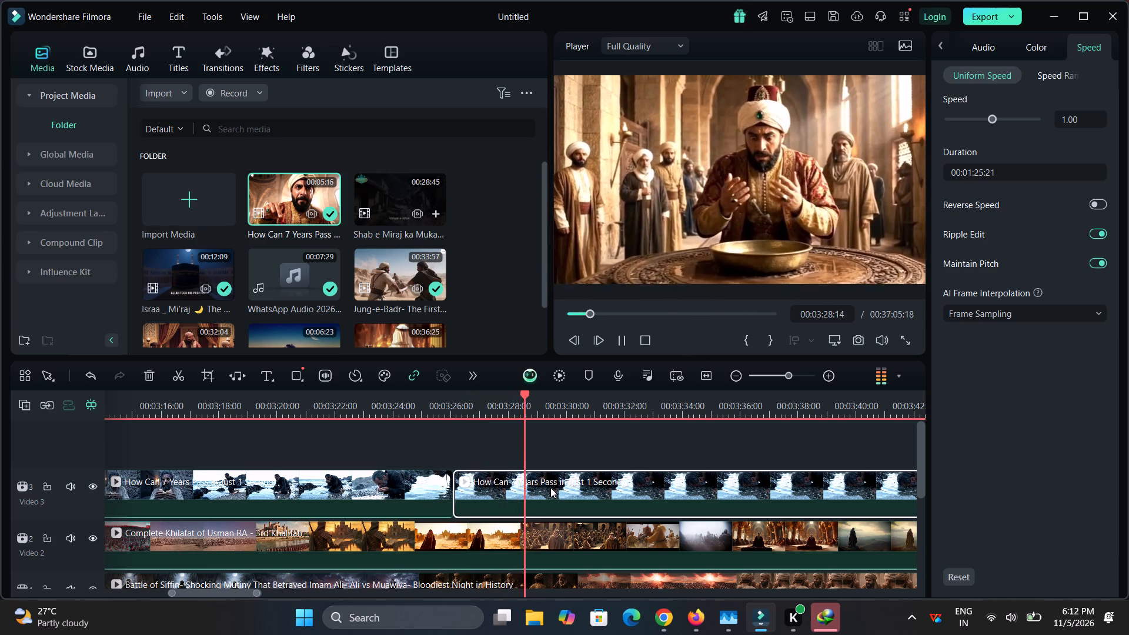
pyautogui.press('space')
pyautogui.press('space')
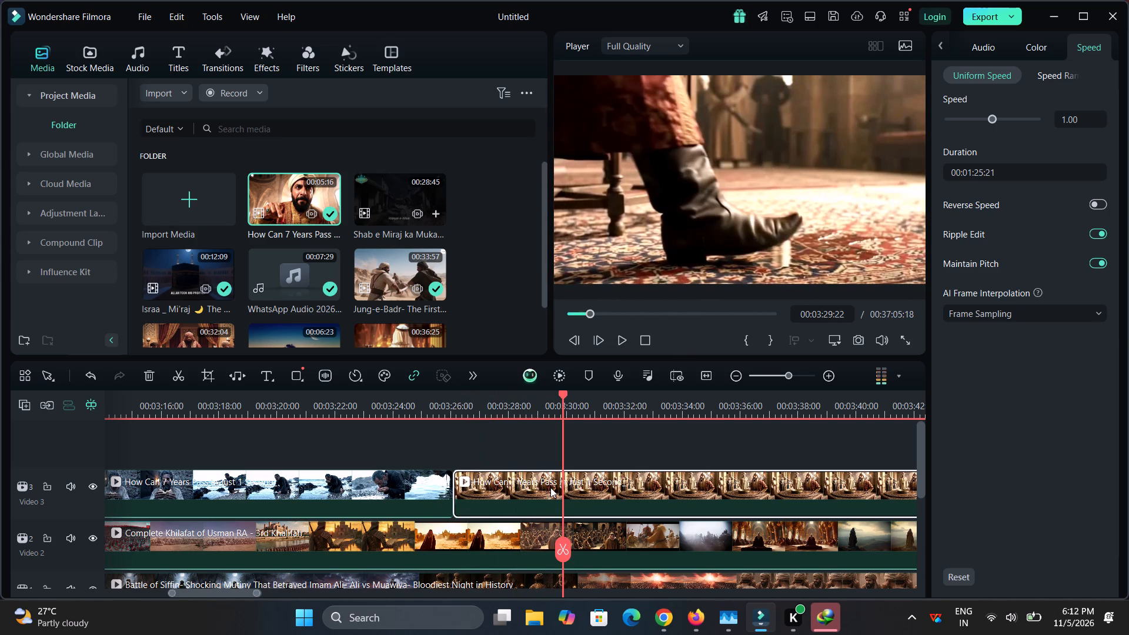
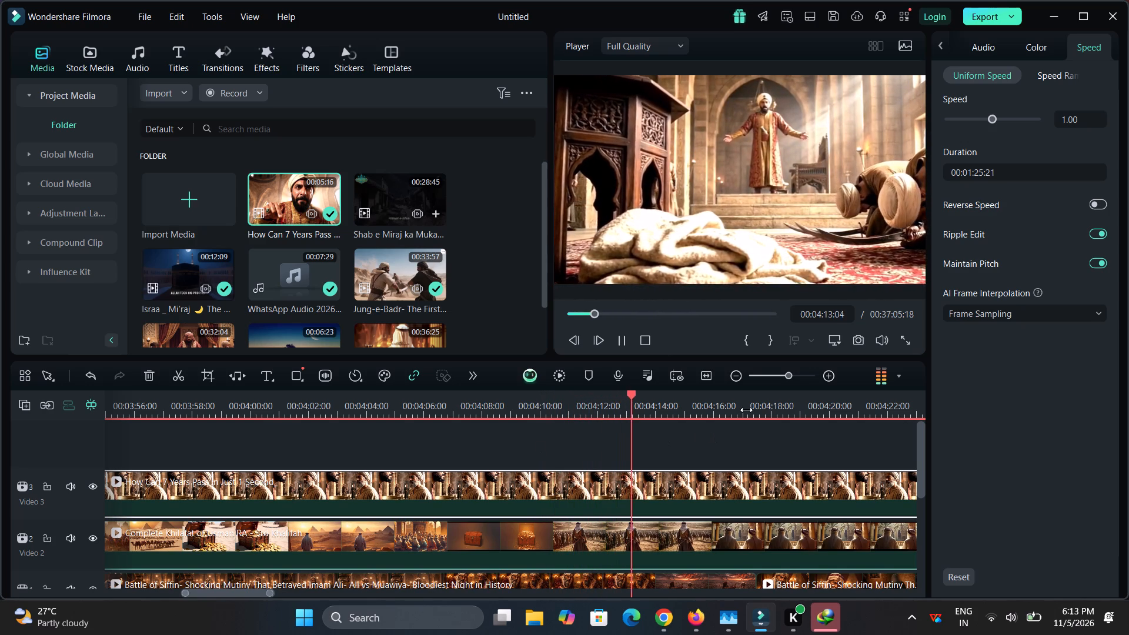
# Cut the voice-over segment starting at 00:04:15:11 on Audio 1 and close the gap it leaves.
pyautogui.moveTo(746, 410); pyautogui.dragTo(647, 434)
pyautogui.scroll(-1, 647, 434)
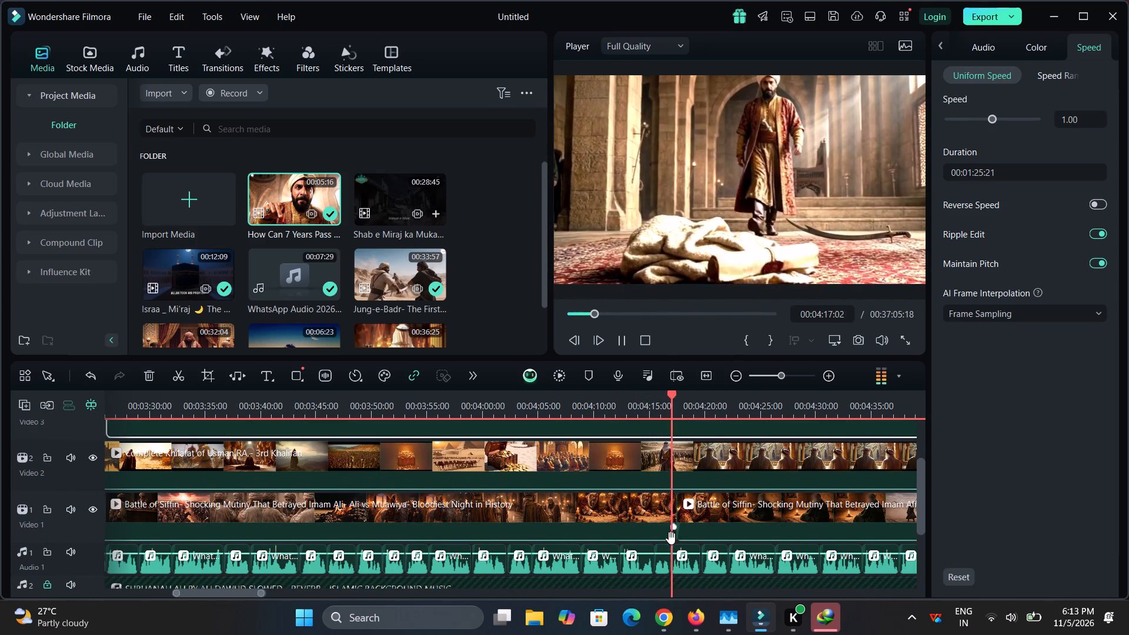
pyautogui.click(662, 569)
pyautogui.hotkey('ctrl', 'x')
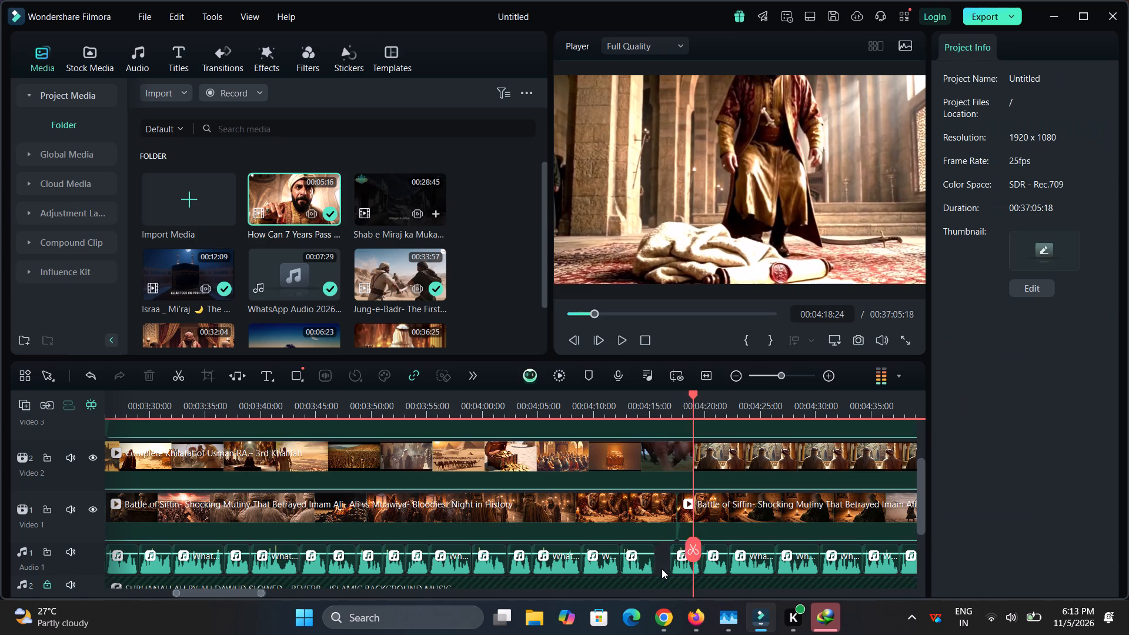
pyautogui.click(662, 569)
pyautogui.moveTo(684, 404); pyautogui.dragTo(912, 442)
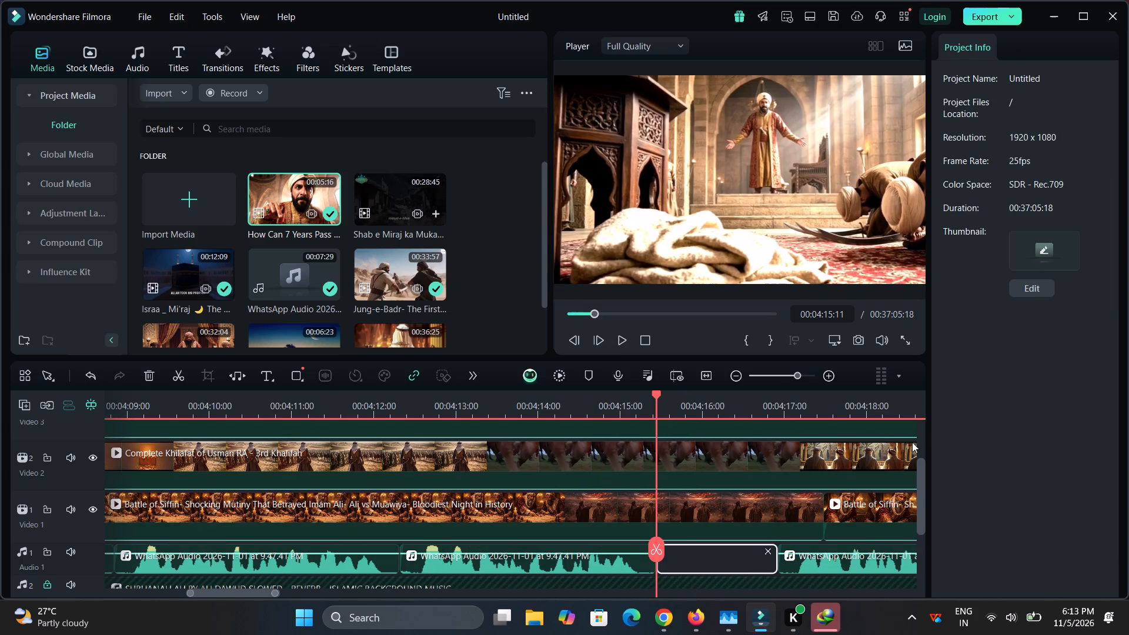
pyautogui.click(769, 556)
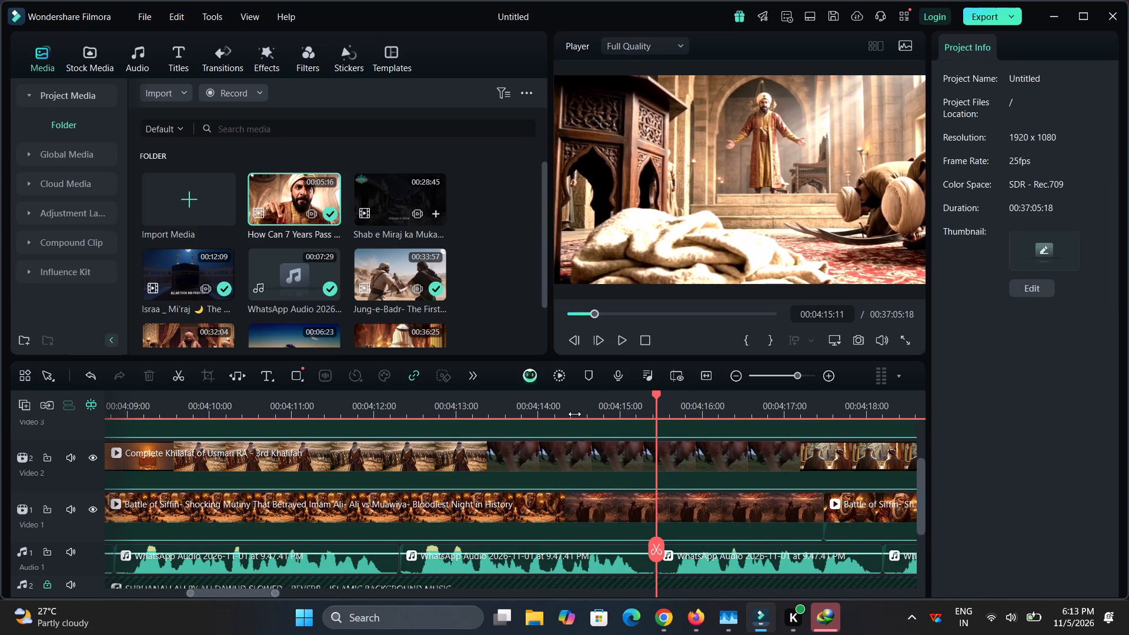
# Replay the footage around the closed gap and split the Sultan clip on Video 3 at 00:04:12:08.
pyautogui.click(574, 414)
pyautogui.press('space')
pyautogui.scroll(1, 663, 454)
pyautogui.press('space')
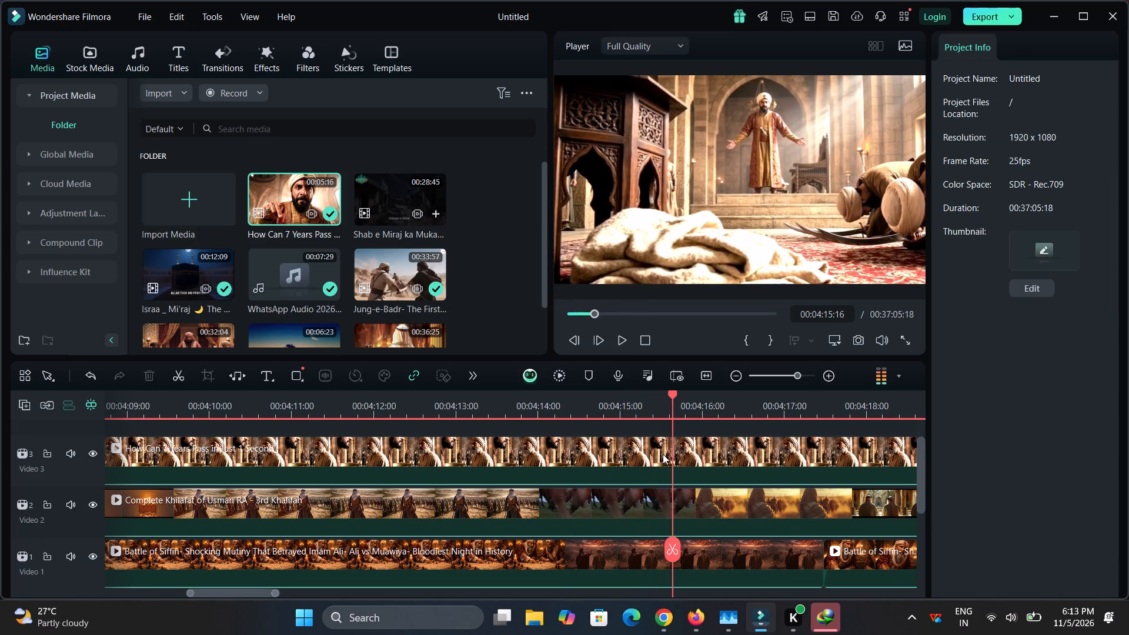
pyautogui.click(426, 410)
pyautogui.press('space')
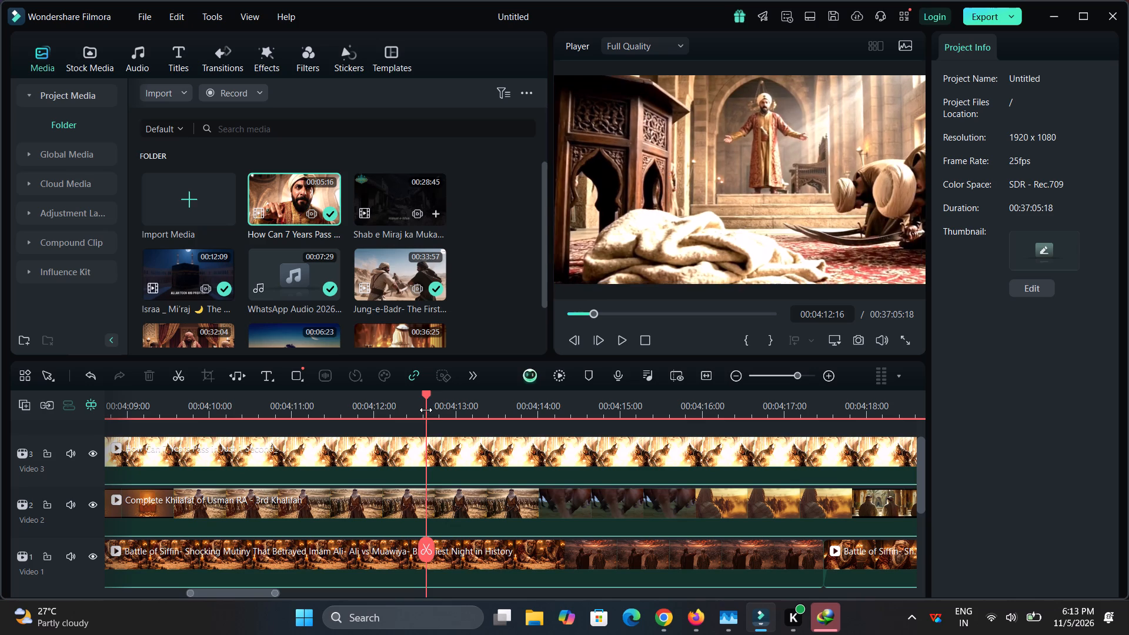
pyautogui.press('space')
pyautogui.scroll(-1, 442, 464)
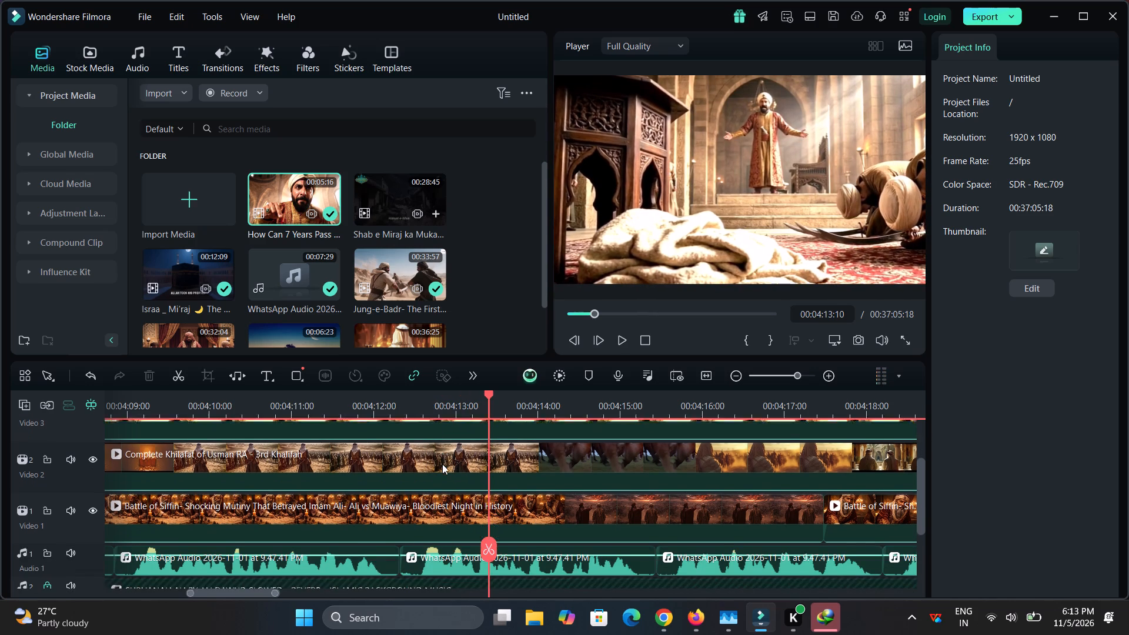
pyautogui.scroll(-1, 442, 464)
pyautogui.scroll(1, 516, 476)
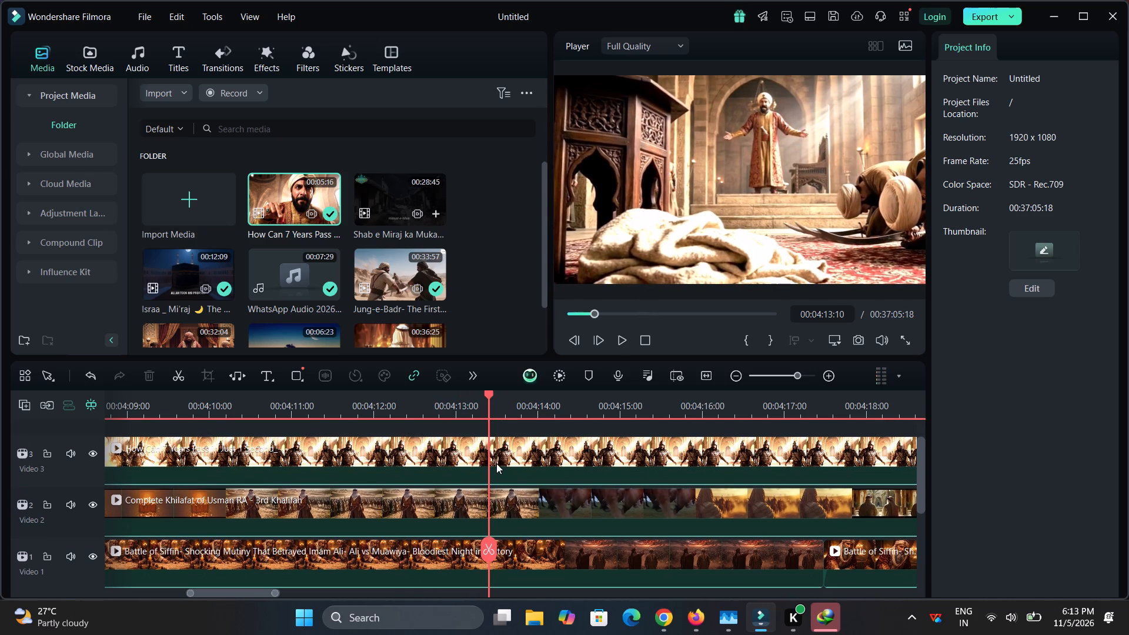
pyautogui.click(496, 463)
pyautogui.moveTo(492, 553); pyautogui.dragTo(403, 556)
pyautogui.scroll(-1, 403, 556)
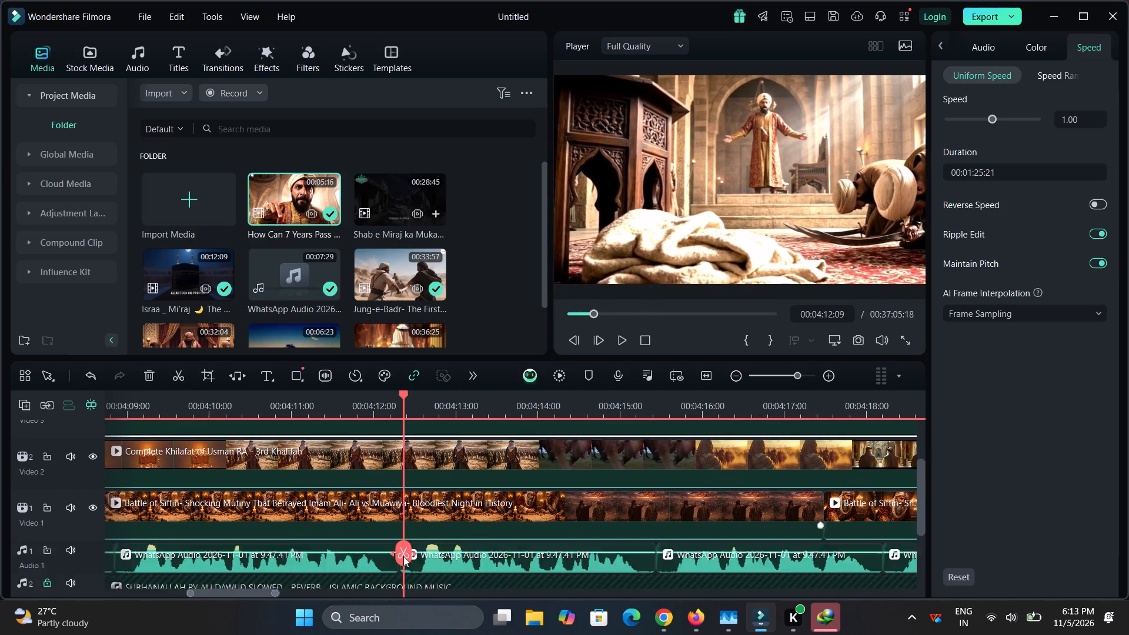
pyautogui.scroll(-1, 403, 556)
pyautogui.click(402, 556)
pyautogui.click(400, 556)
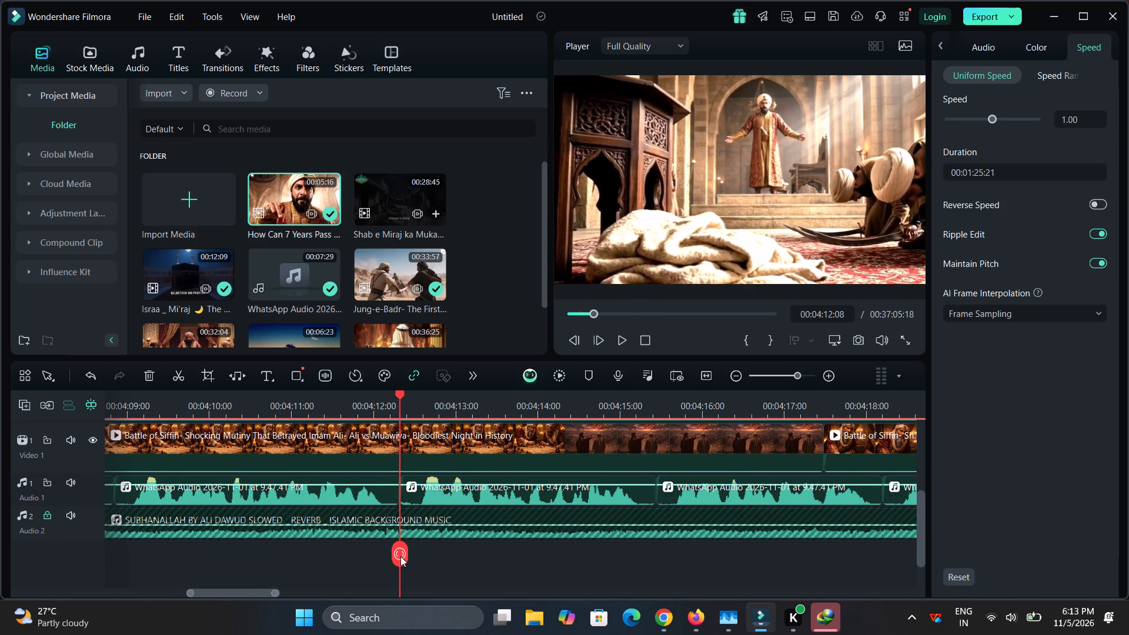
# Cut the Sultan clip's piece from 00:04:12:08 to 00:04:16:02 on Video 3 and shift the remaining footage back to close the gap.
pyautogui.scroll(1, 400, 556)
pyautogui.moveTo(541, 413); pyautogui.dragTo(452, 429)
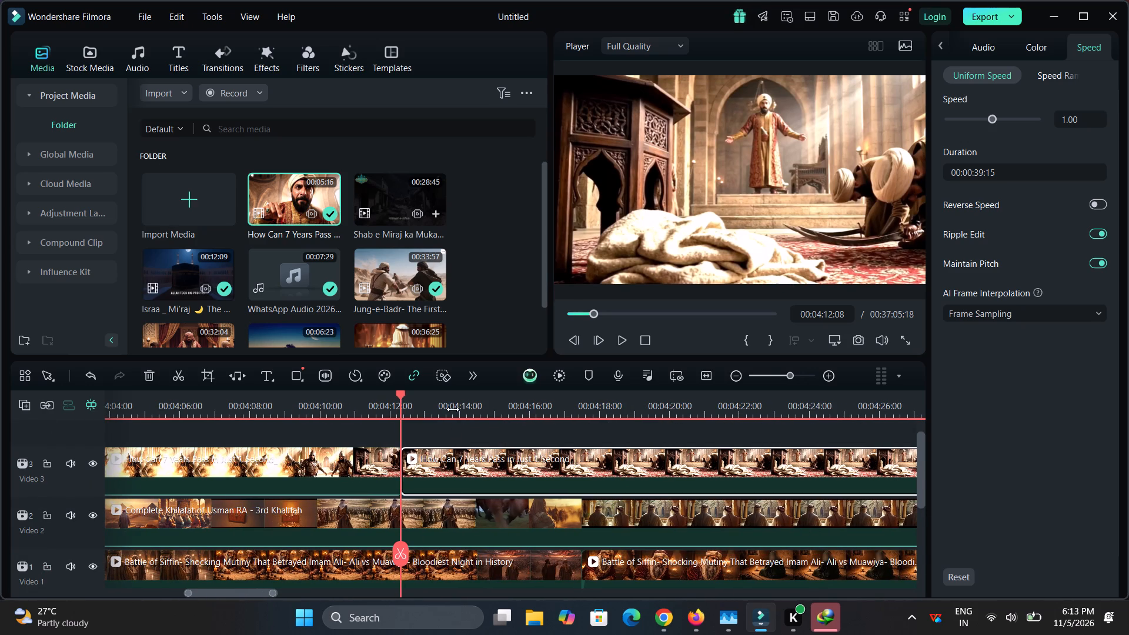
pyautogui.click(453, 409)
pyautogui.moveTo(453, 409); pyautogui.dragTo(506, 438)
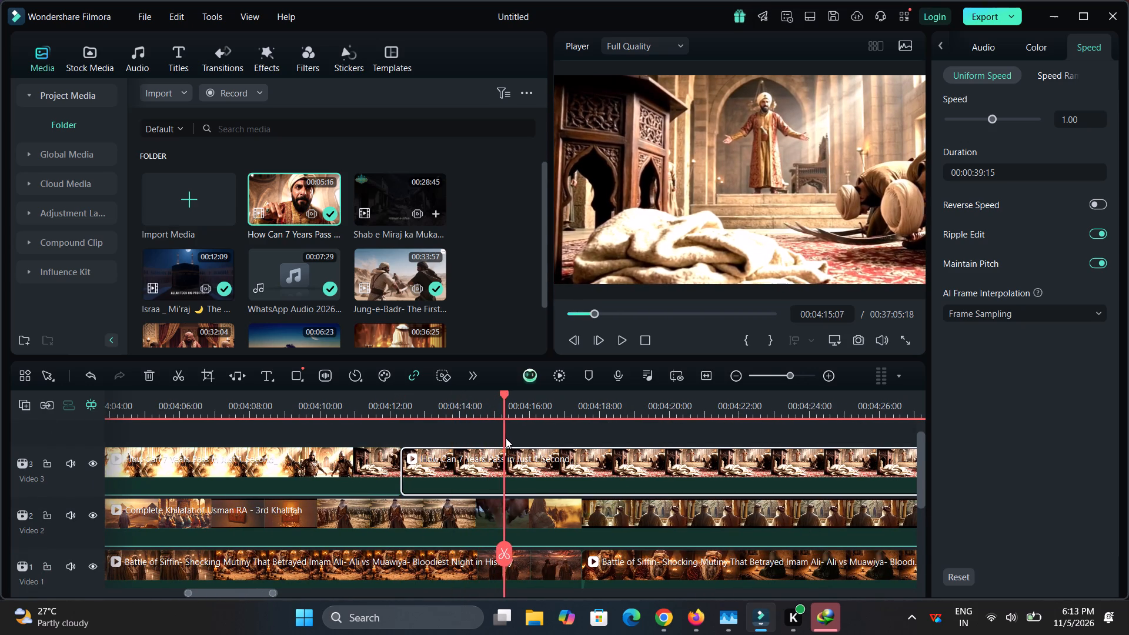
pyautogui.moveTo(506, 438); pyautogui.dragTo(533, 443)
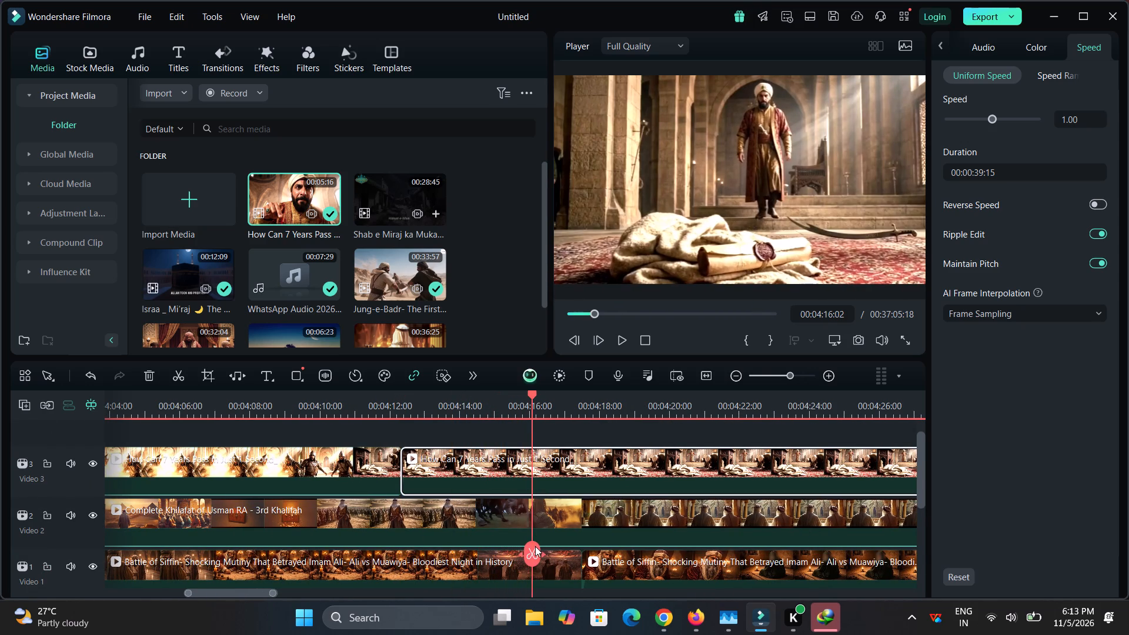
pyautogui.click(535, 546)
pyautogui.click(496, 485)
pyautogui.hotkey('ctrl', 'x')
pyautogui.moveTo(613, 471); pyautogui.dragTo(486, 467)
# Cut the voice-over segment starting at 00:04:18:05 on Audio 1 and close the gap it leaves.
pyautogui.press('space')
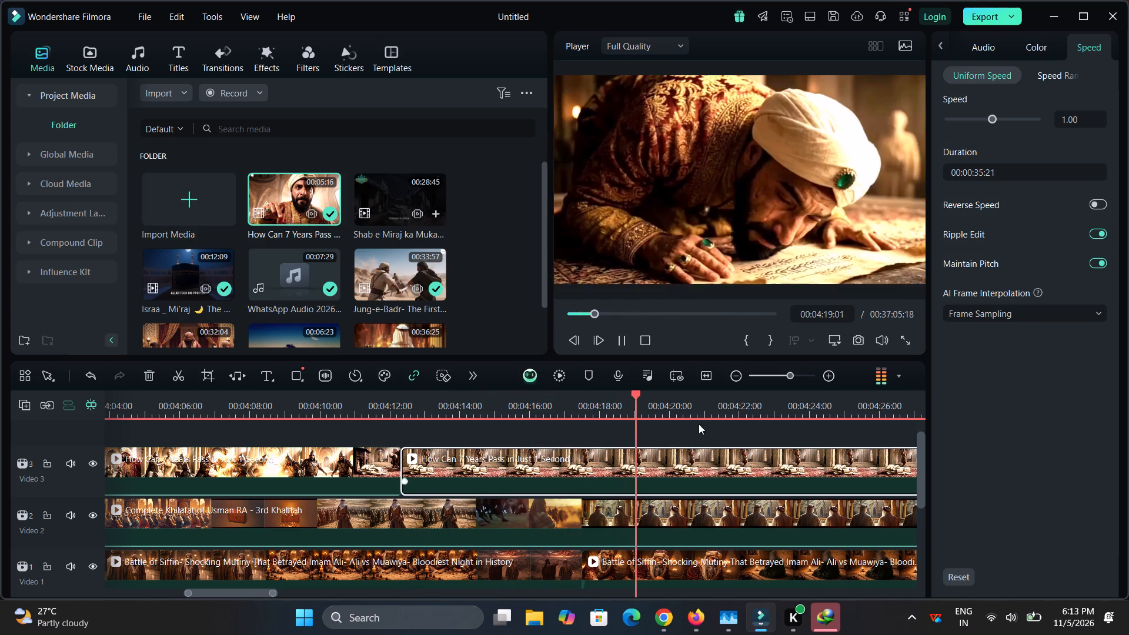
pyautogui.moveTo(736, 416); pyautogui.dragTo(614, 436)
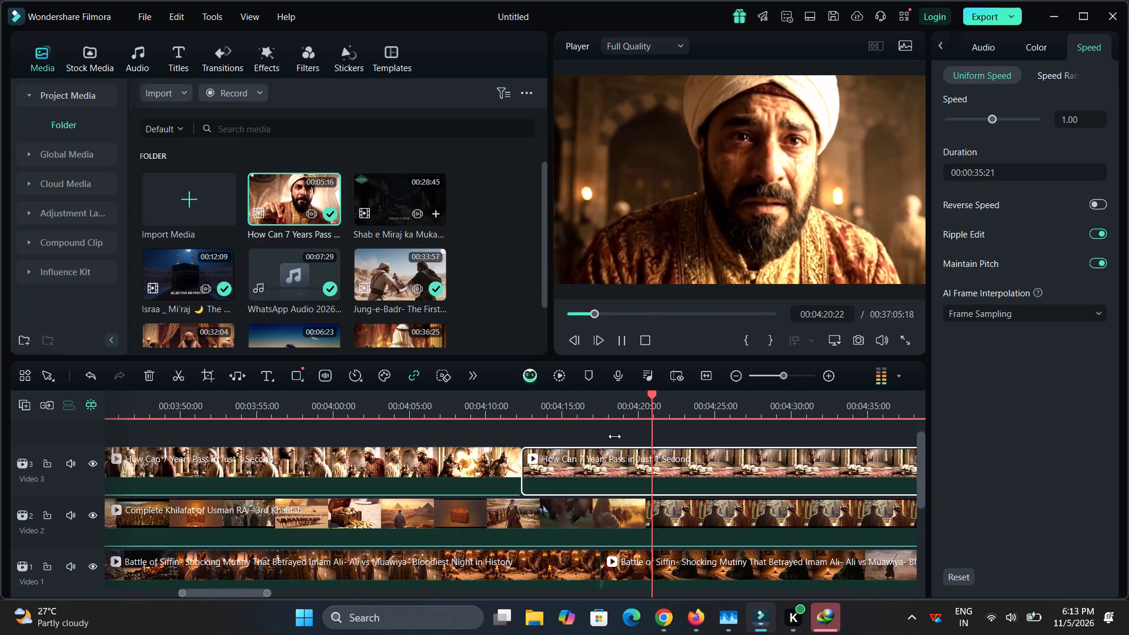
pyautogui.moveTo(614, 436); pyautogui.dragTo(753, 446)
pyautogui.scroll(-1, 753, 446)
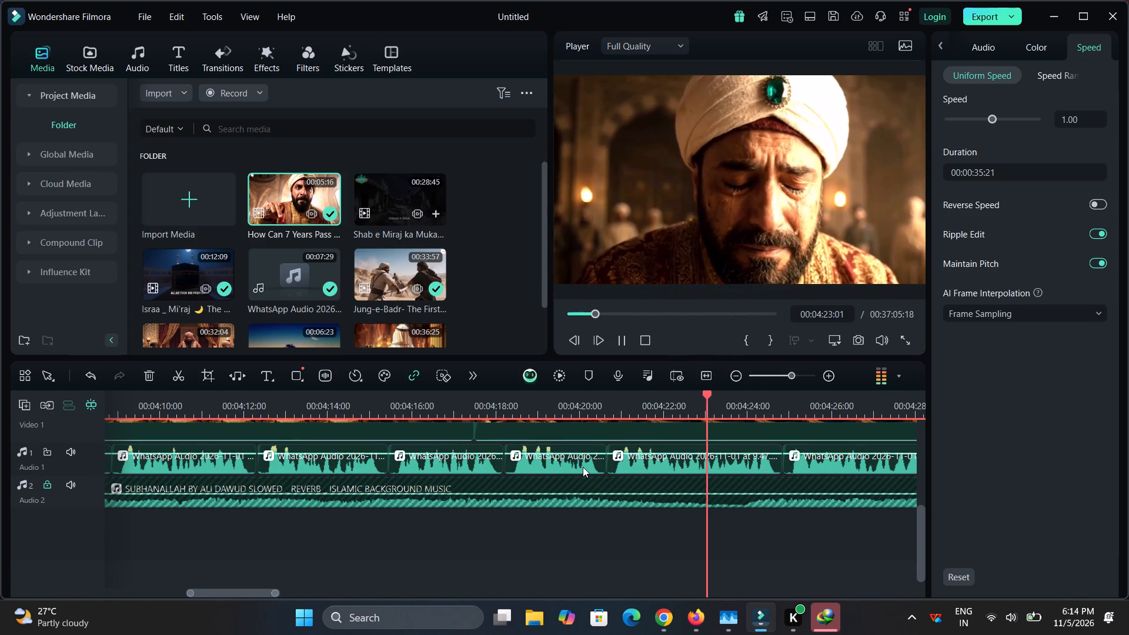
pyautogui.click(582, 467)
pyautogui.hotkey('ctrl', 'x')
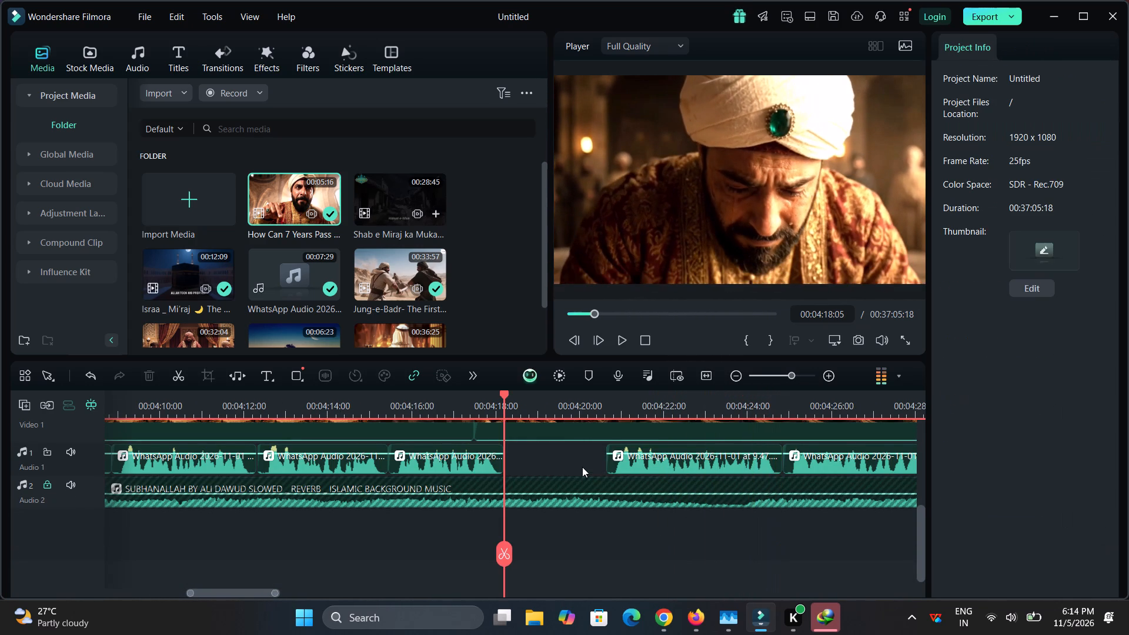
pyautogui.click(582, 467)
pyautogui.click(599, 451)
# Play on from 00:04:18:05 to check the Sultan footage on Video 3 against the remaining voice-over.
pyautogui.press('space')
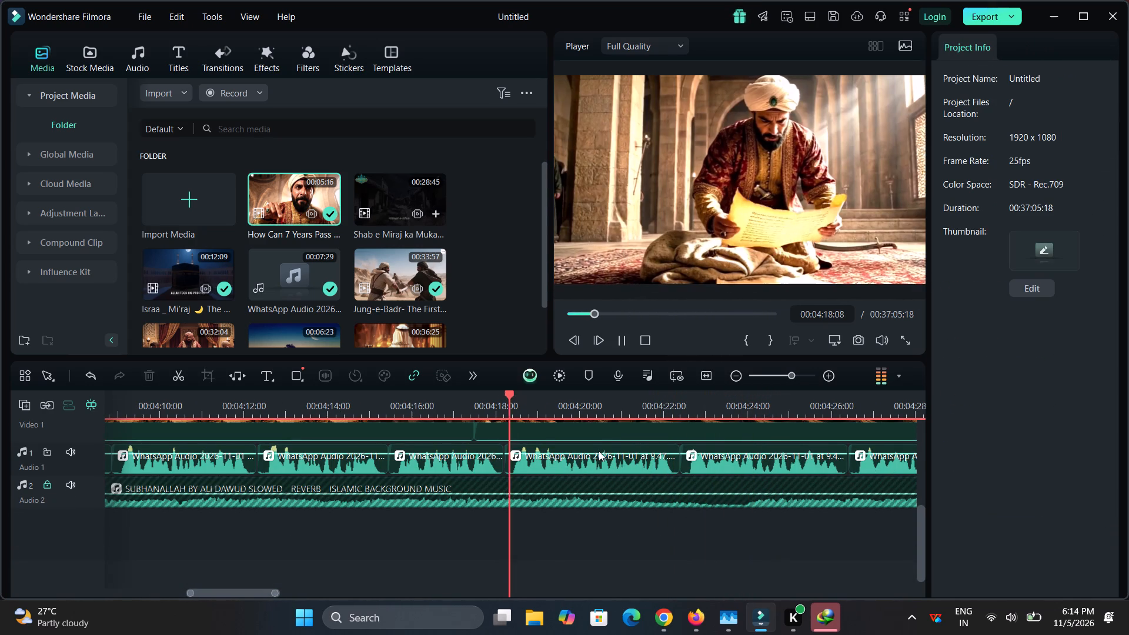
pyautogui.scroll(1, 599, 451)
pyautogui.moveTo(689, 399); pyautogui.dragTo(442, 404)
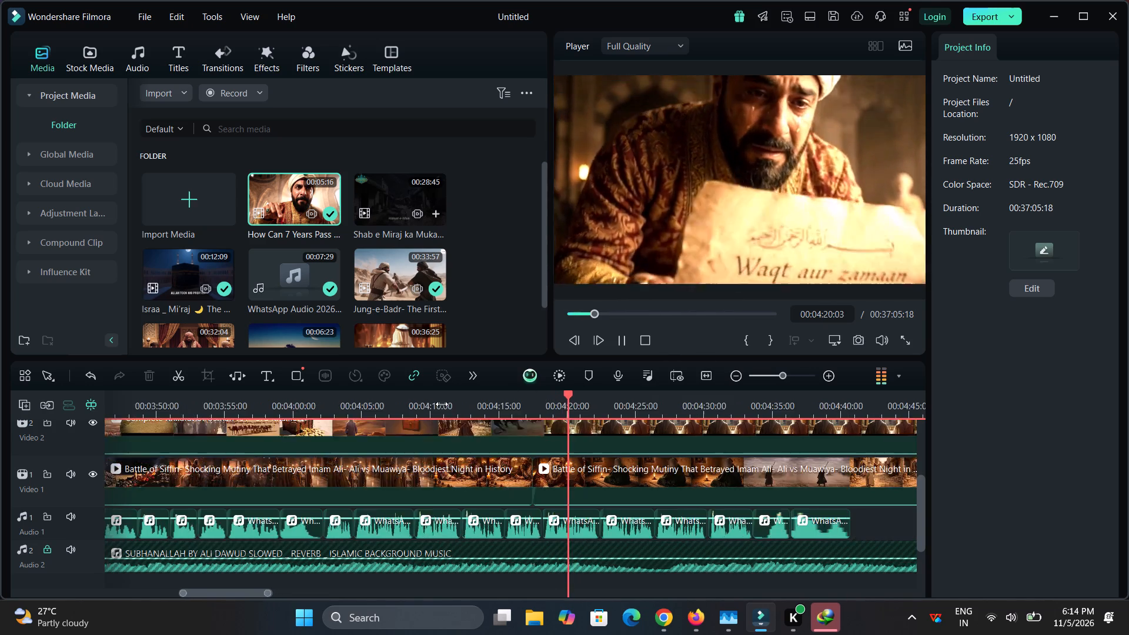
pyautogui.moveTo(442, 404); pyautogui.dragTo(435, 406)
pyautogui.scroll(1, 522, 444)
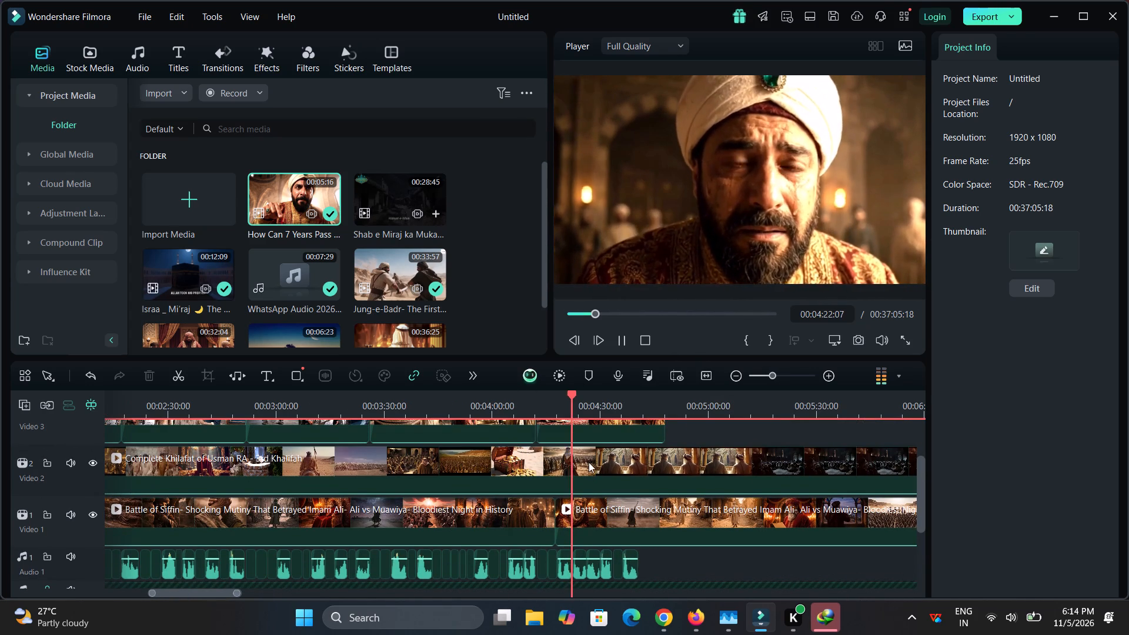
pyautogui.scroll(1, 619, 446)
pyautogui.moveTo(607, 406); pyautogui.dragTo(779, 439)
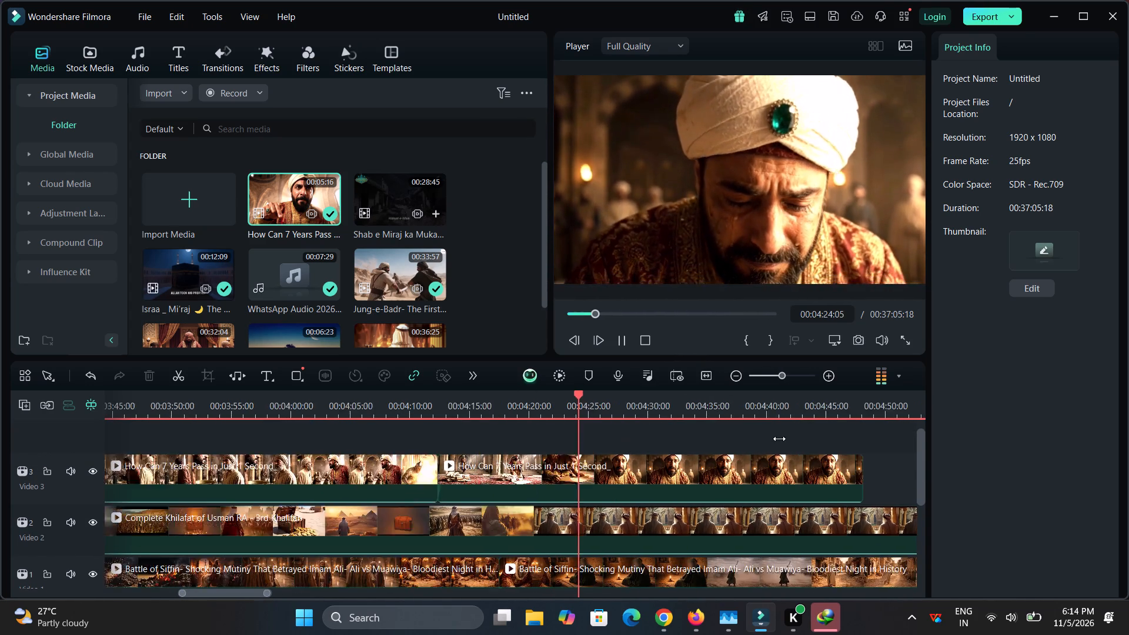
pyautogui.moveTo(779, 439); pyautogui.dragTo(780, 439)
pyautogui.scroll(-1, 770, 467)
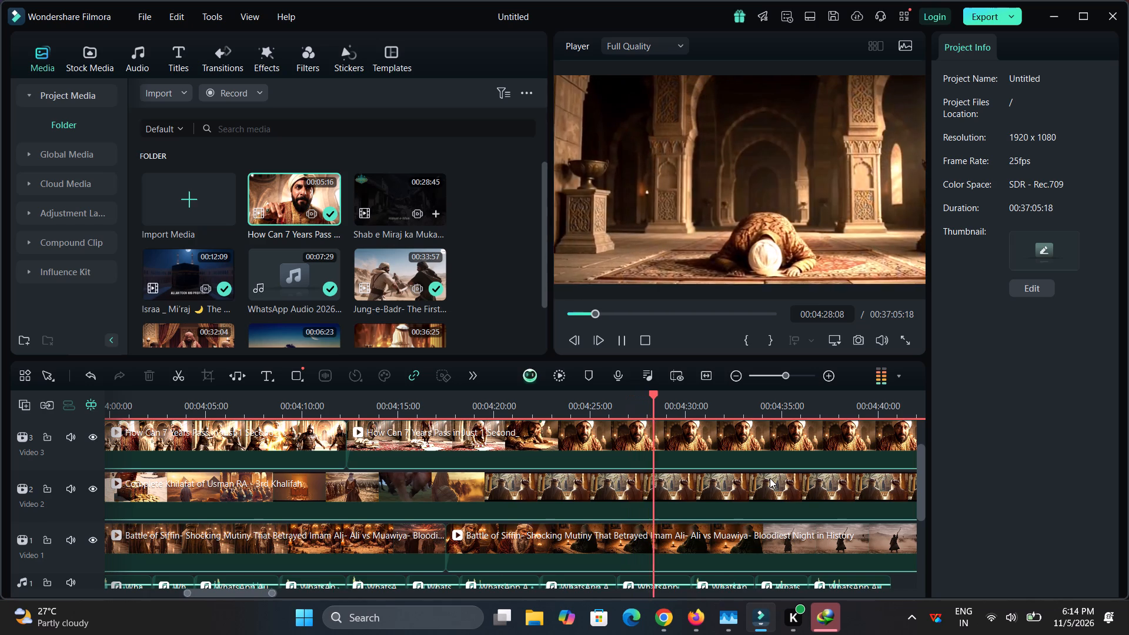
pyautogui.scroll(1, 770, 478)
# Split the Sultan clip on Video 3 at 00:04:41:00, just past the voice-over's end, and cut the piece after it.
pyautogui.click(804, 468)
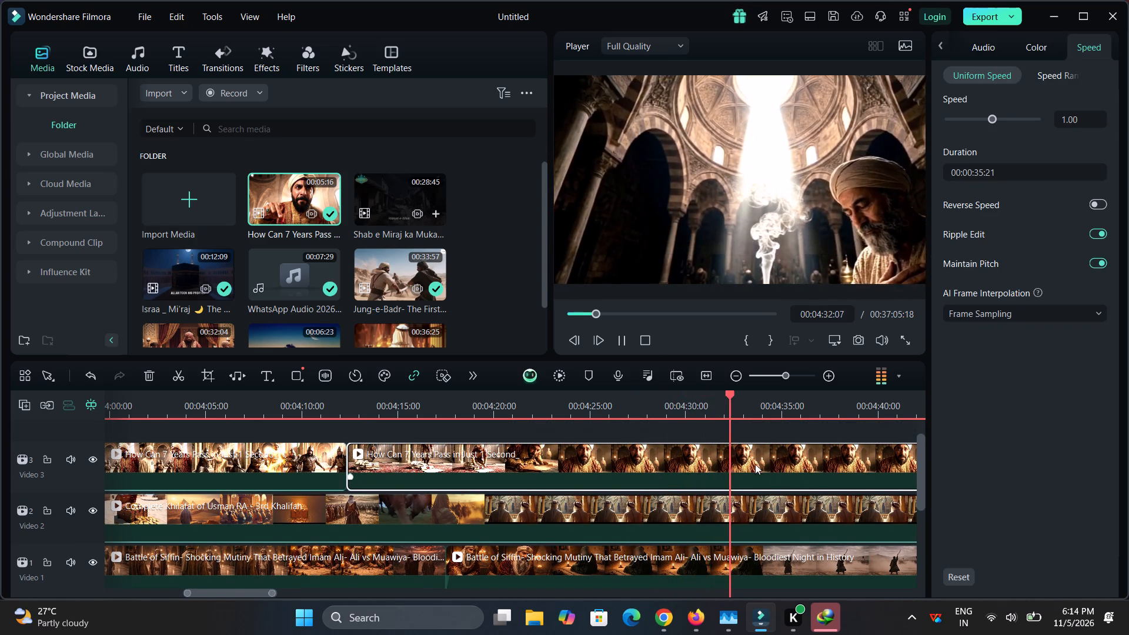
pyautogui.scroll(-1, 784, 504)
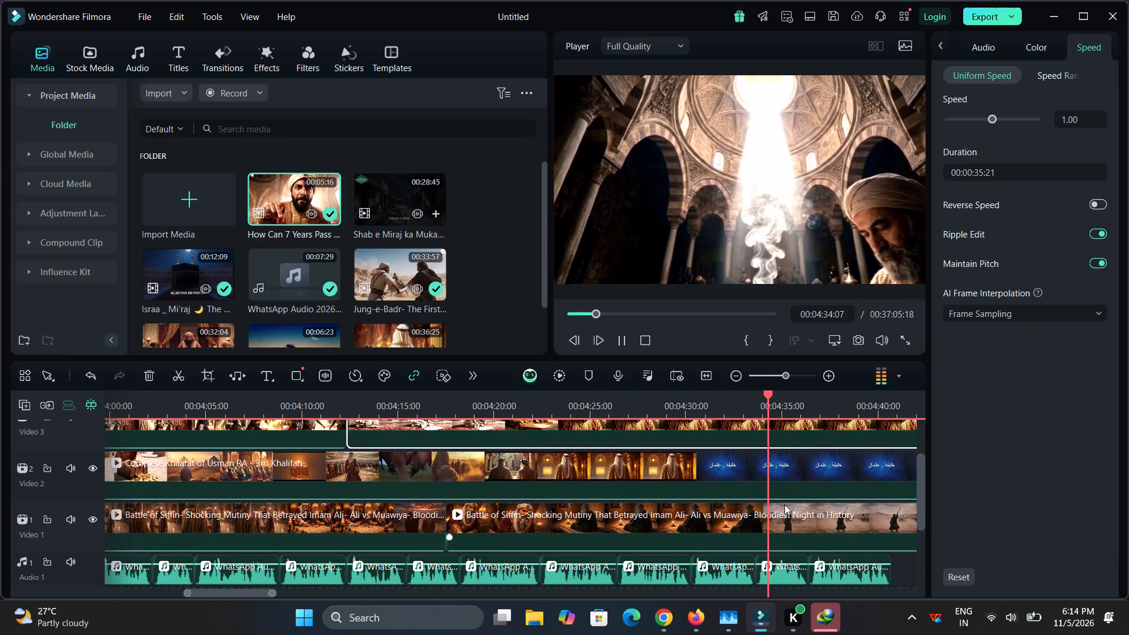
pyautogui.scroll(-1, 784, 504)
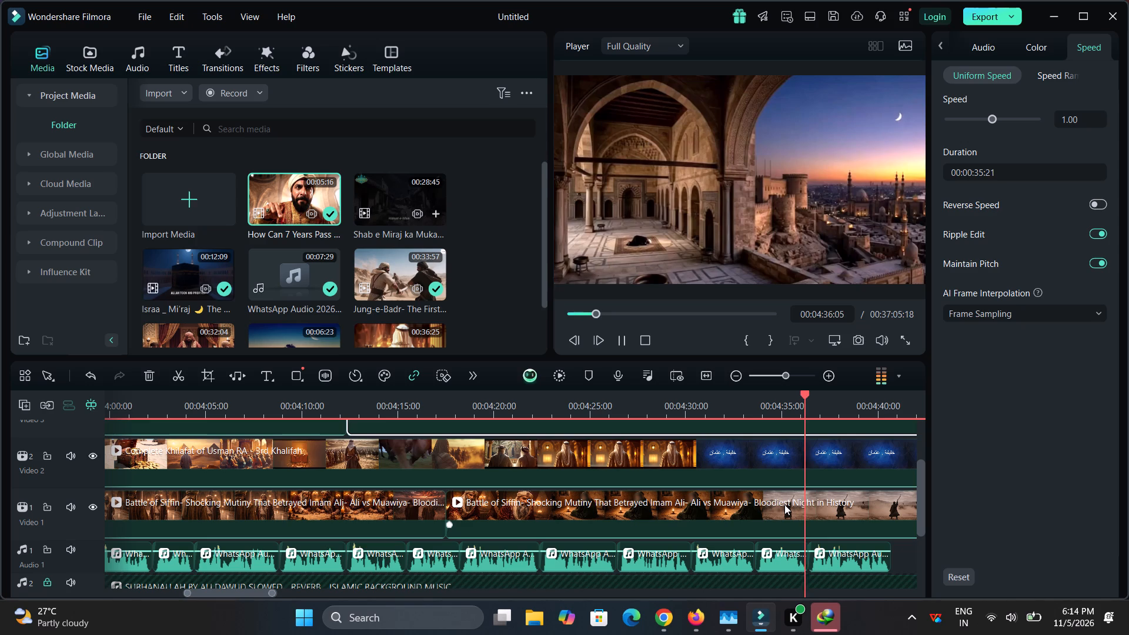
pyautogui.scroll(-1, 784, 504)
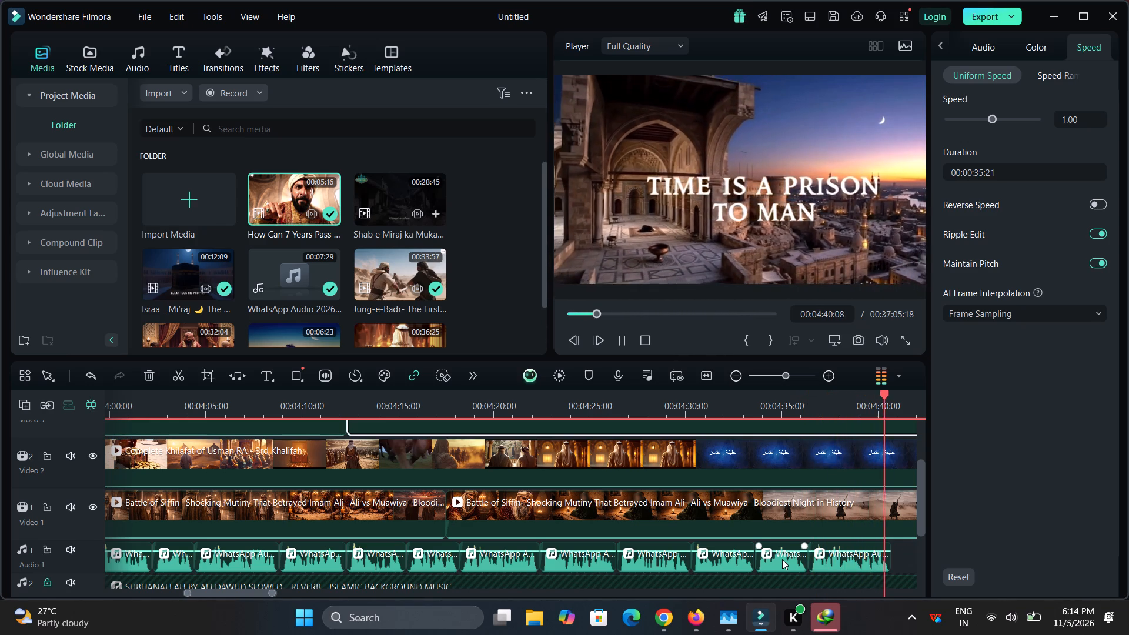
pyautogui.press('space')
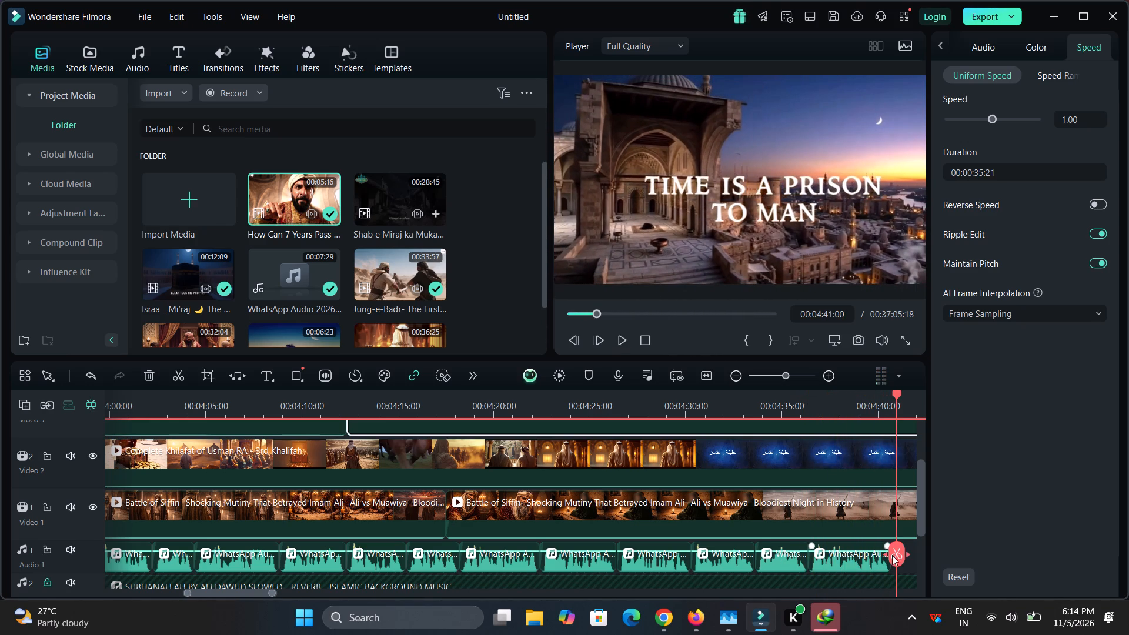
pyautogui.click(892, 555)
pyautogui.scroll(1, 892, 555)
pyautogui.hotkey('ctrl', 'x')
pyautogui.scroll(-1, 892, 555)
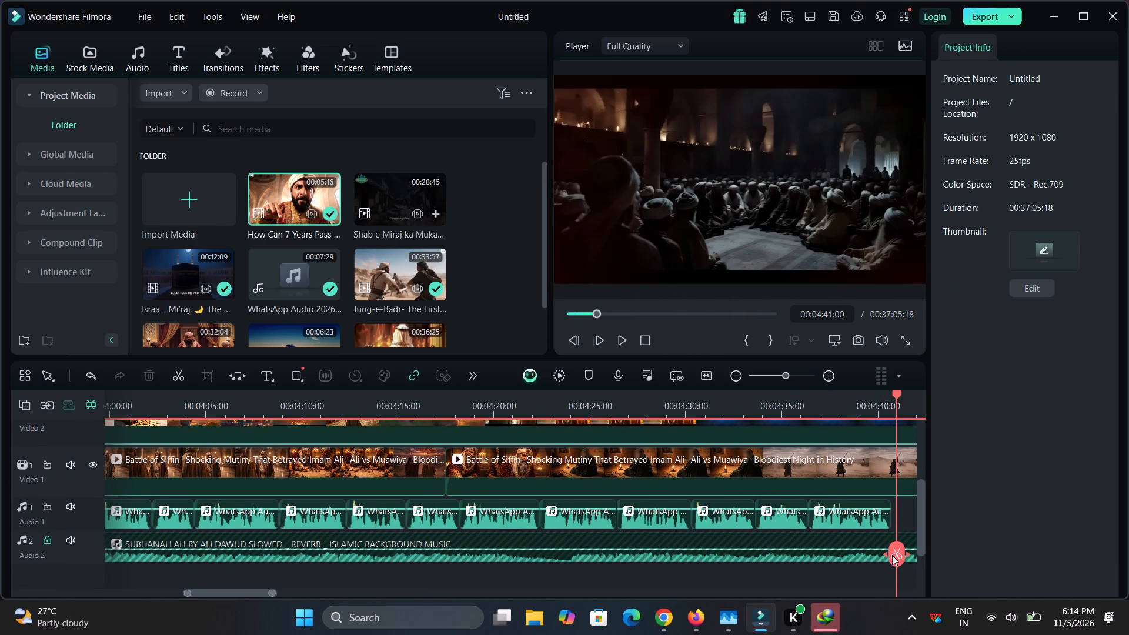
# Cut the two leftover Battle of Siffin clips from Video 1 and the long Complete Khilafat clip following 00:01:20:12 from Video 2.
pyautogui.scroll(1, 901, 525)
pyautogui.click(833, 519)
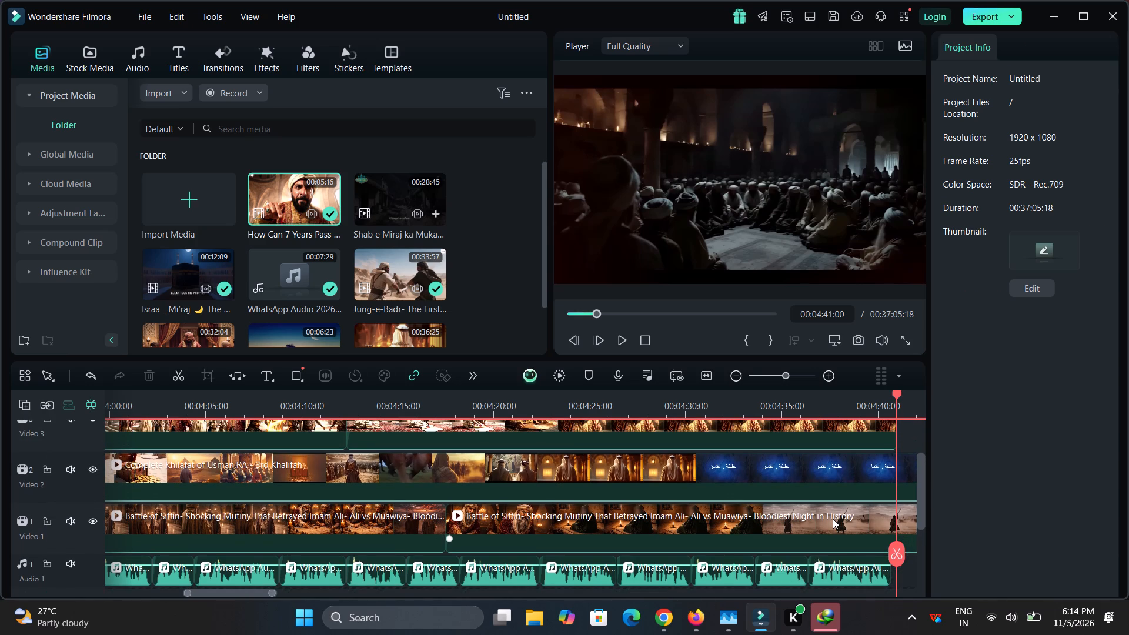
pyautogui.hotkey('ctrl', 'x')
pyautogui.click(388, 513)
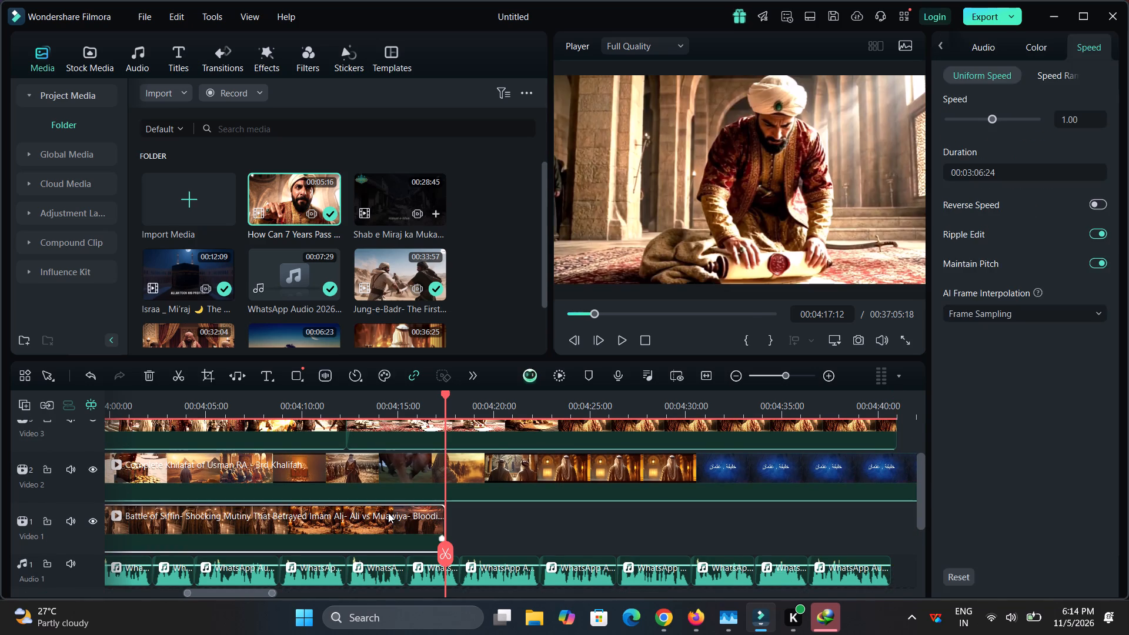
pyautogui.hotkey('ctrl', 'x')
pyautogui.click(536, 471)
pyautogui.hotkey('ctrl', 'x')
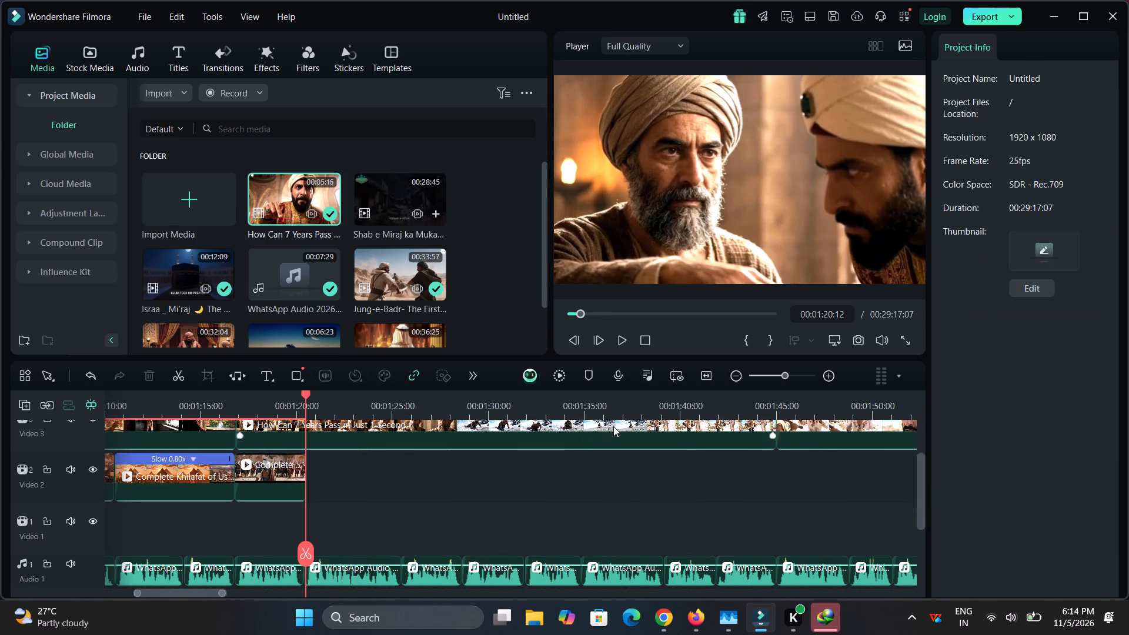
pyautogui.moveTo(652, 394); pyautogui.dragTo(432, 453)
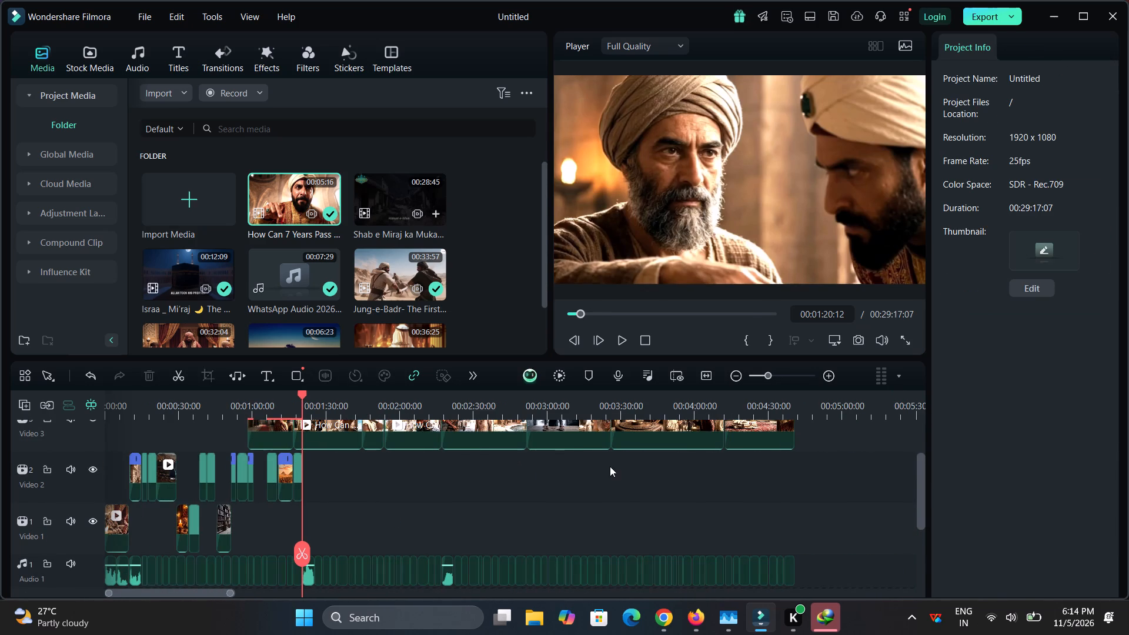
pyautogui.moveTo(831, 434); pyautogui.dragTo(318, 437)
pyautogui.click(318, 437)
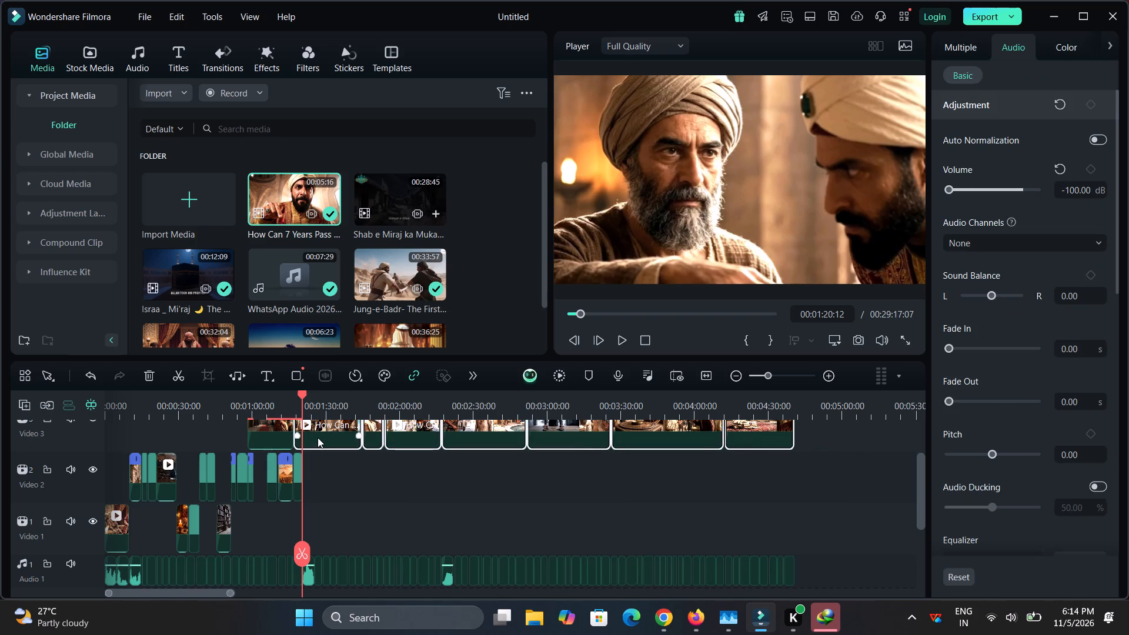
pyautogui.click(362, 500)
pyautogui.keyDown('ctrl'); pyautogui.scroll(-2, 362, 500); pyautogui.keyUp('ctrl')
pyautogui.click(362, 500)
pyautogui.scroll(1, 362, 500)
# Play the edit from 00:01:20:12 to about 00:01:43:22 to review the coastline and donkey scenes on Video 3.
pyautogui.moveTo(292, 396); pyautogui.dragTo(462, 441)
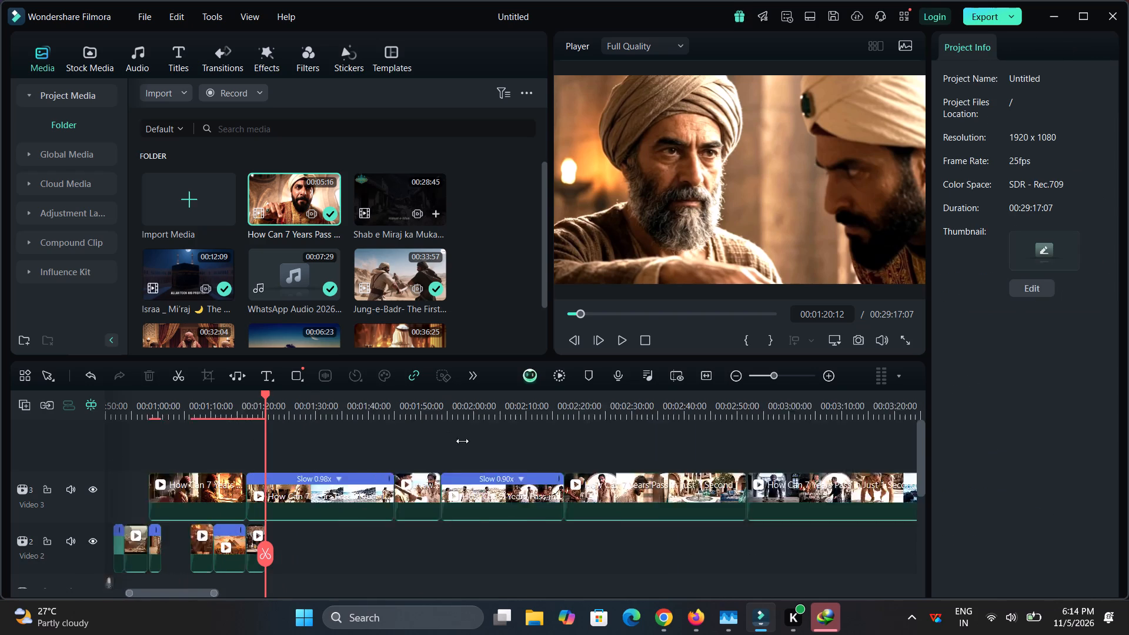
pyautogui.moveTo(462, 441); pyautogui.dragTo(466, 443)
pyautogui.press('space')
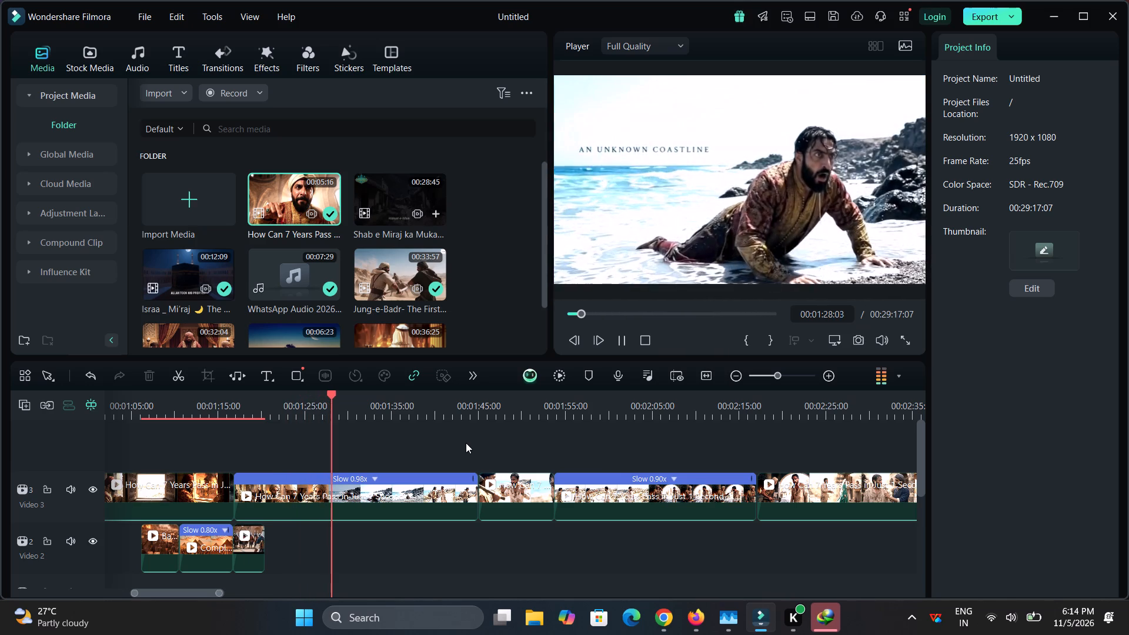
pyautogui.moveTo(583, 402); pyautogui.dragTo(529, 402)
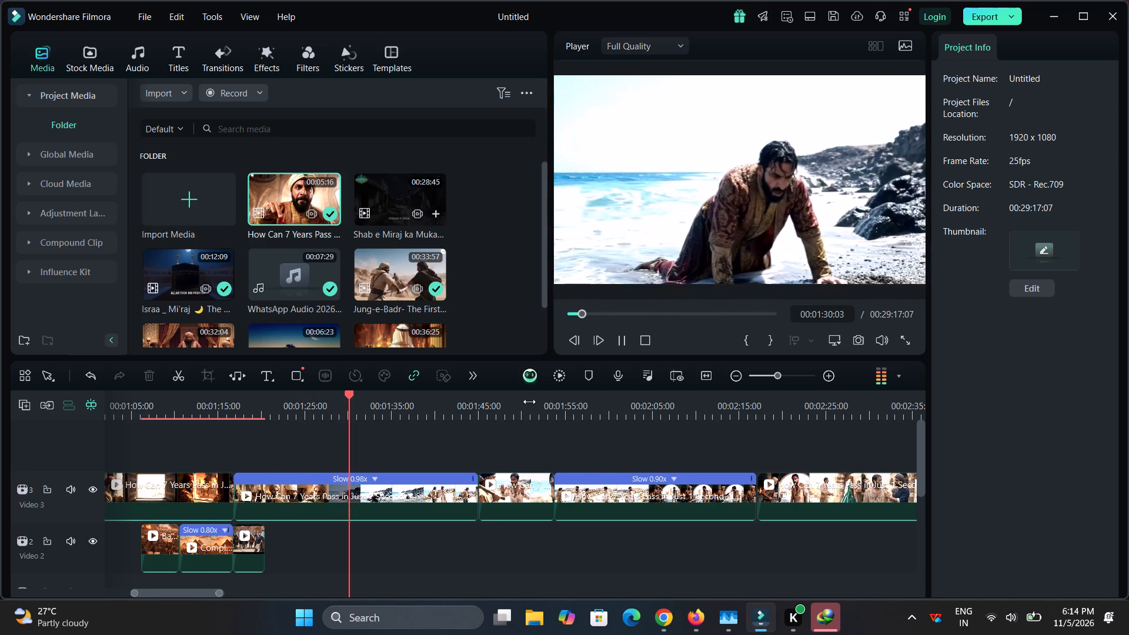
pyautogui.moveTo(529, 402); pyautogui.dragTo(479, 413)
pyautogui.press('space')
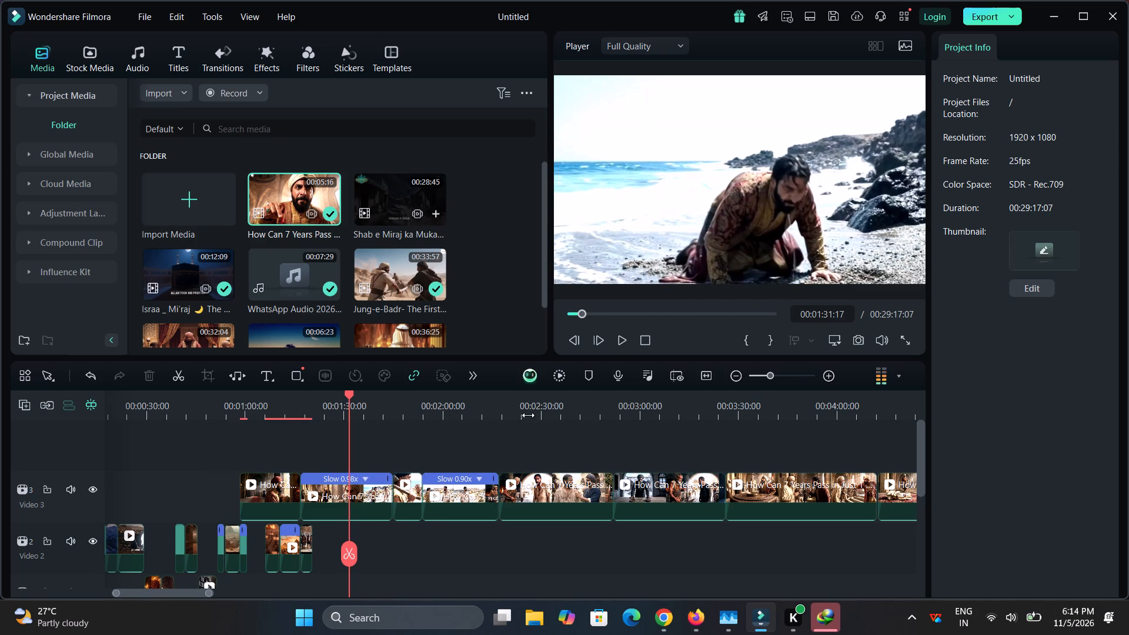
pyautogui.press('space')
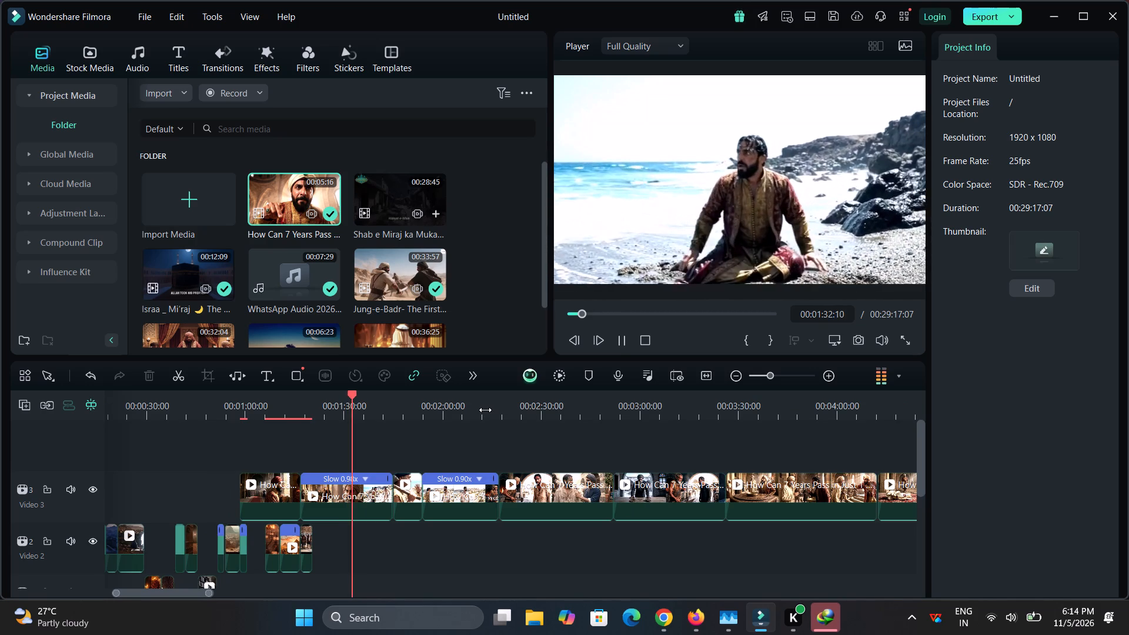
pyautogui.moveTo(433, 408); pyautogui.dragTo(552, 420)
pyautogui.scroll(-1, 473, 291)
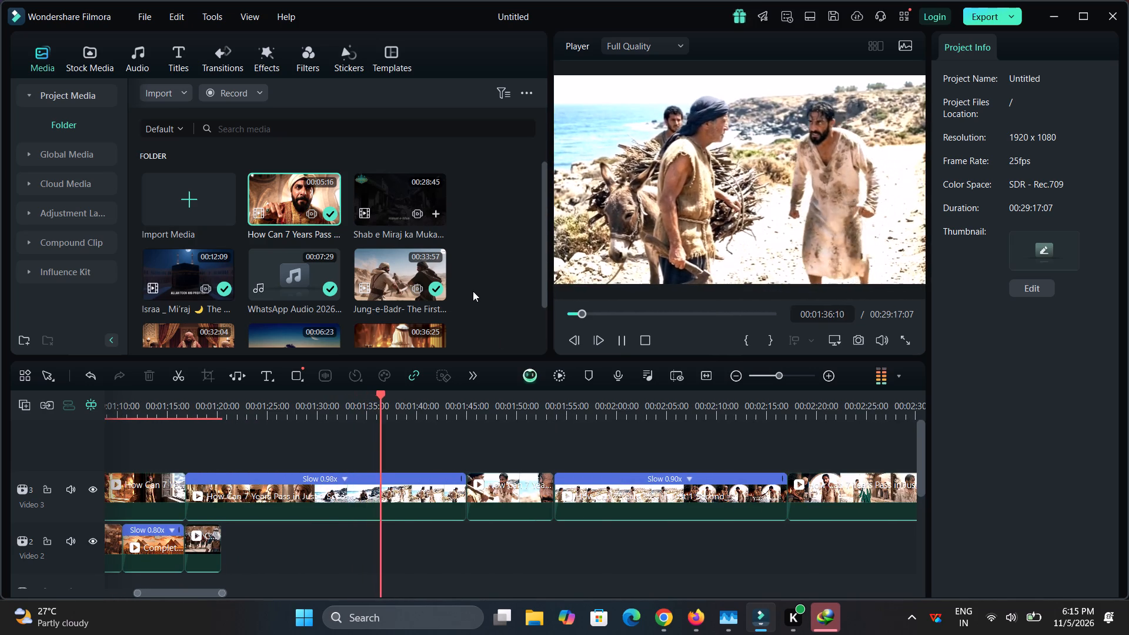
pyautogui.scroll(-1, 473, 291)
pyautogui.rightClick(473, 291)
pyautogui.scroll(-1, 473, 291)
pyautogui.click(487, 255)
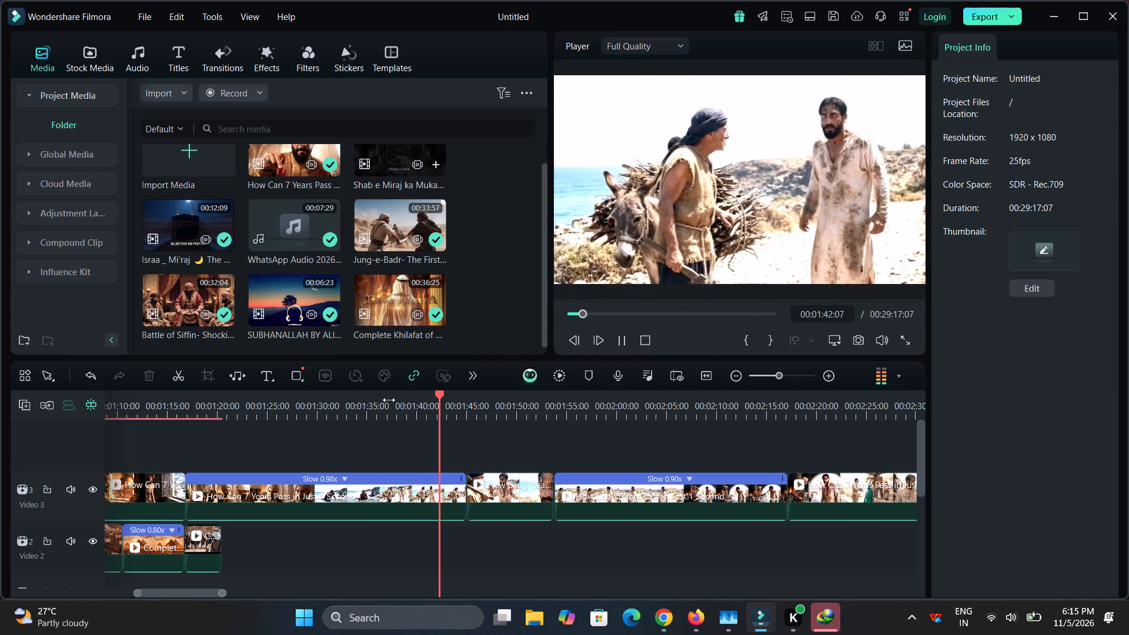
pyautogui.press('space')
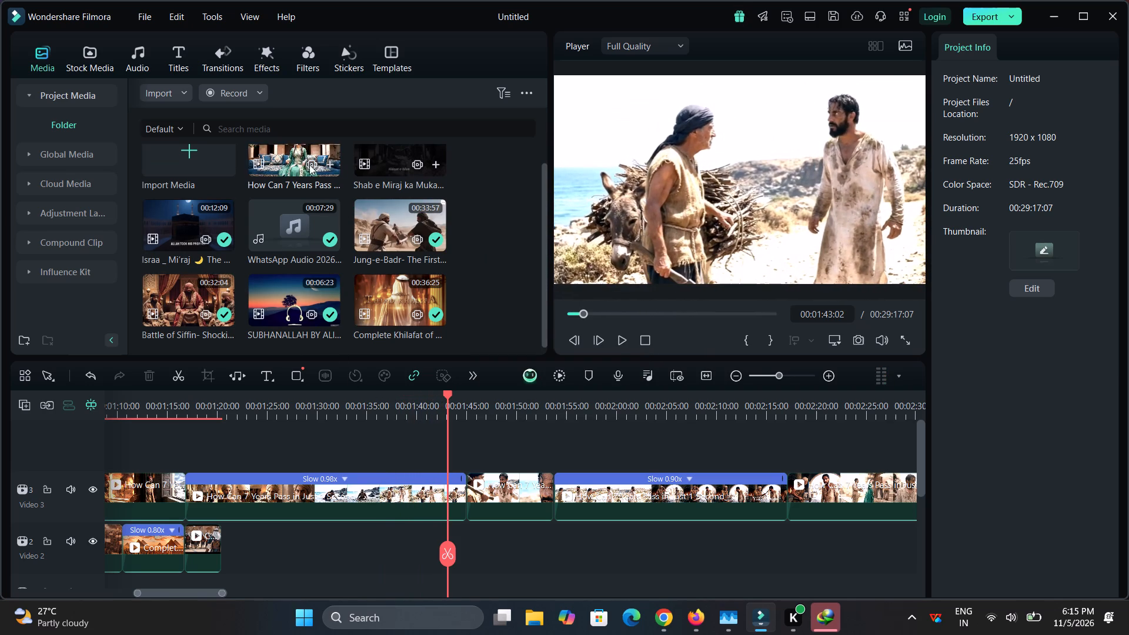
pyautogui.press('space')
pyautogui.press('space')
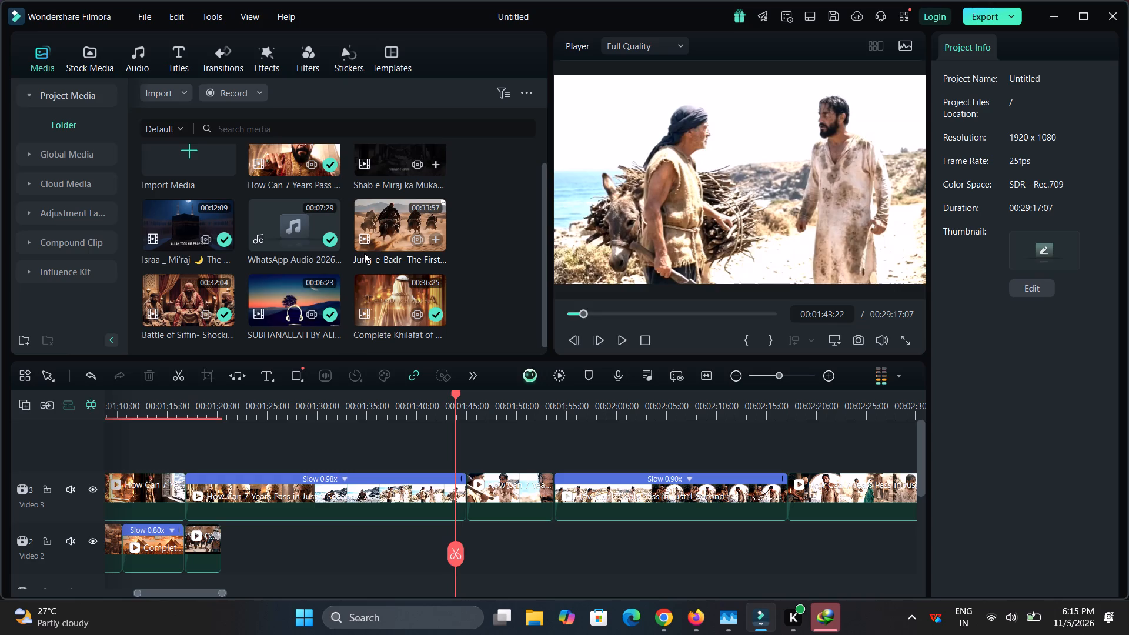
# Save the project in the Backup folder under the file name musafir.
pyautogui.hotkey('ctrl', 's')
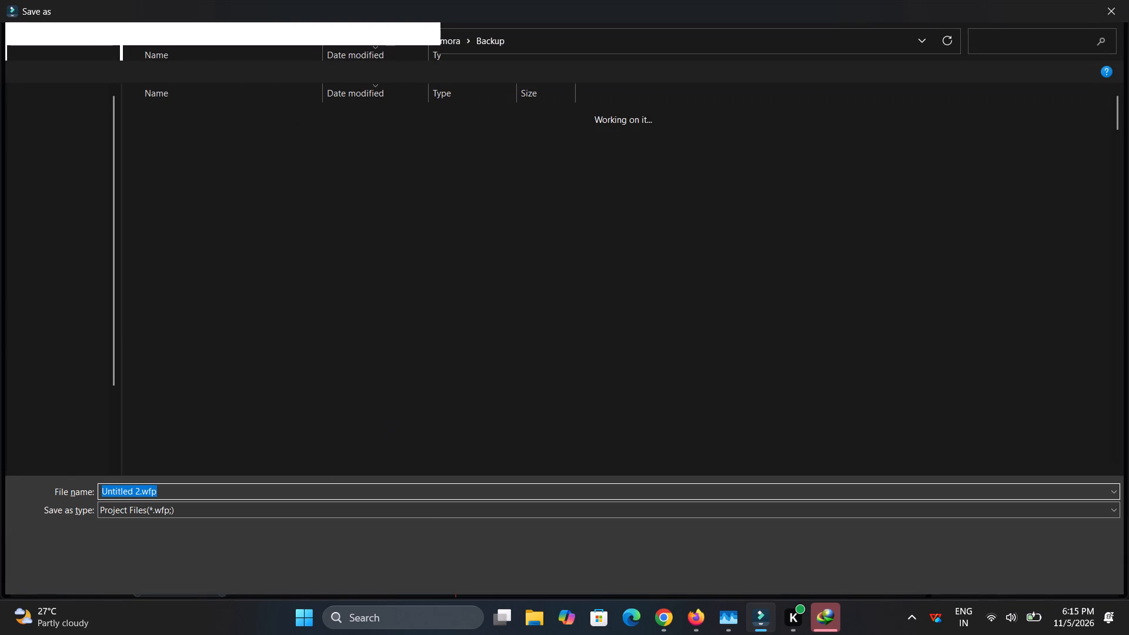
pyautogui.write('mu')
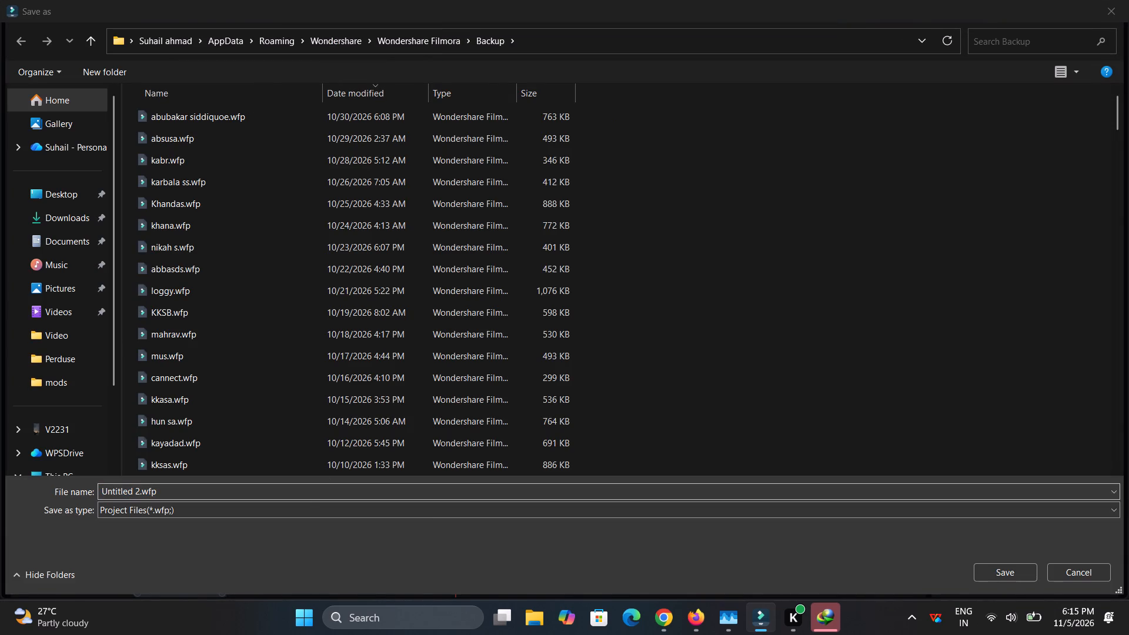
pyautogui.click(303, 499)
pyautogui.hotkey('ctrl', 'a')
pyautogui.hotkey('ctrl', 'BackSpace')
pyautogui.press('BackSpace')
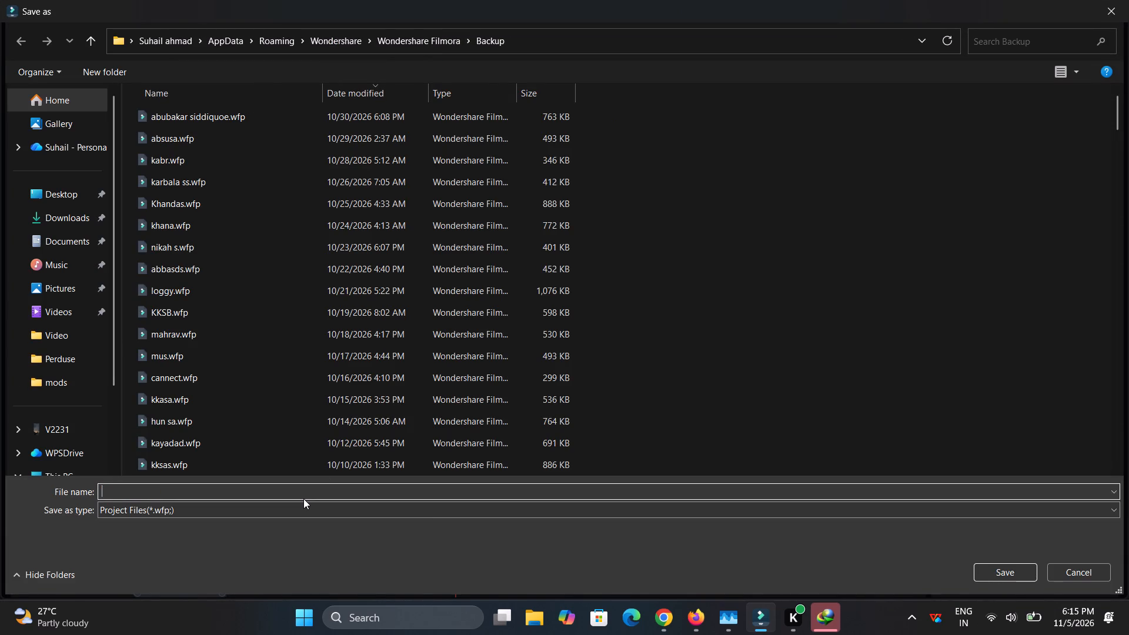
pyautogui.write('musa')
pyautogui.write('fir')
pyautogui.press('Return')
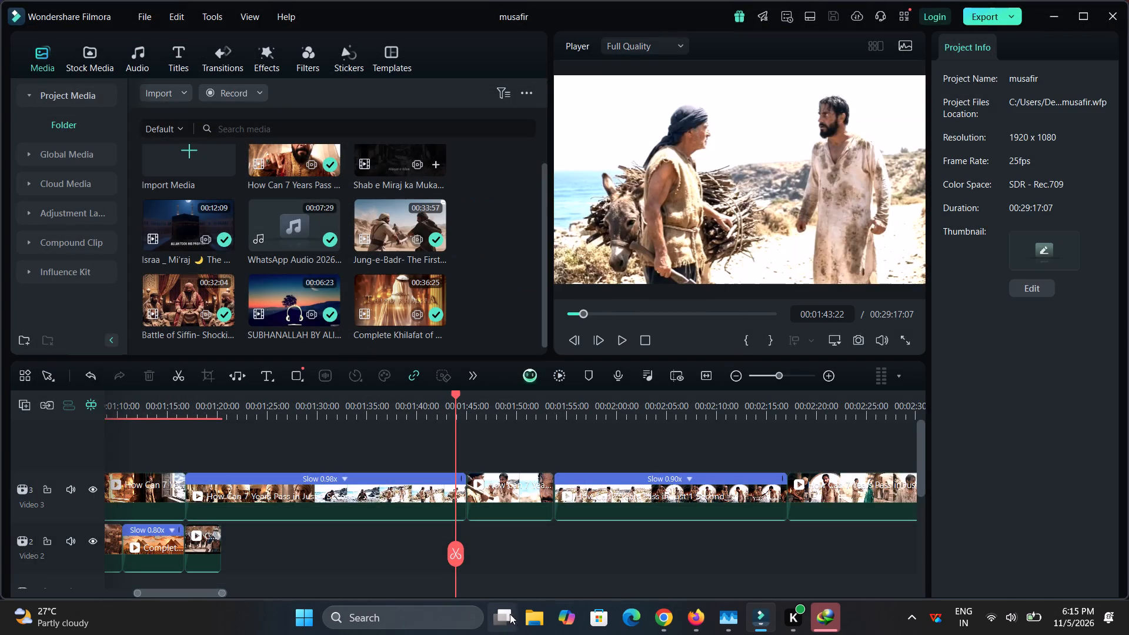